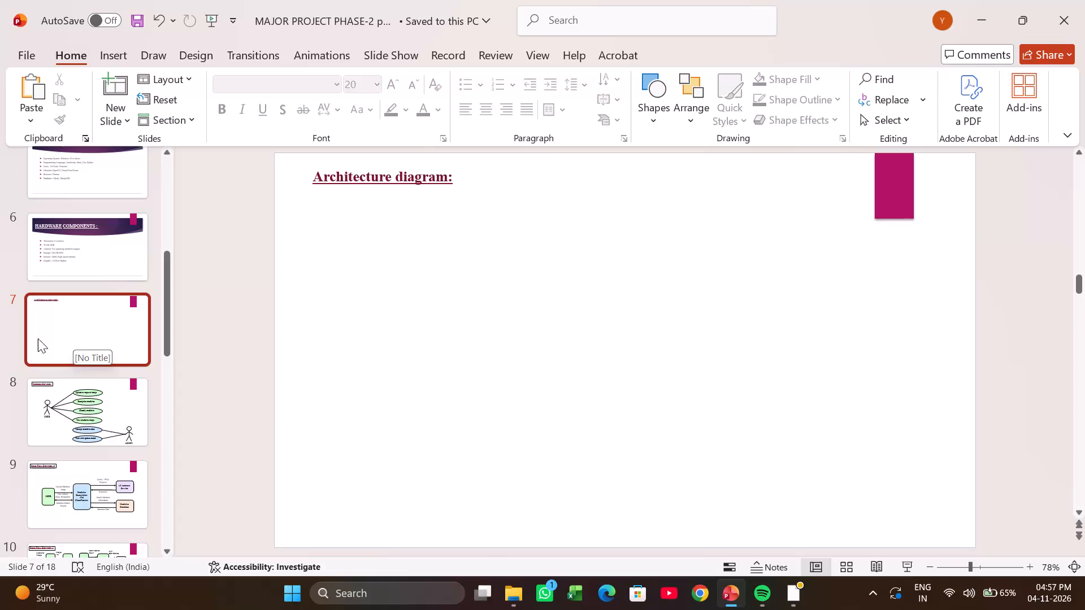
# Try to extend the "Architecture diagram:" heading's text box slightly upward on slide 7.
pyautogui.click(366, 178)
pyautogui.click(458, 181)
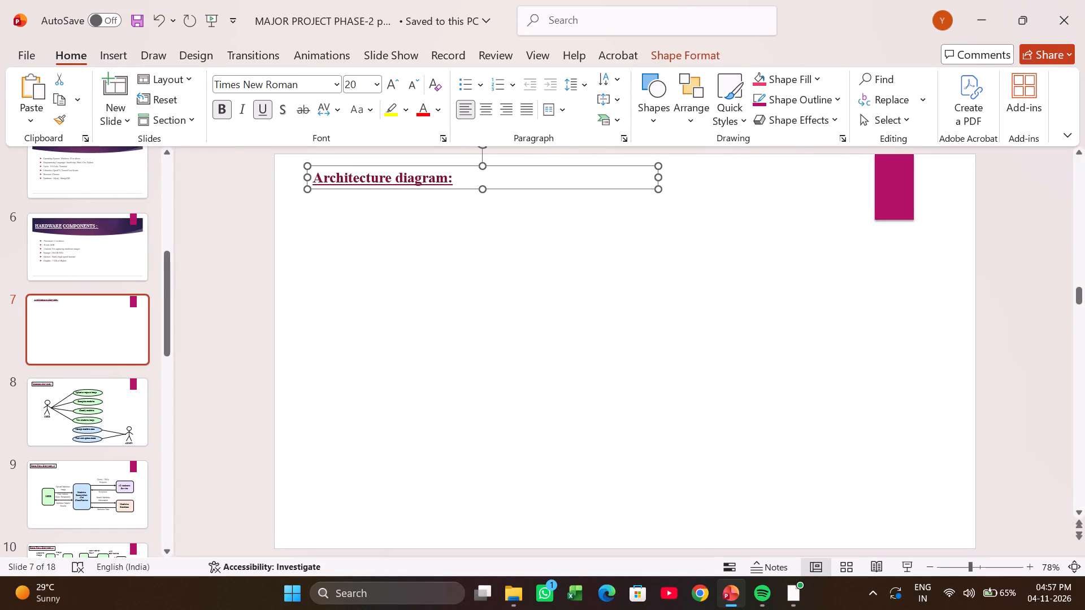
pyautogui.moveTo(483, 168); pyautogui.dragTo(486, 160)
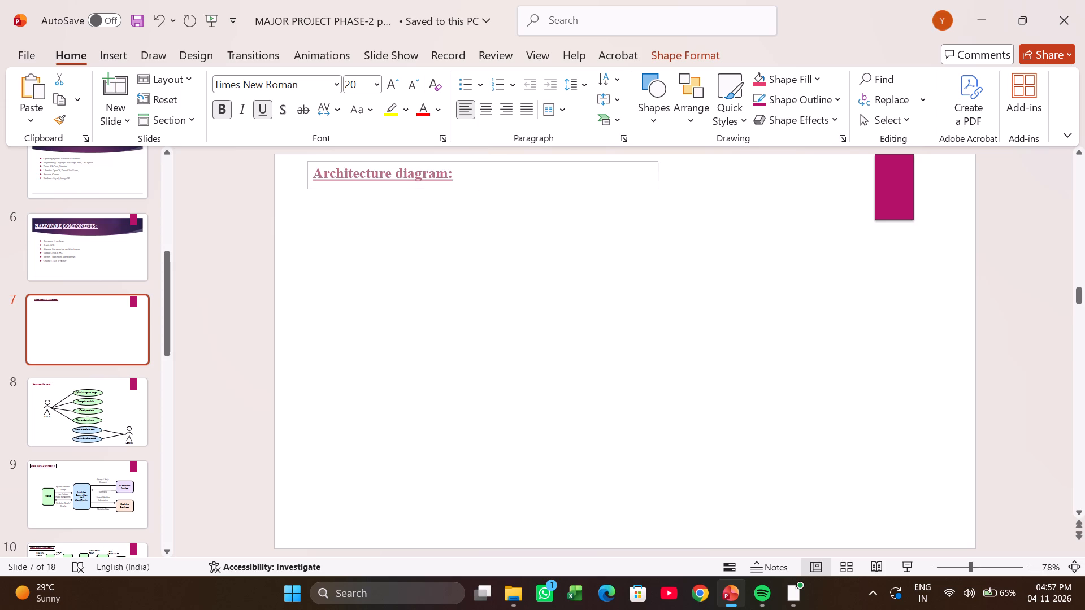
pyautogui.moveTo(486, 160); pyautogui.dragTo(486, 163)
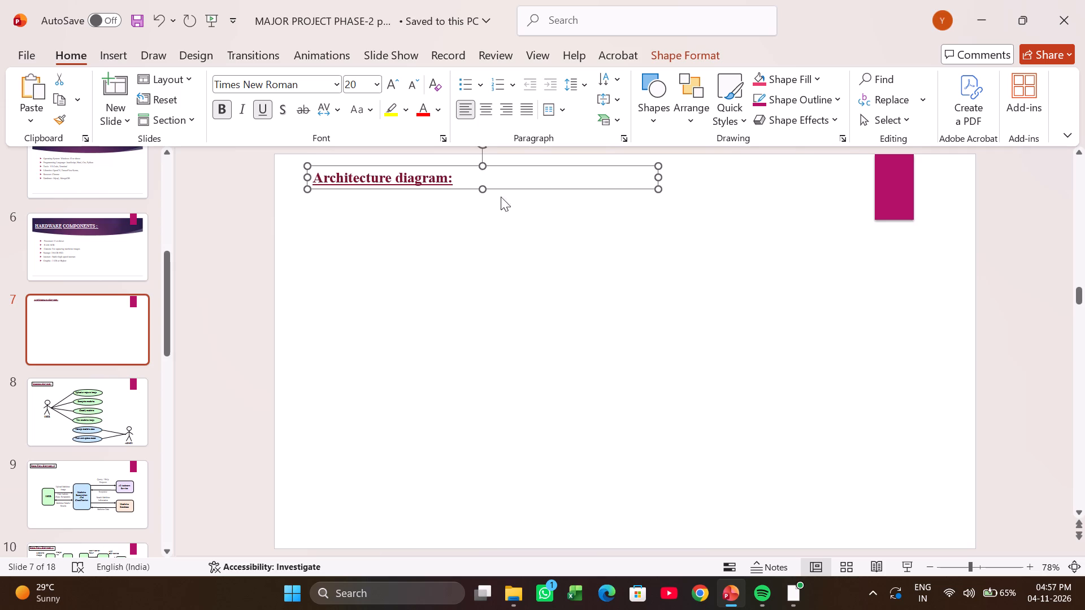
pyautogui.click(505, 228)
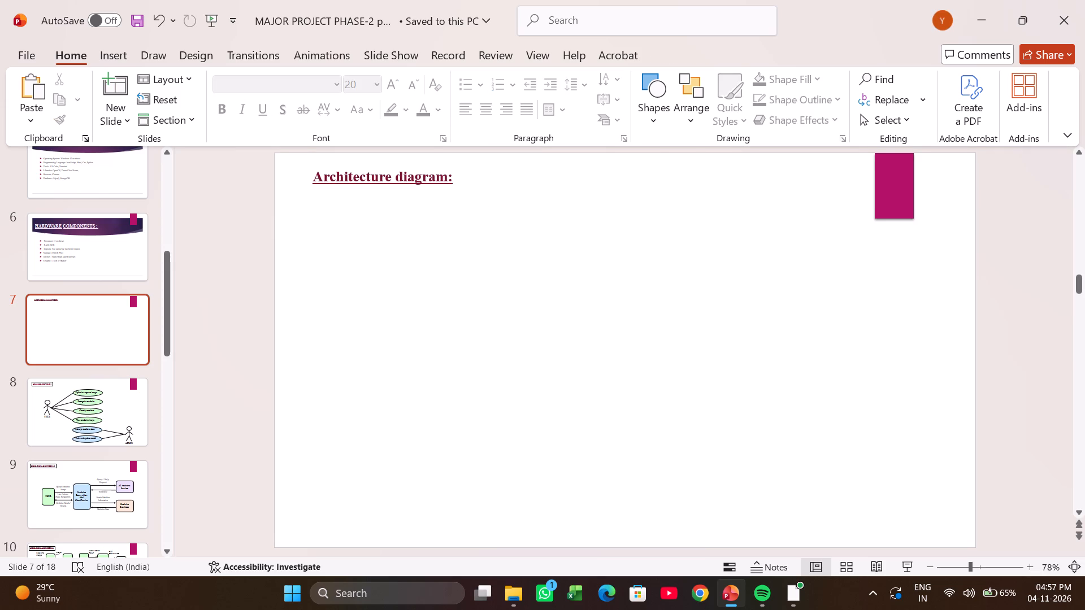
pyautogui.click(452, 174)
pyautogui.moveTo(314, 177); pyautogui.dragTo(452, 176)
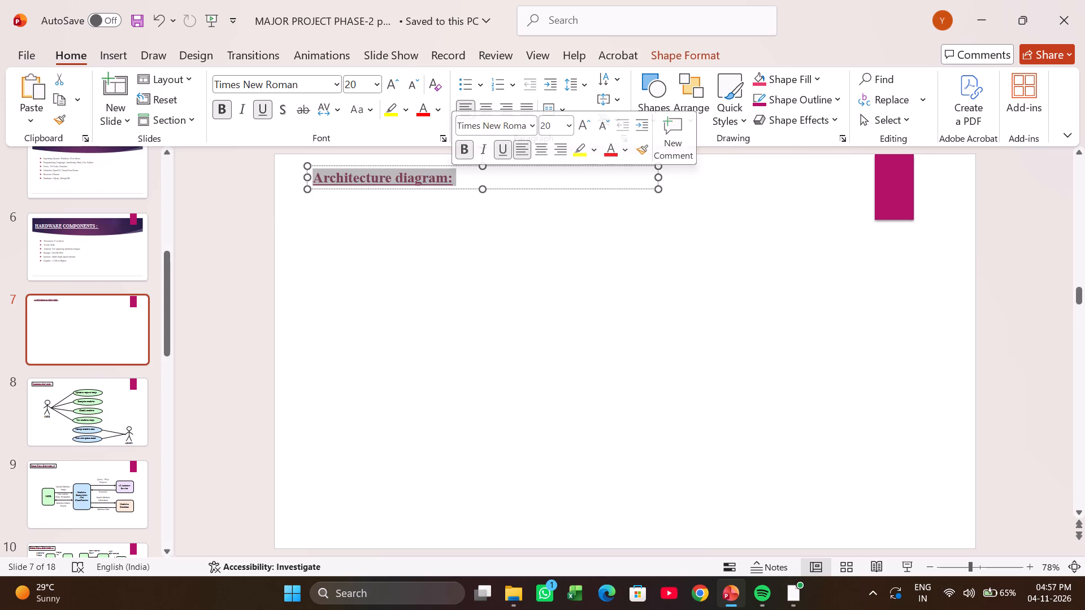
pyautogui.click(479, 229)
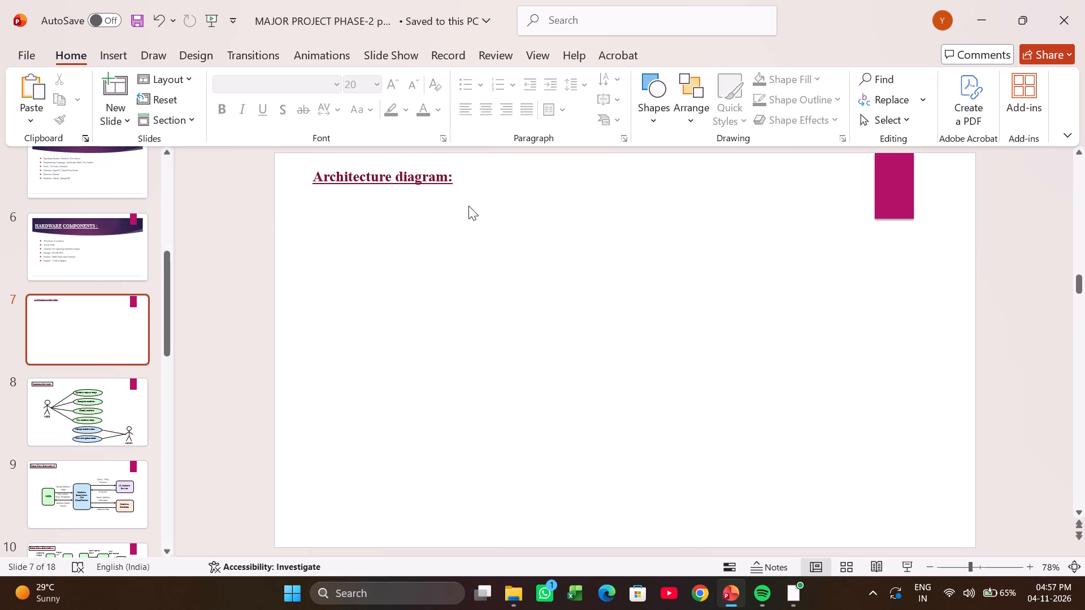
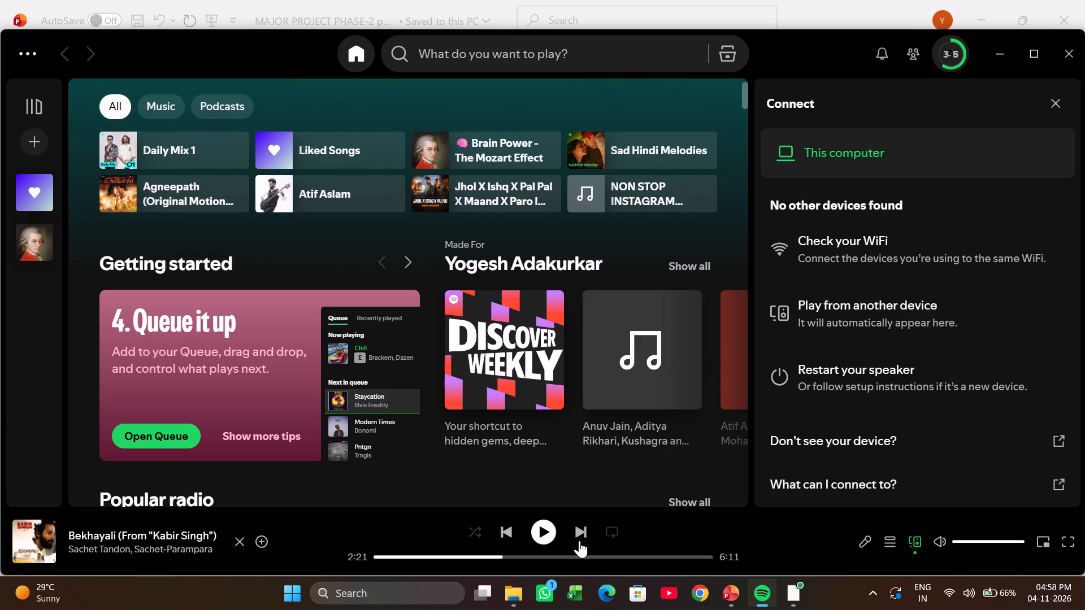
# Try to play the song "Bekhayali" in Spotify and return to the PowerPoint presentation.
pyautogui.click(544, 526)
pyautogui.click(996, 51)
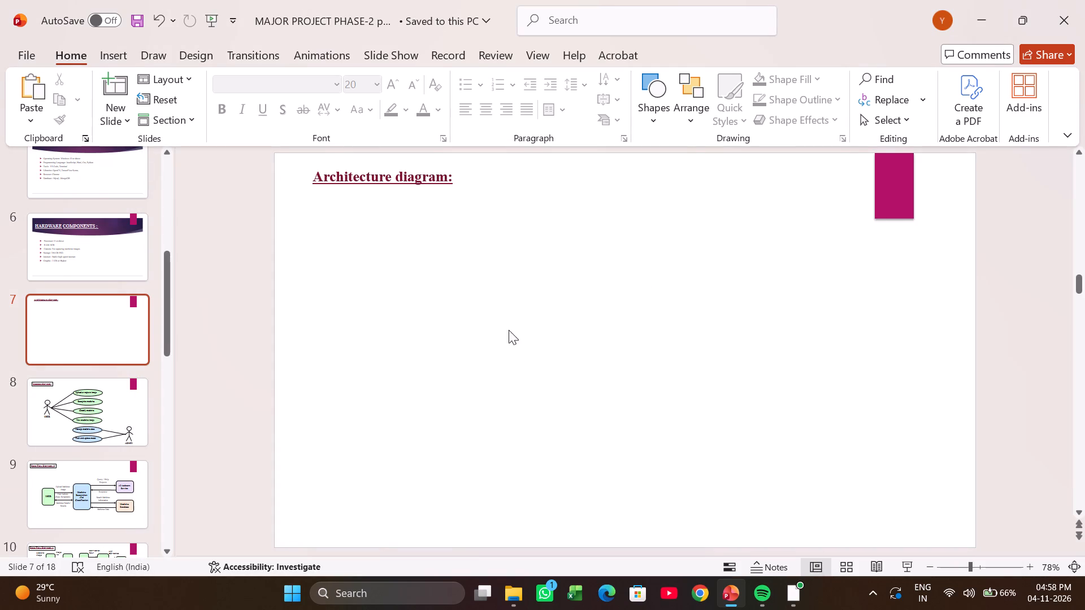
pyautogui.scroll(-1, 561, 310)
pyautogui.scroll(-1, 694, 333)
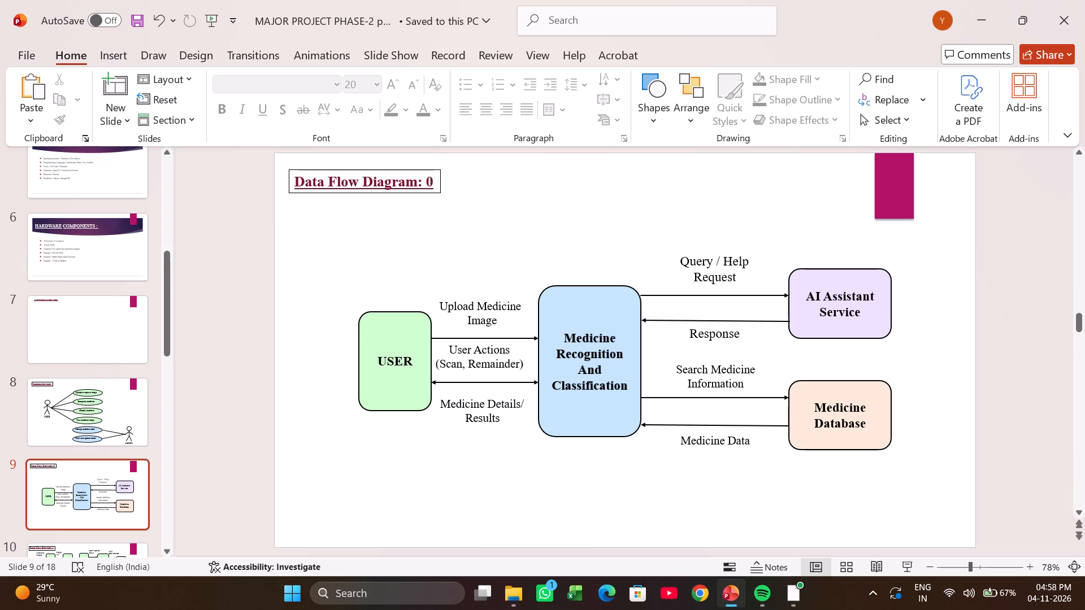
# Switch to Spotify and resume the paused song "Bekhayali".
pyautogui.click(762, 592)
pyautogui.click(551, 537)
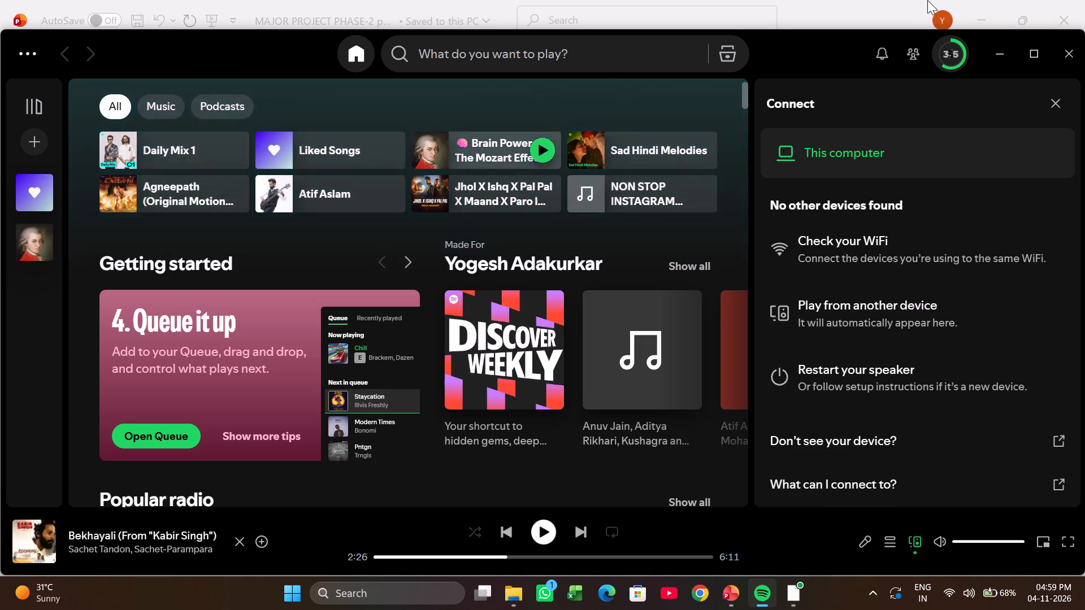
# Close the Spotify window and return to the "Architecture diagram:" slide, slide 7, in the PowerPoint presentation.
pyautogui.click(1064, 59)
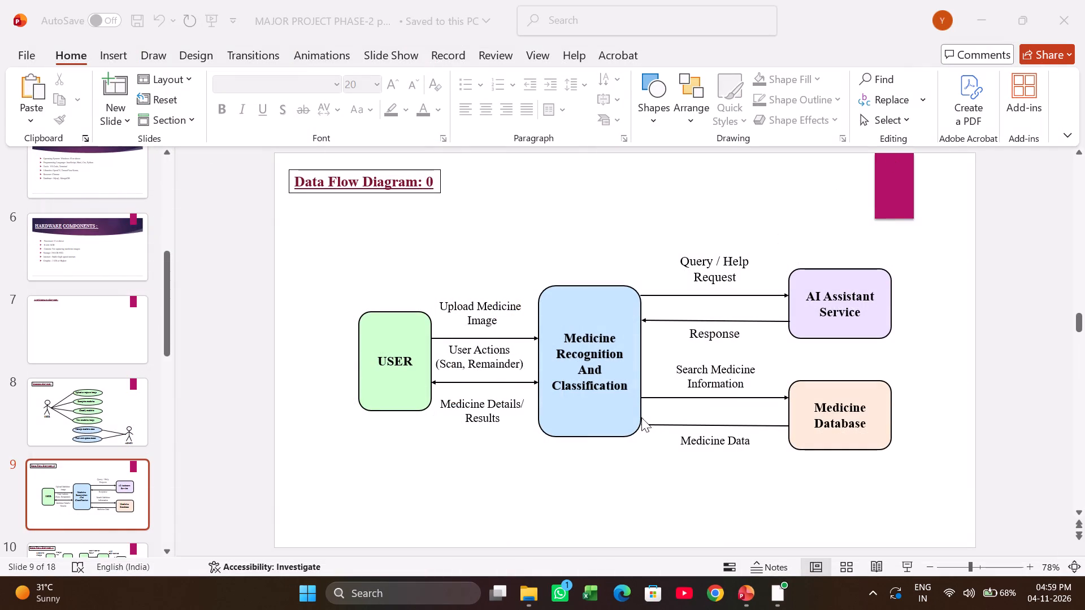
pyautogui.scroll(2, 462, 359)
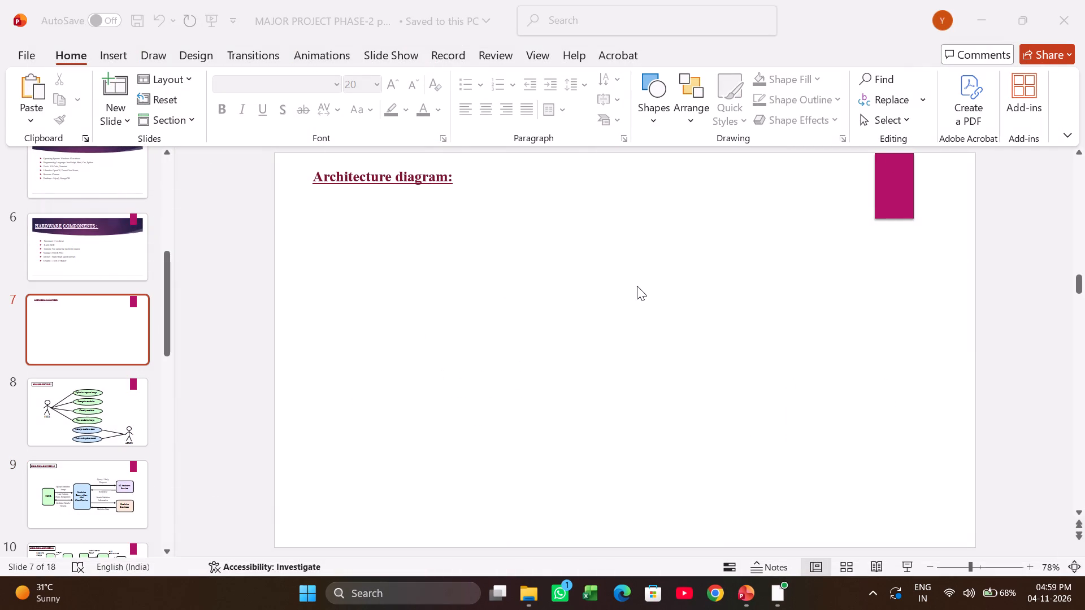
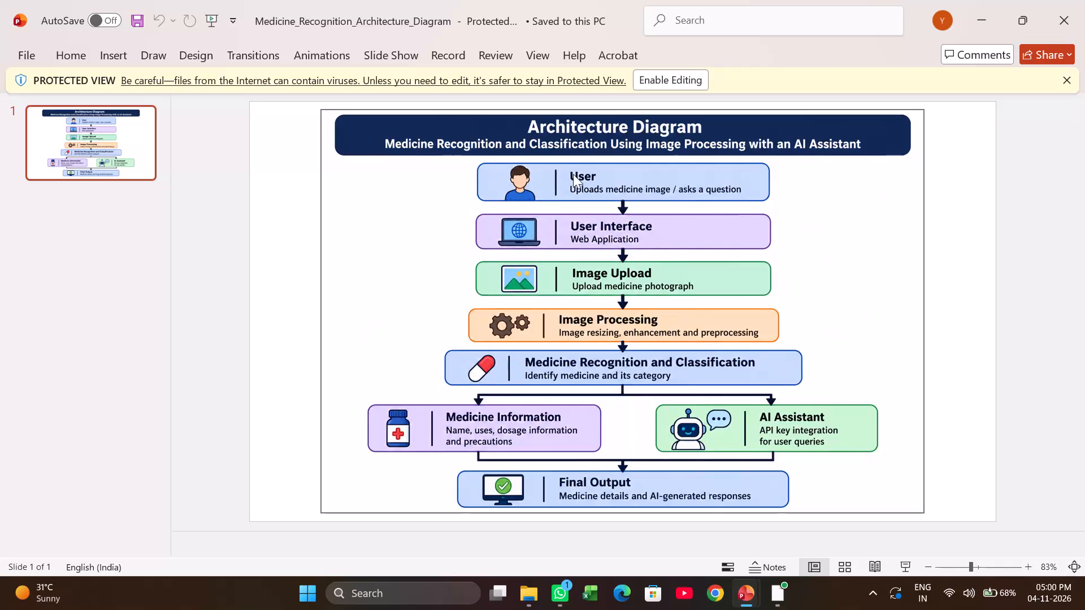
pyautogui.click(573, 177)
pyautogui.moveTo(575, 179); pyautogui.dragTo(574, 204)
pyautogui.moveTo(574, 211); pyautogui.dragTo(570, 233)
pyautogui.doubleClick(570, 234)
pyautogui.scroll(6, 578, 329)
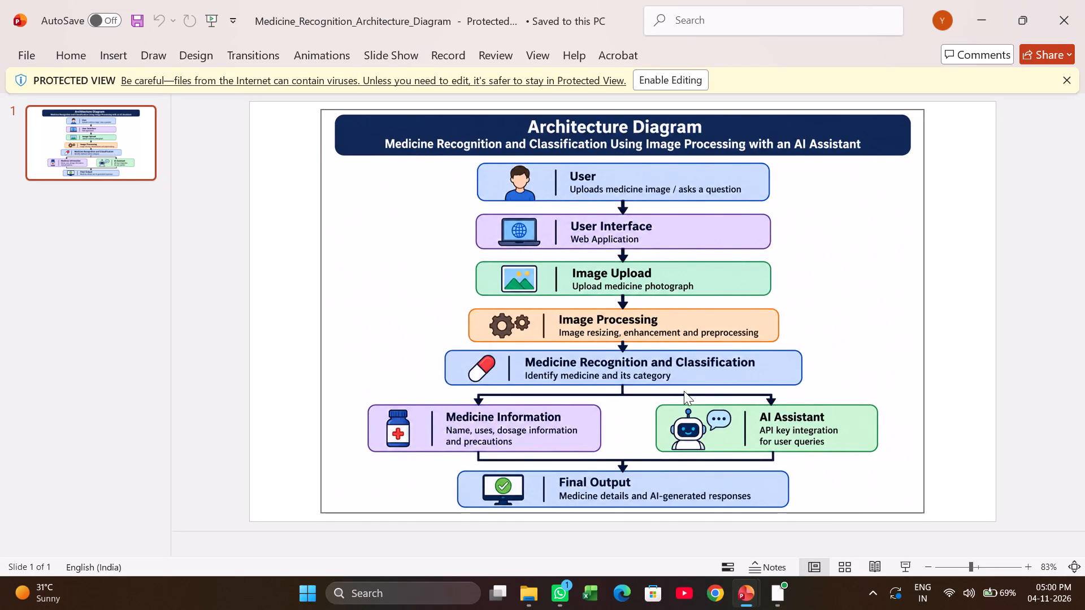
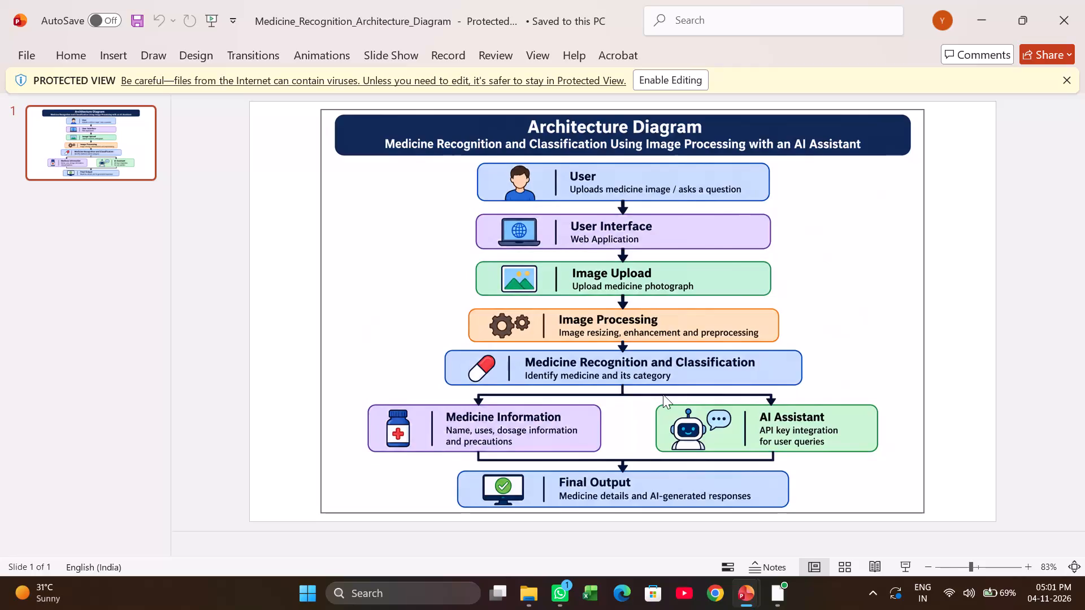
# Look over the Medicine_Recognition_Architecture_Diagram slide and enable editing of the protected presentation.
pyautogui.scroll(7, 553, 430)
pyautogui.scroll(5, 591, 251)
pyautogui.scroll(-5, 634, 178)
pyautogui.click(659, 81)
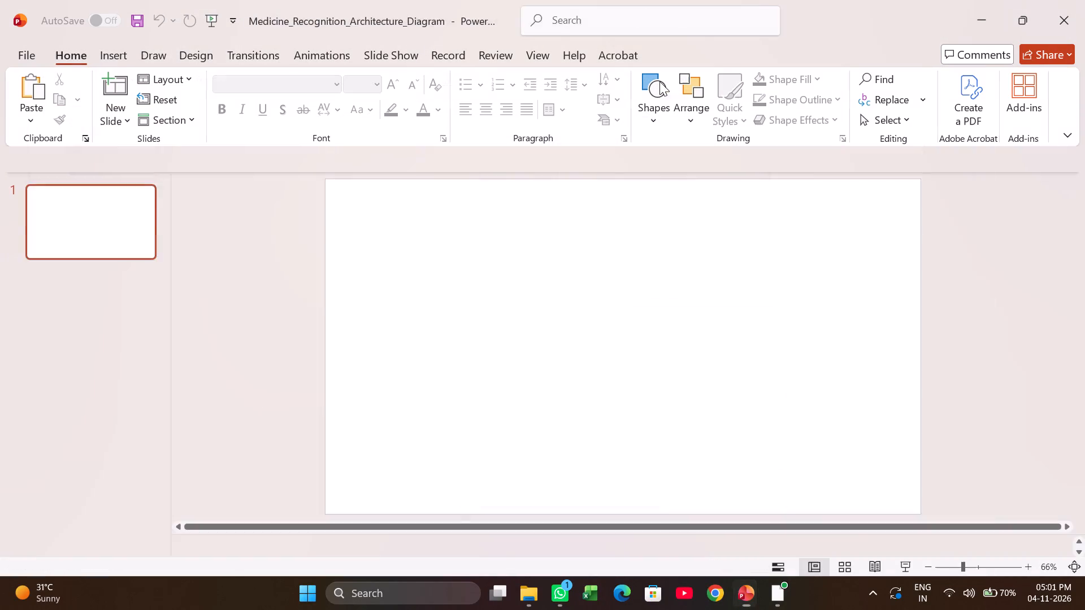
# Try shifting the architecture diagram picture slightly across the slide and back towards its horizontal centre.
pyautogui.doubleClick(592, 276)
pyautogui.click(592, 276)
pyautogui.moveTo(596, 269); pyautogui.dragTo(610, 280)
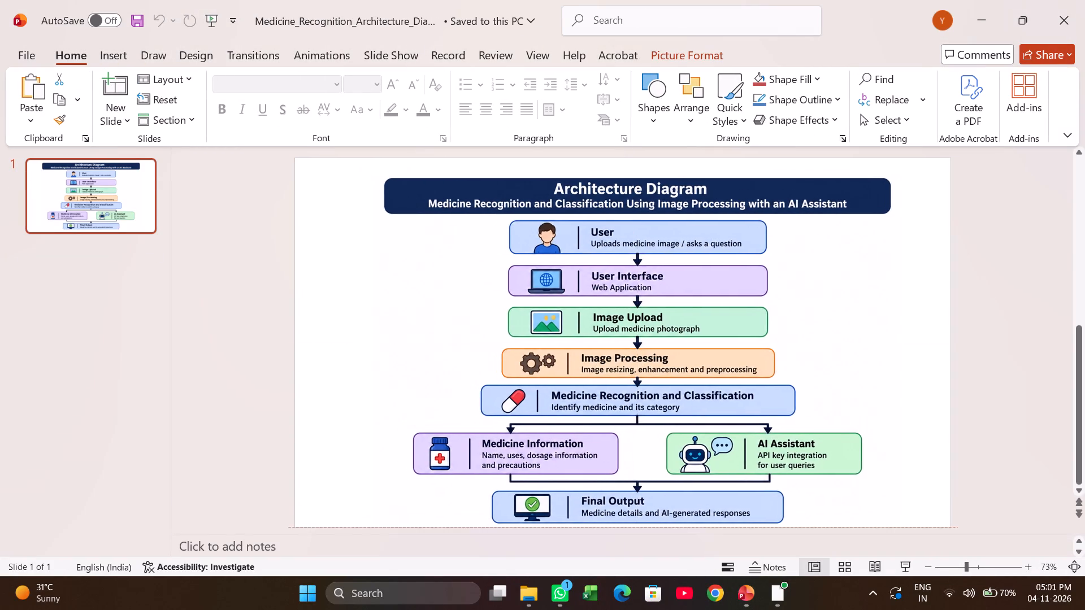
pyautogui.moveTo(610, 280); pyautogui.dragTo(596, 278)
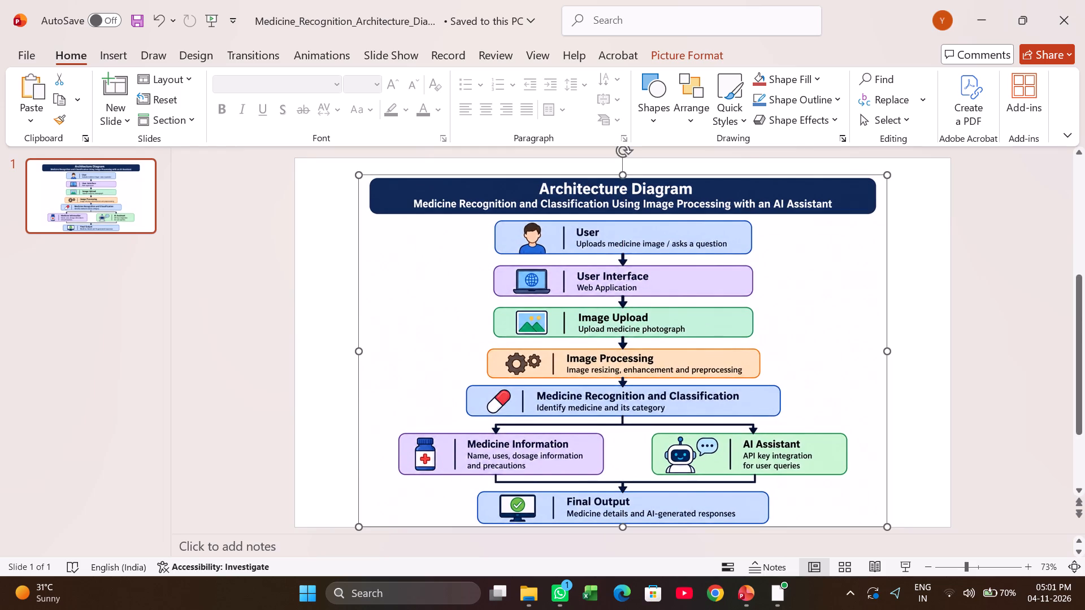
# Move the whole architecture diagram picture slightly to the right and up on the slide, keeping it selected.
pyautogui.click(552, 186)
pyautogui.click(549, 187)
pyautogui.click(533, 247)
pyautogui.scroll(-1, 610, 432)
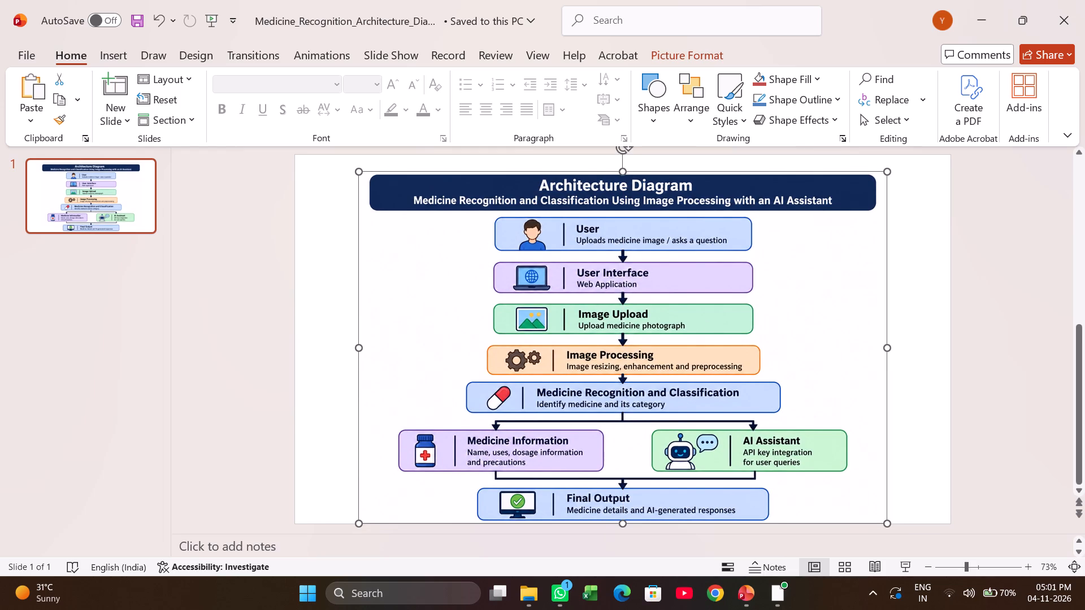
pyautogui.scroll(-5, 611, 433)
pyautogui.moveTo(618, 338); pyautogui.dragTo(639, 330)
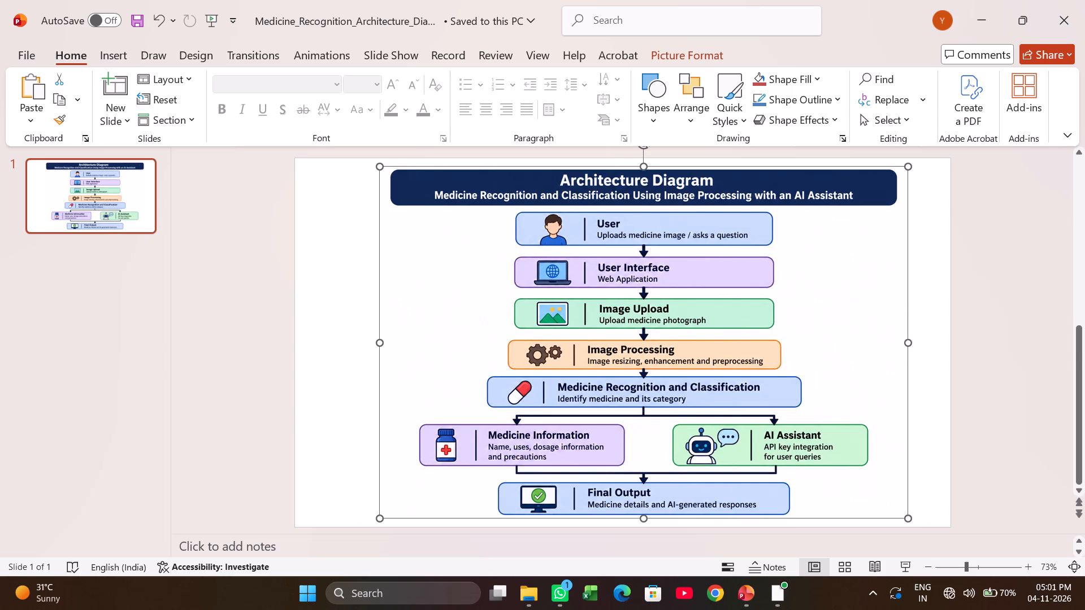
pyautogui.click(592, 405)
pyautogui.click(591, 394)
# Close the Medicine_Recognition_Architecture_Diagram presentation.
pyautogui.click(1069, 18)
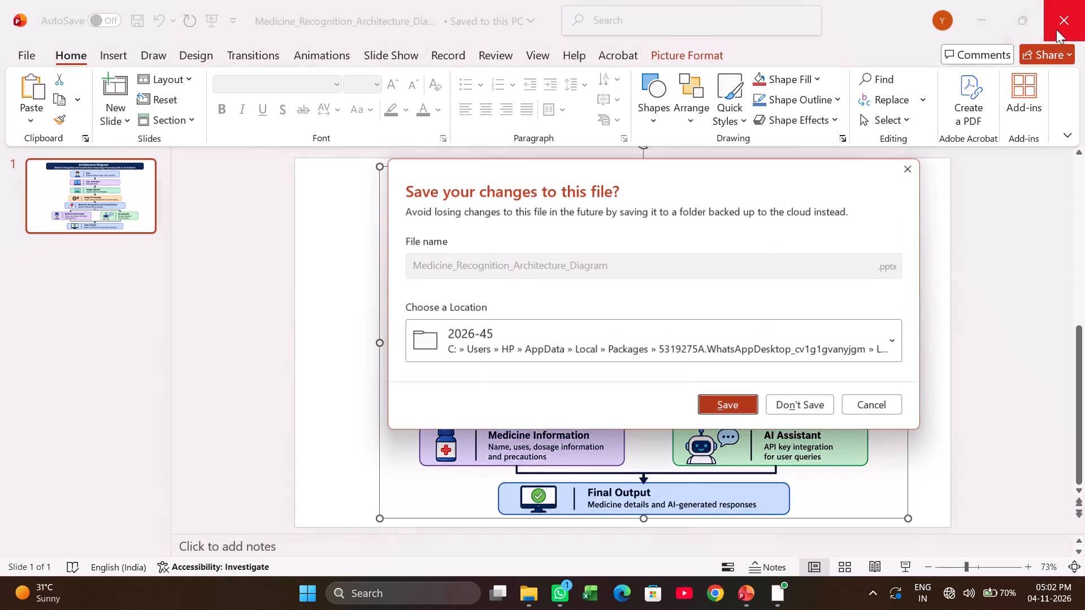
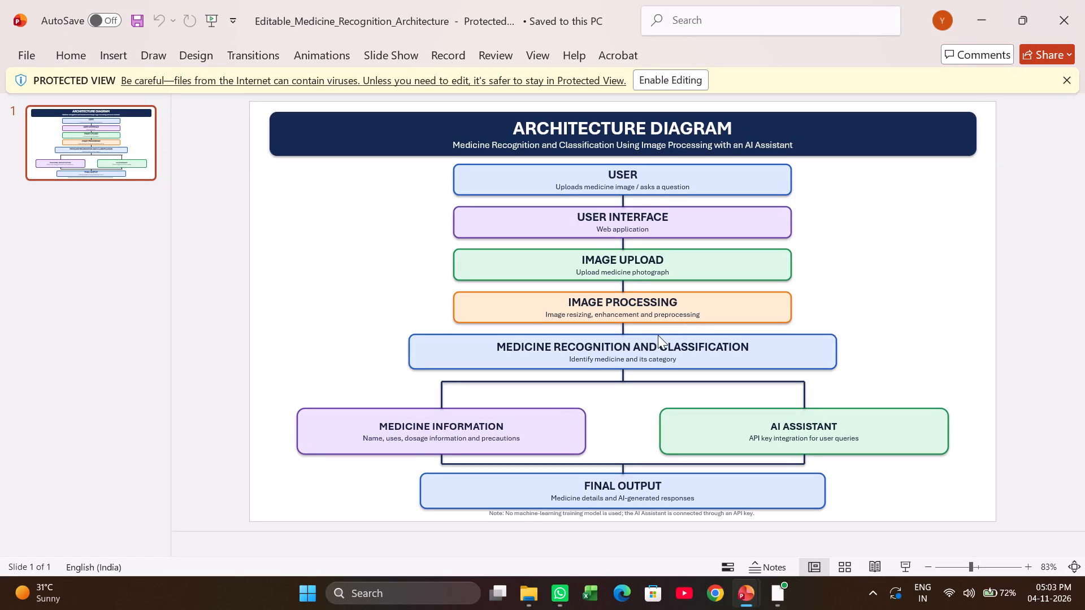
# Look over the Editable_Medicine_Recognition_Architecture slide and enable editing of the protected presentation.
pyautogui.scroll(2, 658, 335)
pyautogui.scroll(2, 633, 272)
pyautogui.scroll(-5, 605, 261)
pyautogui.click(467, 243)
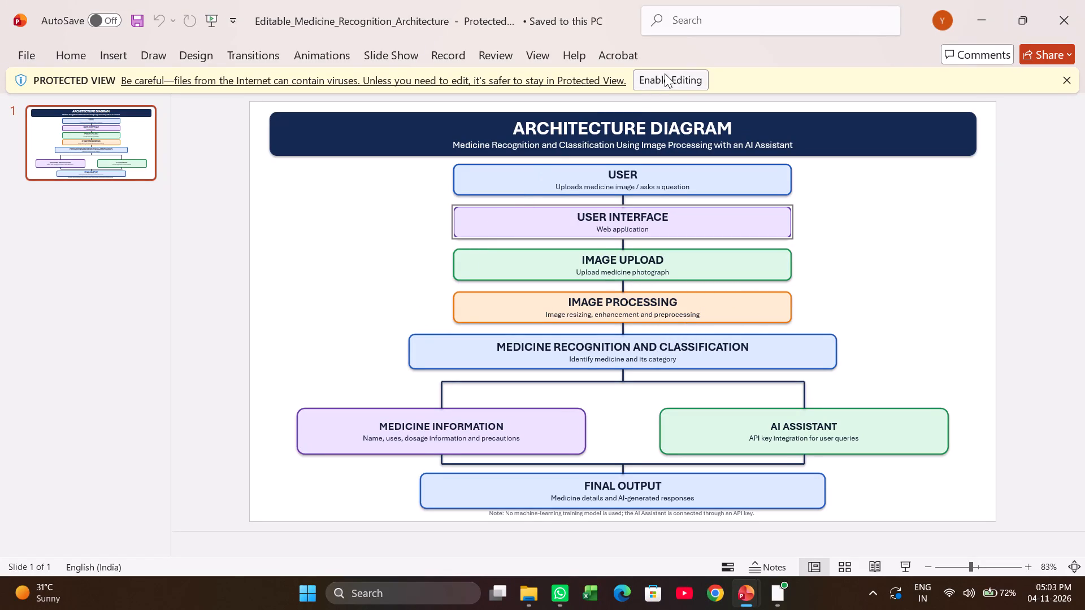
pyautogui.click(665, 73)
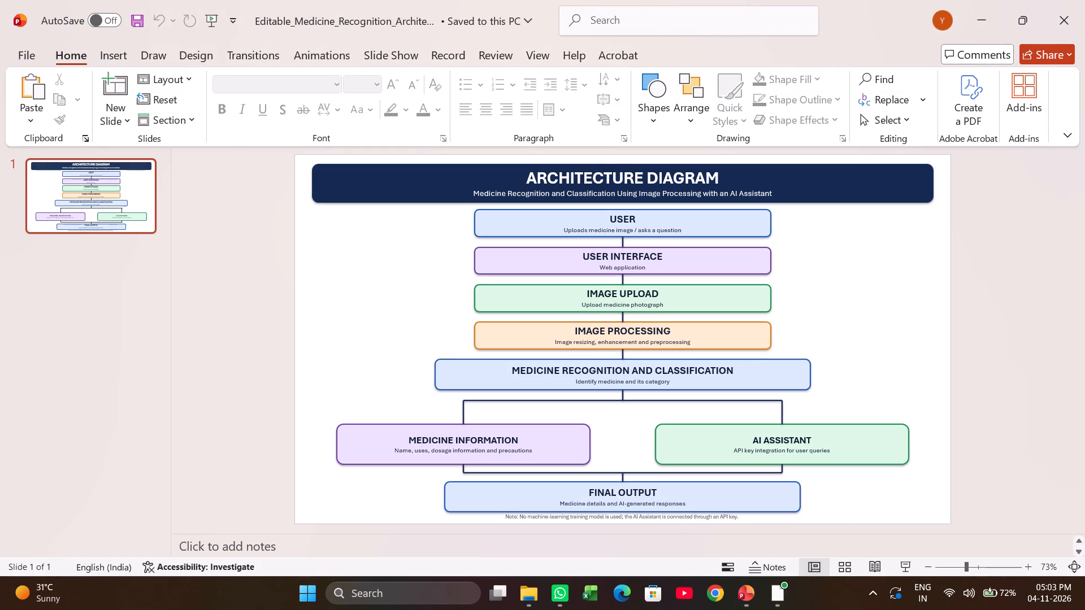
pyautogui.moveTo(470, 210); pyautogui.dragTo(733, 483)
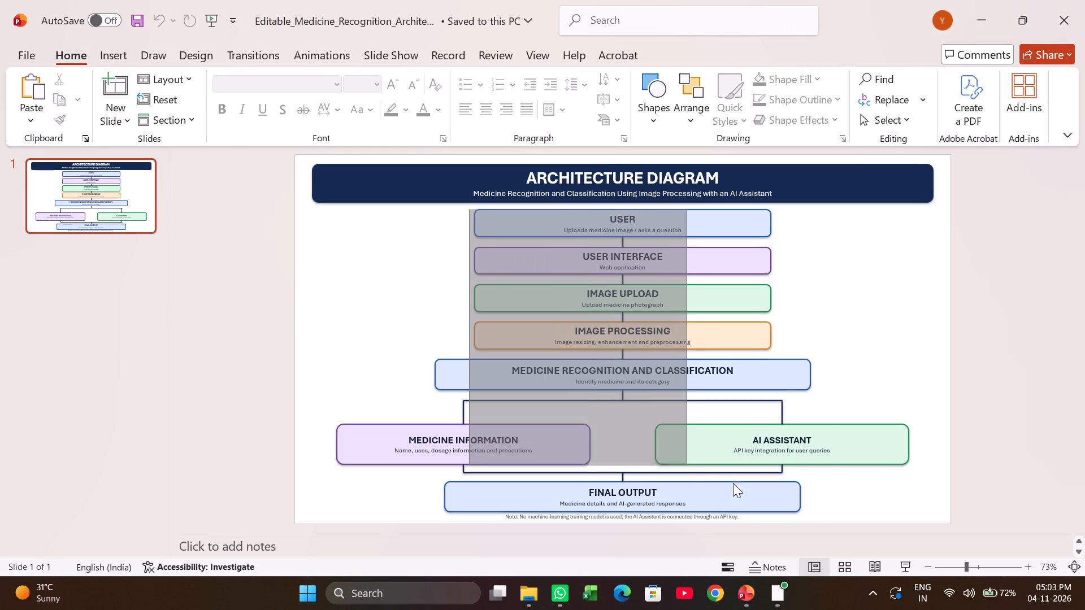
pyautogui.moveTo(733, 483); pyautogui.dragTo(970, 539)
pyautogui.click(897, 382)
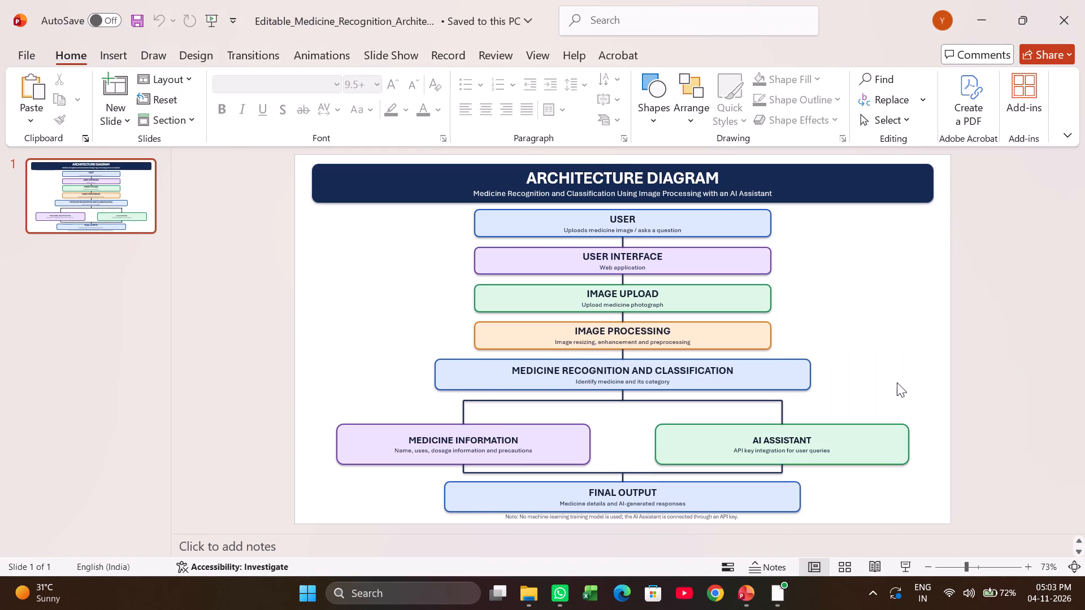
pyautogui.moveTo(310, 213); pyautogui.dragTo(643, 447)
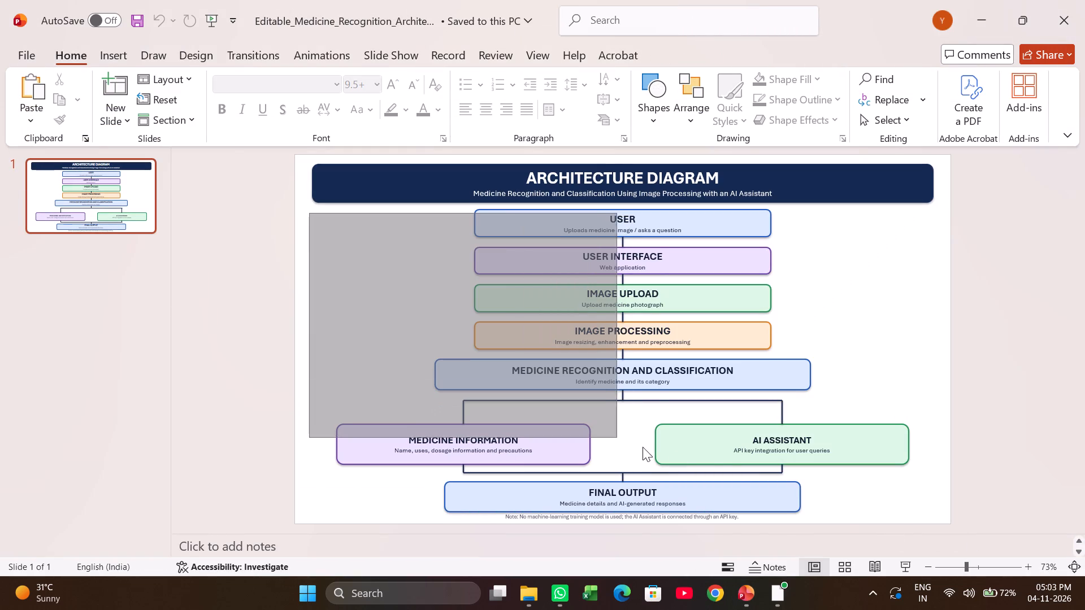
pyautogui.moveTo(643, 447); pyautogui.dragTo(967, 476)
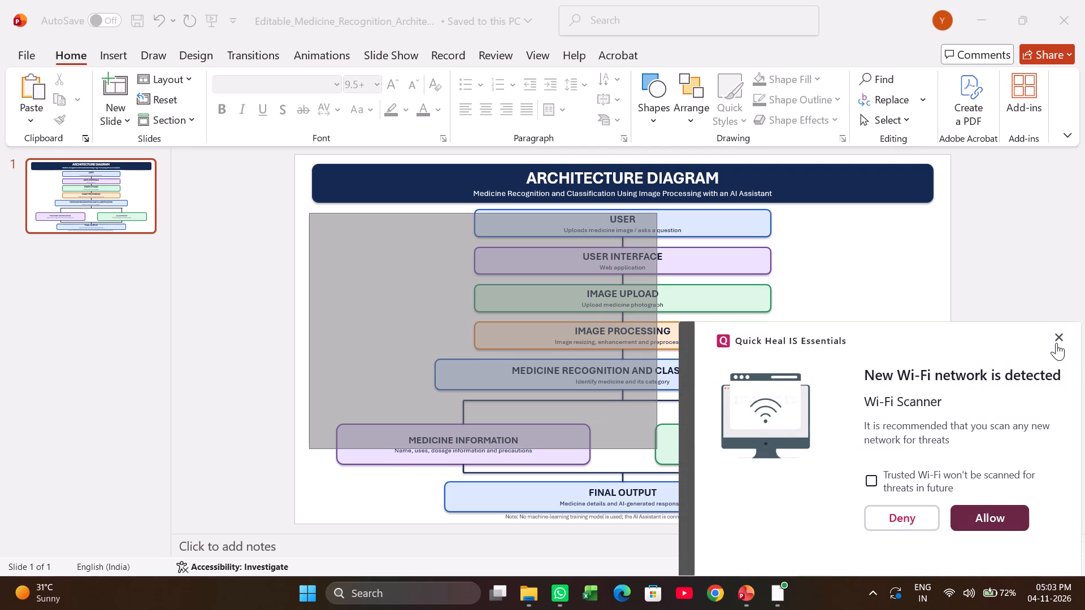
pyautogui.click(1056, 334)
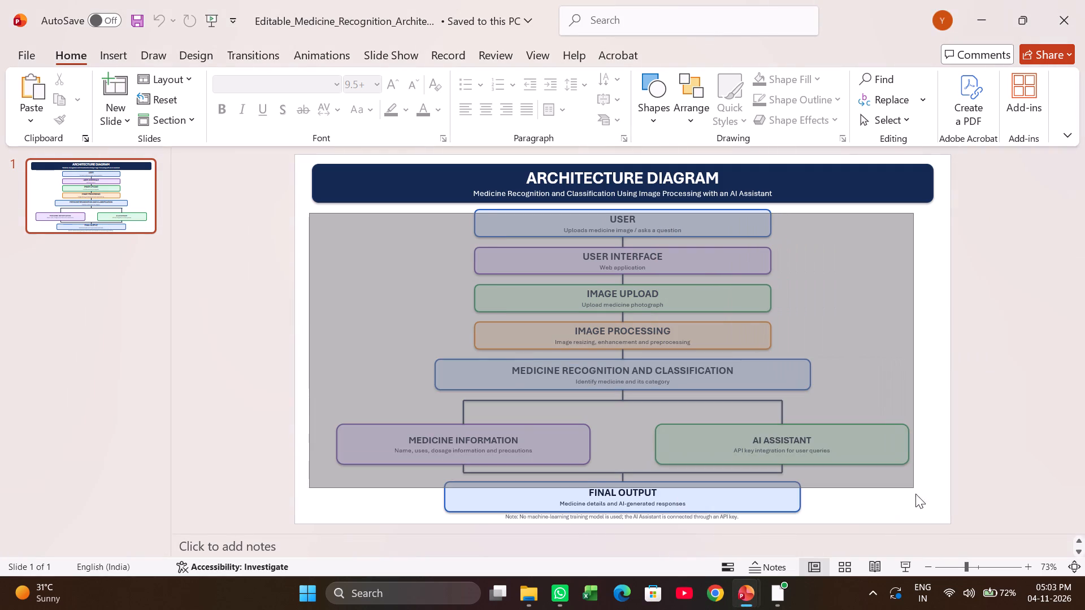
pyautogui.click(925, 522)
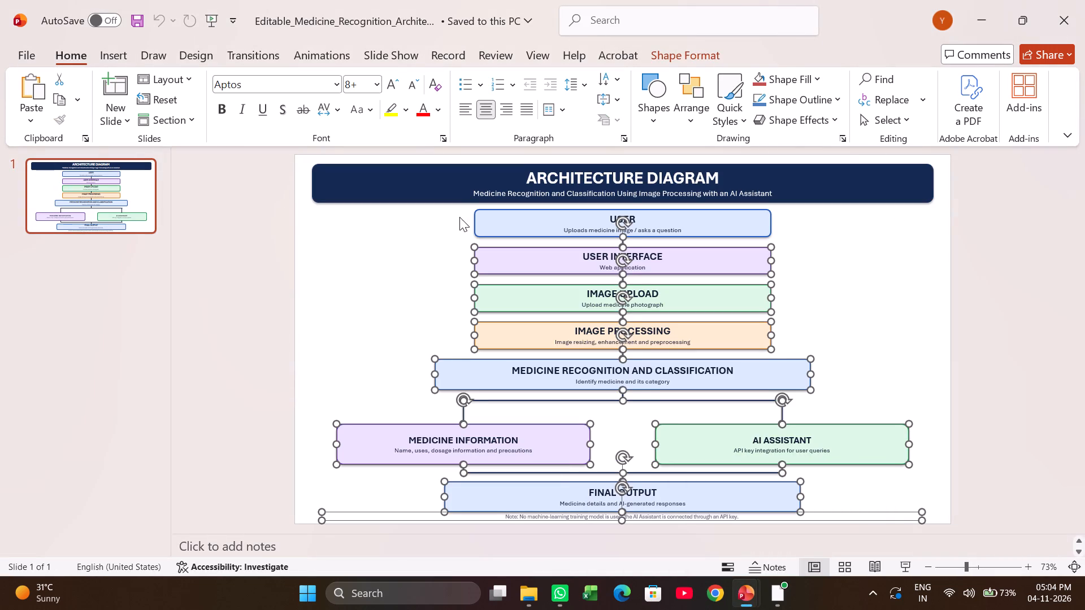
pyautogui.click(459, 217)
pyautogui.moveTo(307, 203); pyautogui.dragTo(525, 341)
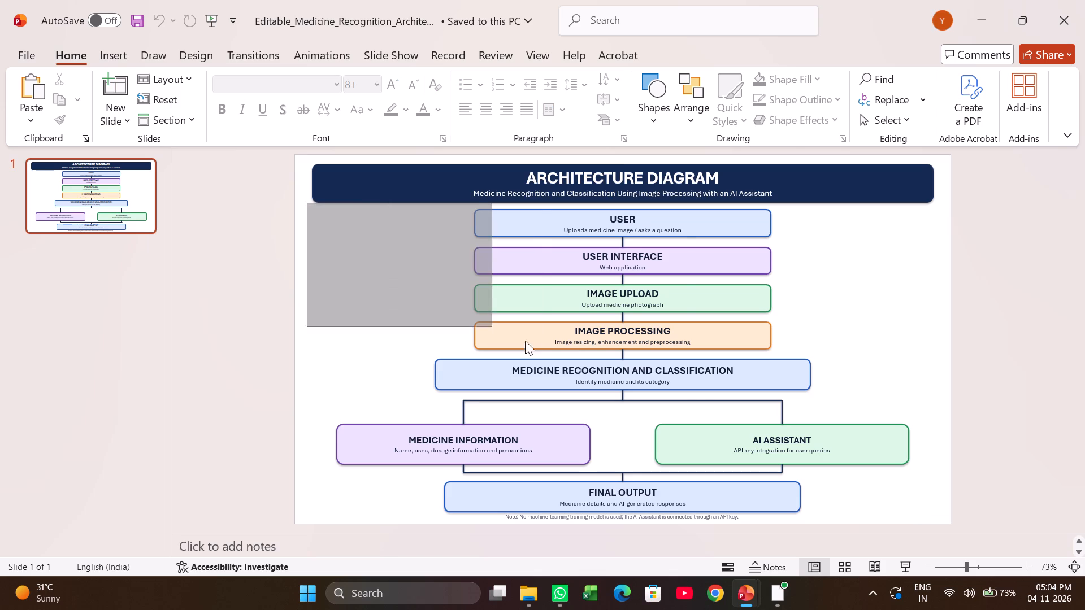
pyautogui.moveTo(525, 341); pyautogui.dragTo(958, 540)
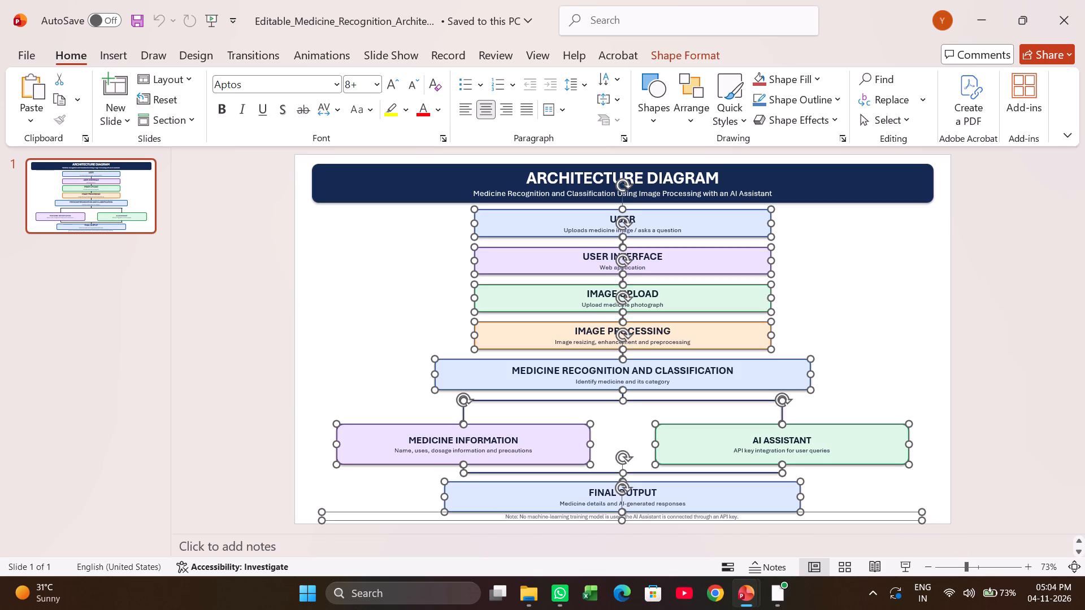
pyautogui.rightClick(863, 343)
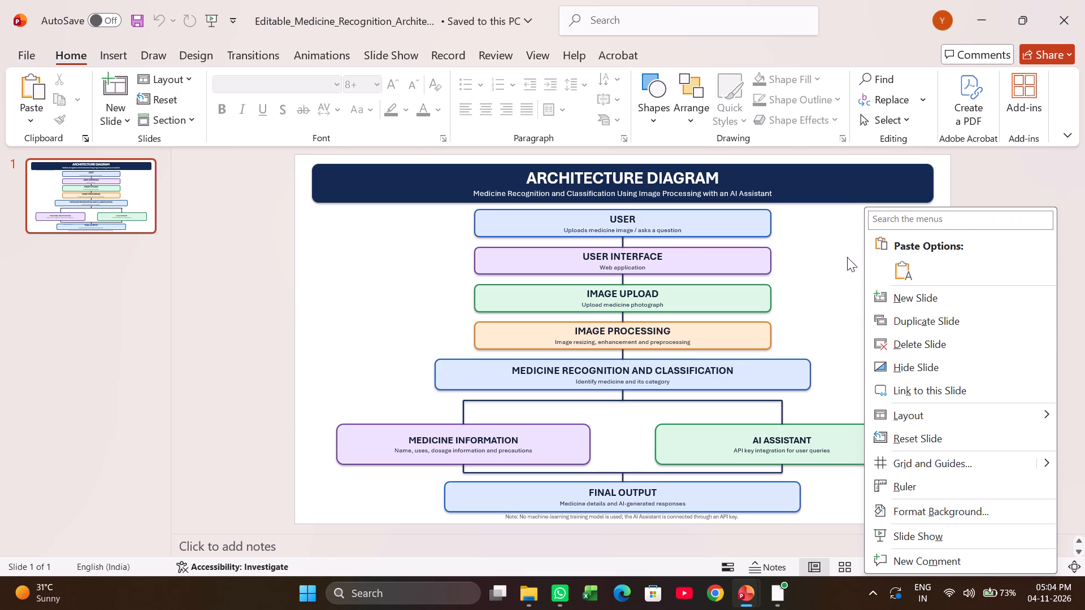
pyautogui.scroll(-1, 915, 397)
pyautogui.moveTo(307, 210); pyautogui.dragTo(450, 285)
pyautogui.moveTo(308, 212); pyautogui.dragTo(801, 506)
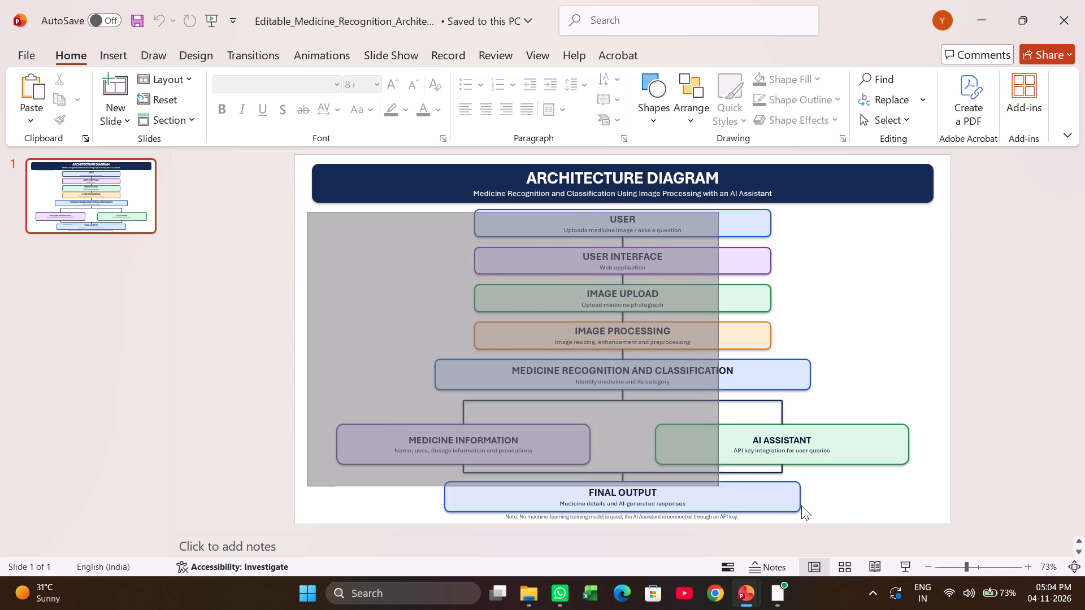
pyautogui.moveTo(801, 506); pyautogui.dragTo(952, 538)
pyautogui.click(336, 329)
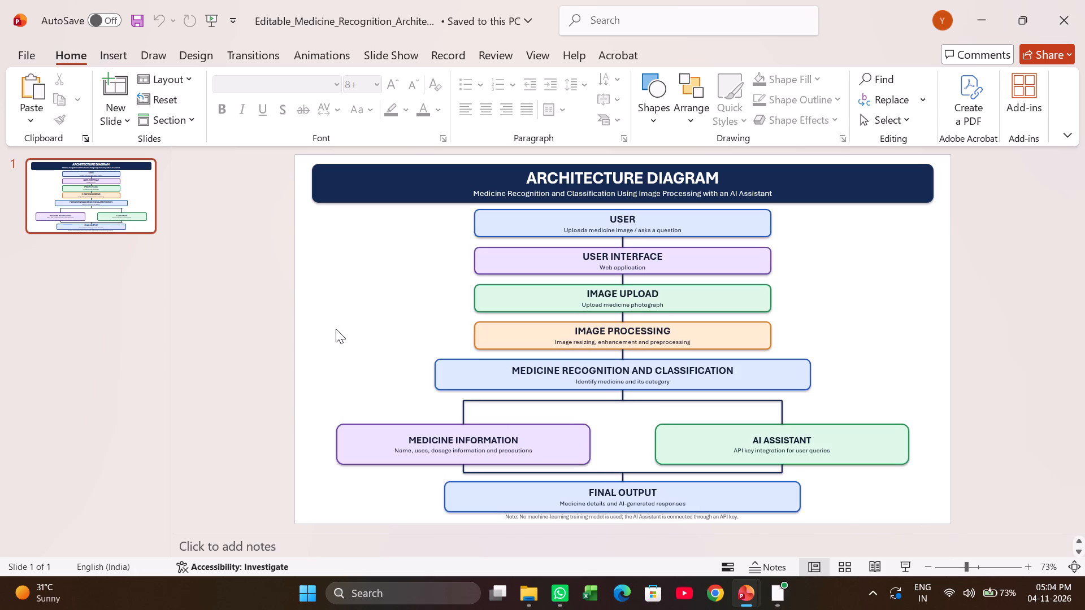
# Select every flowchart box, connector and the note below the title banner, and copy them.
pyautogui.moveTo(301, 202); pyautogui.dragTo(860, 510)
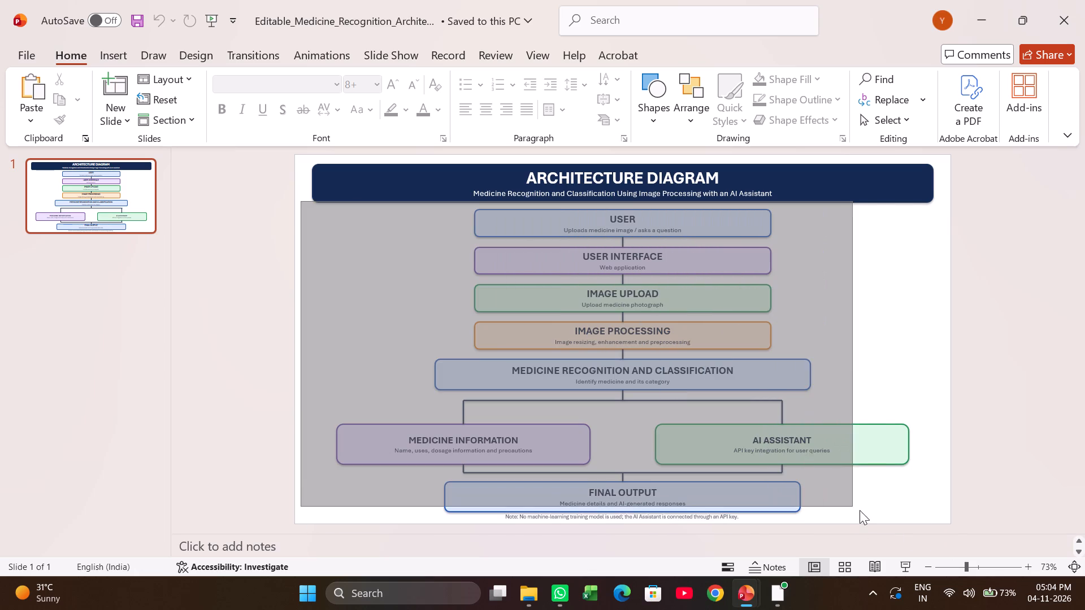
pyautogui.moveTo(860, 510); pyautogui.dragTo(947, 529)
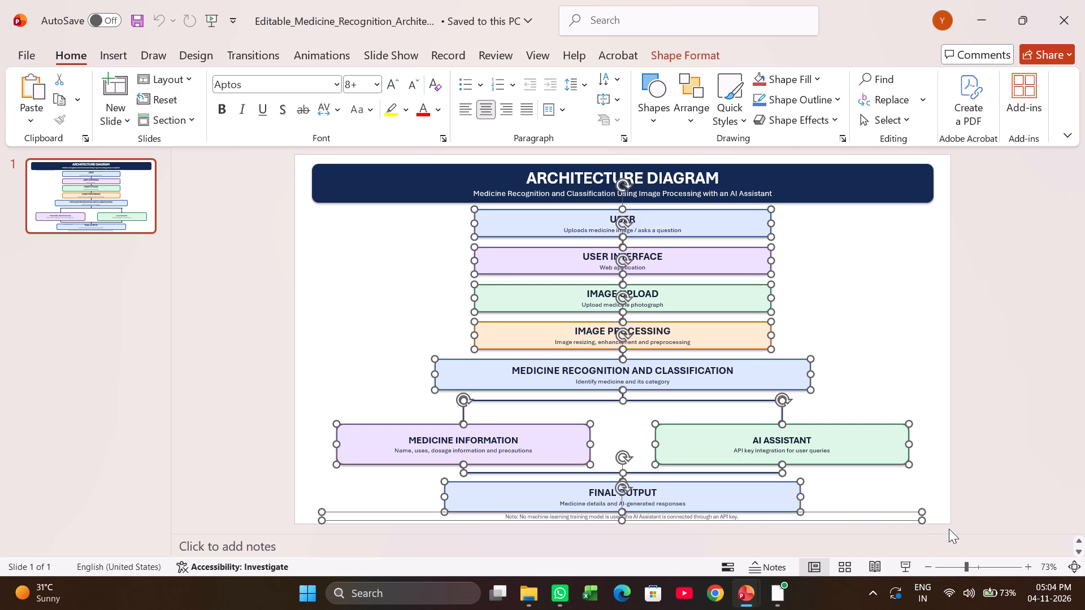
pyautogui.hotkey('ctrl', 'c')
pyautogui.hotkey('ctrl', 'c')
pyautogui.hotkey('ctrl', 'c')
pyautogui.rightClick(895, 404)
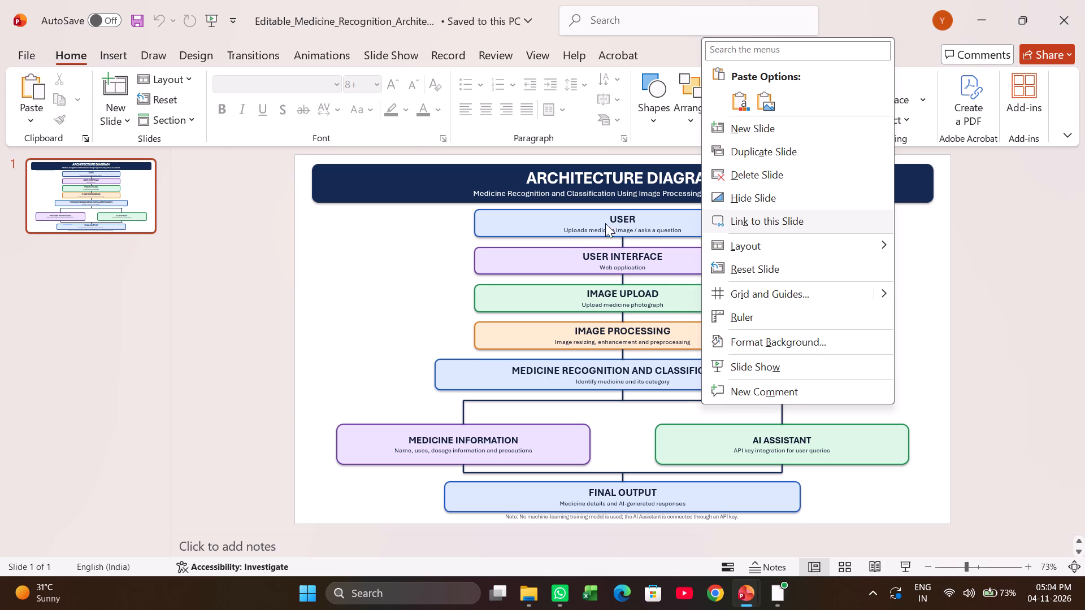
# Switch to the major project phase-2 presentation and paste the copied flowchart onto slide 7, "Architecture diagram:".
pyautogui.click(741, 592)
pyautogui.click(702, 526)
pyautogui.click(555, 430)
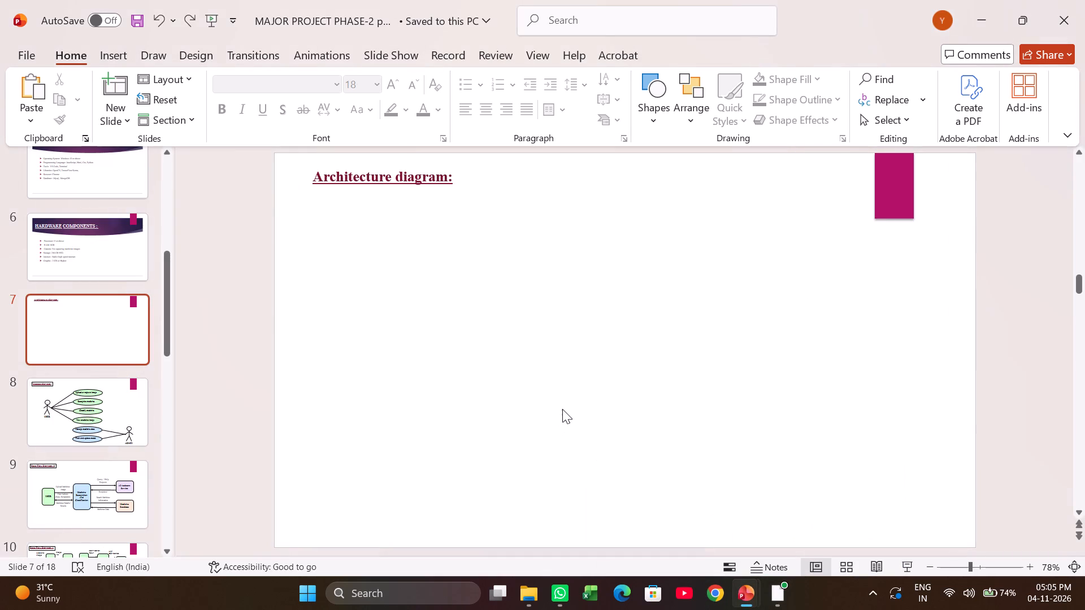
pyautogui.hotkey('ctrl', 'v')
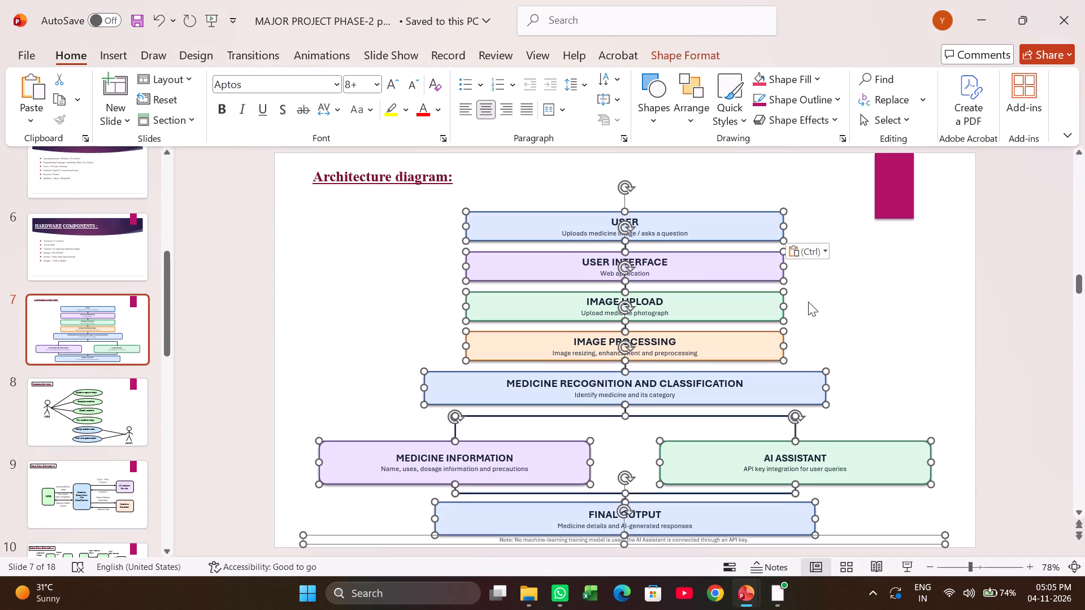
pyautogui.click(899, 302)
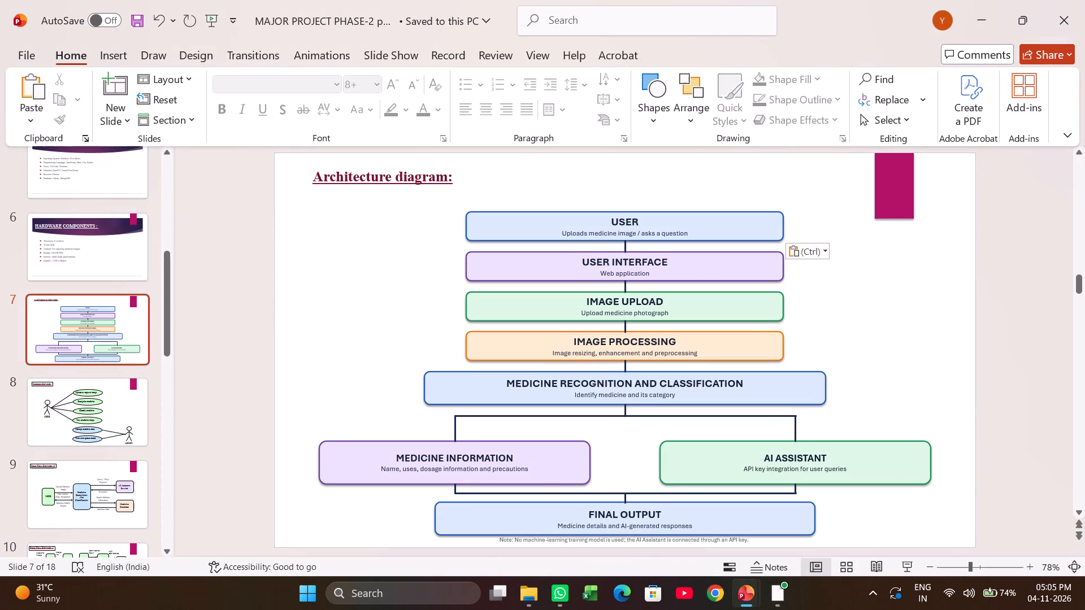
# Delete all the note text beneath the FINAL OUTPUT box on the "Architecture diagram:" slide.
pyautogui.keyDown('ctrl'); pyautogui.scroll(-1, 685, 400); pyautogui.keyUp('ctrl')
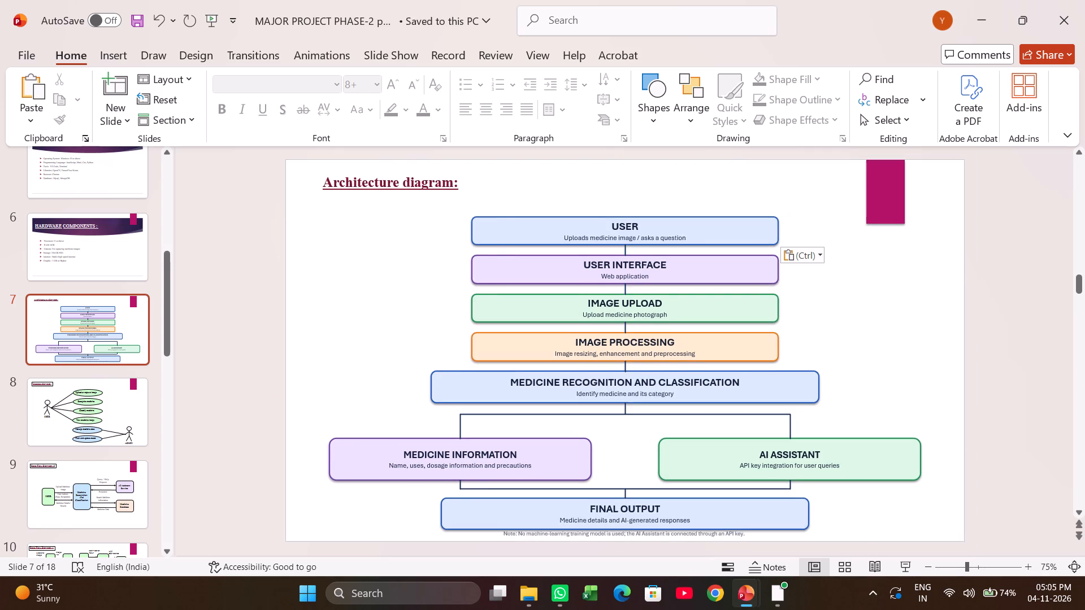
pyautogui.keyDown('ctrl'); pyautogui.scroll(-1, 693, 393); pyautogui.keyUp('ctrl')
pyautogui.keyDown('ctrl'); pyautogui.scroll(6, 710, 454); pyautogui.keyUp('ctrl')
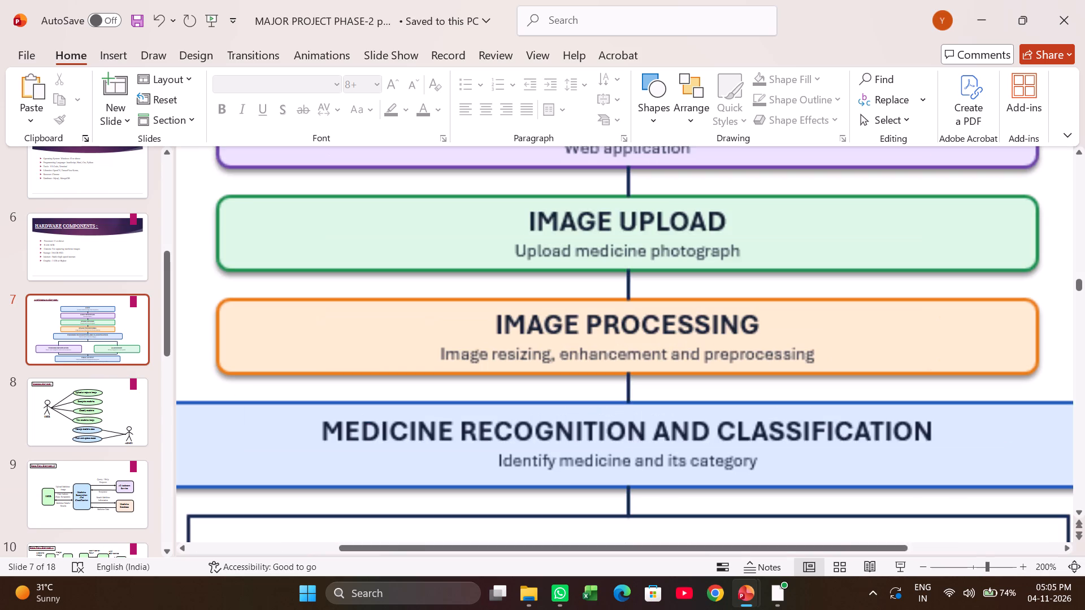
pyautogui.scroll(-20, 683, 458)
pyautogui.scroll(-9, 683, 458)
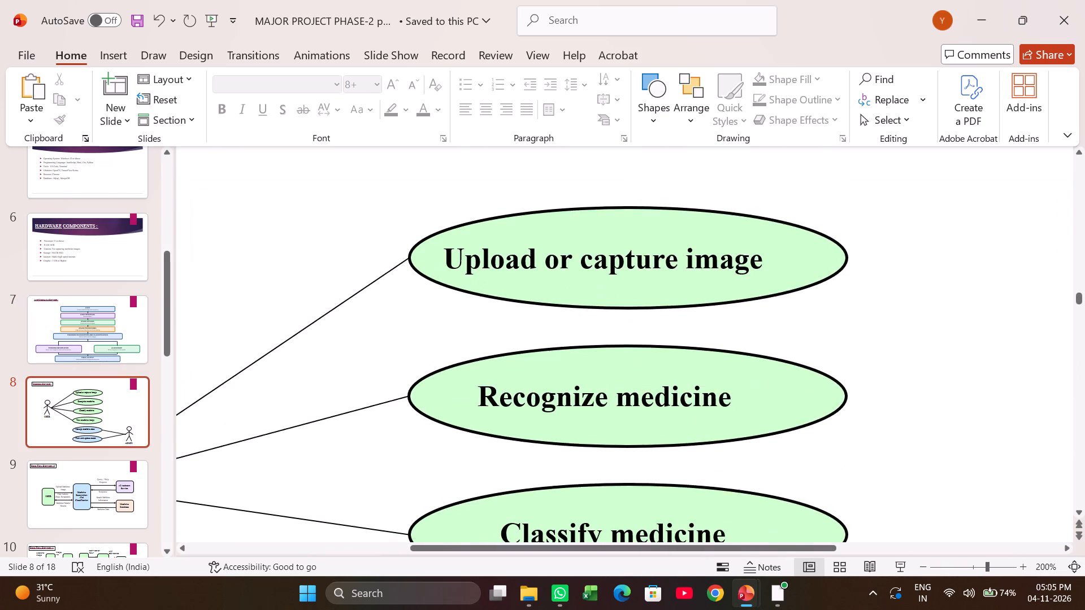
pyautogui.scroll(-3, 701, 447)
pyautogui.scroll(12, 695, 448)
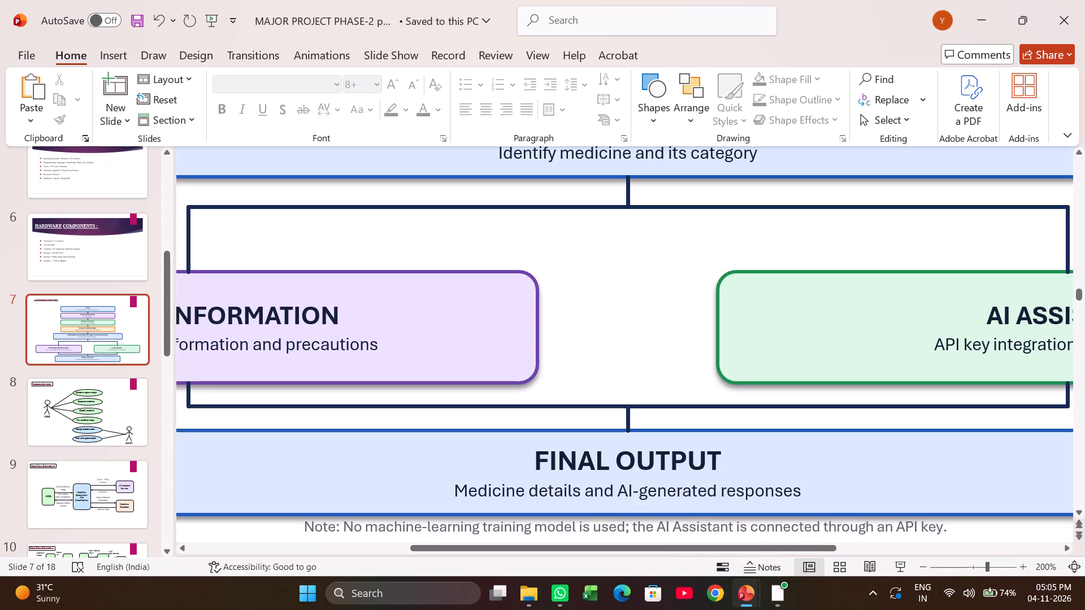
pyautogui.click(944, 531)
pyautogui.click(948, 524)
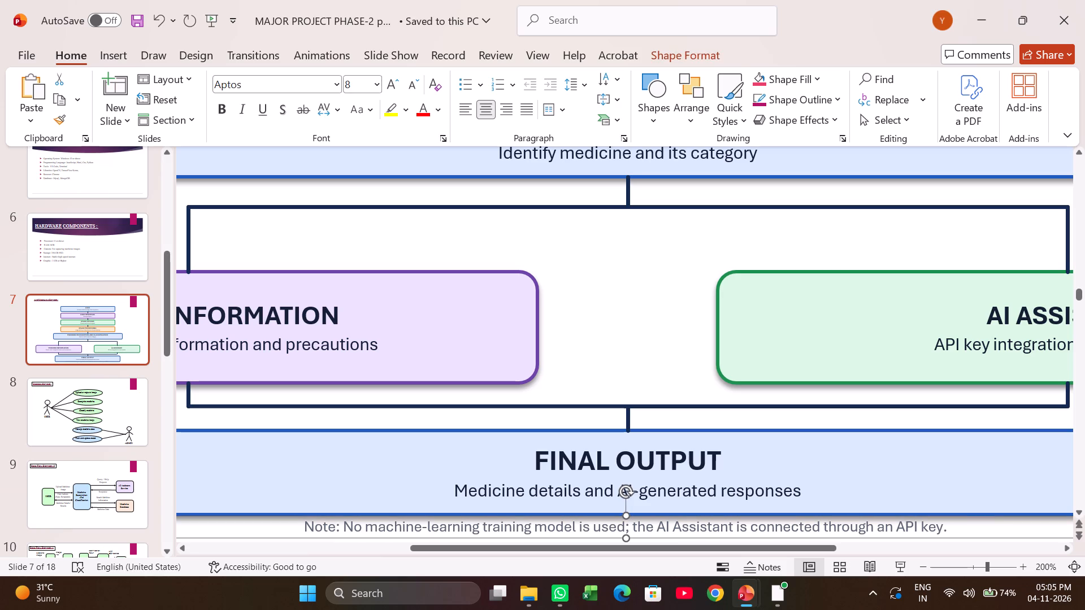
pyautogui.click(951, 525)
pyautogui.click(949, 530)
pyautogui.click(944, 530)
pyautogui.moveTo(943, 526); pyautogui.dragTo(317, 518)
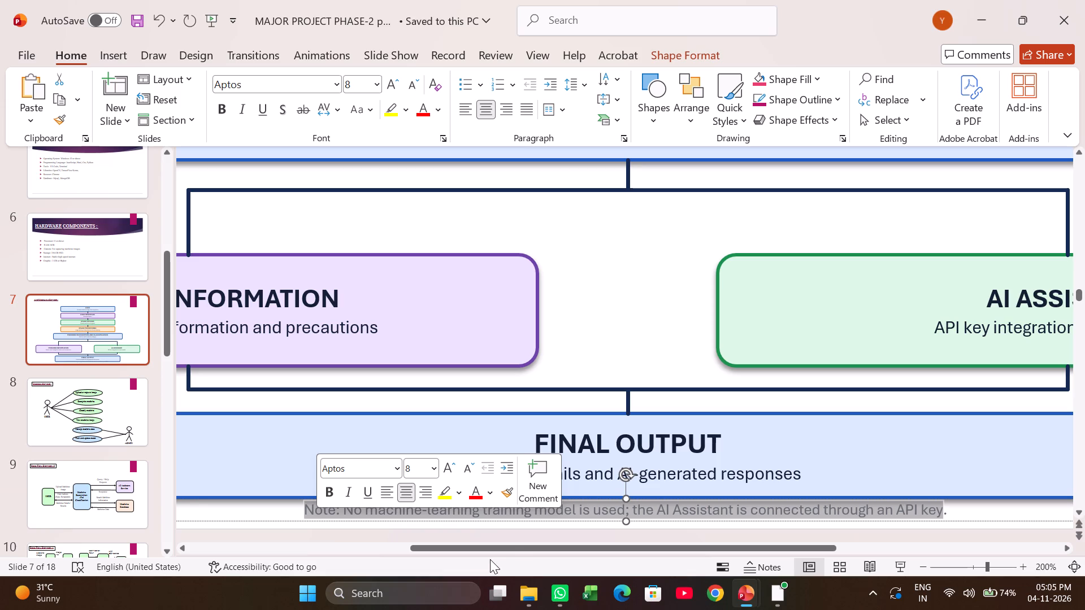
pyautogui.press('BackSpace')
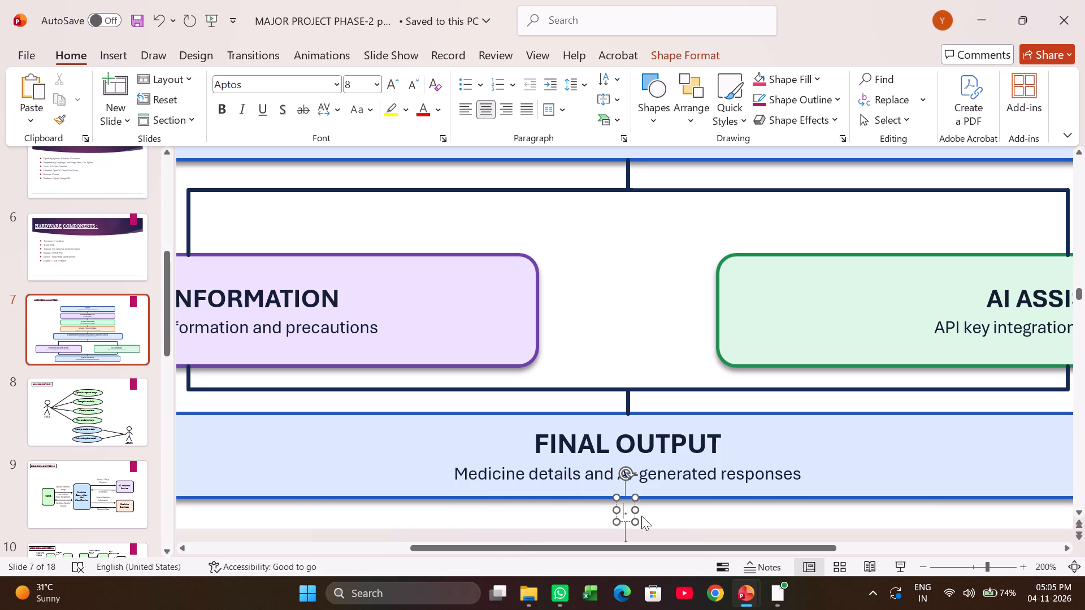
pyautogui.press('Right')
pyautogui.press('BackSpace')
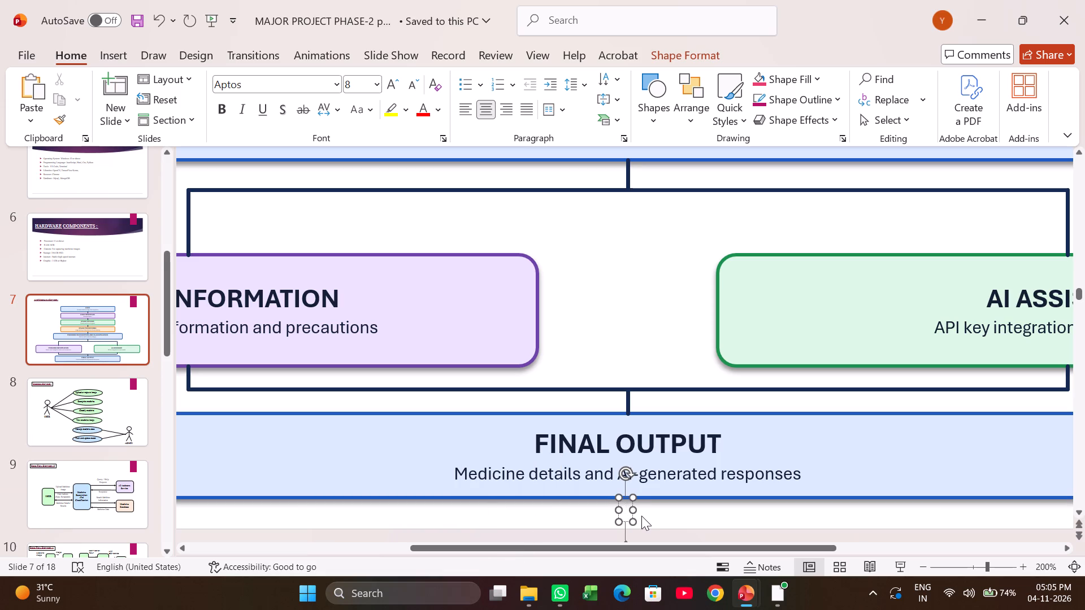
pyautogui.scroll(-1, 646, 454)
pyautogui.keyDown('ctrl'); pyautogui.scroll(1, 646, 454); pyautogui.keyUp('ctrl')
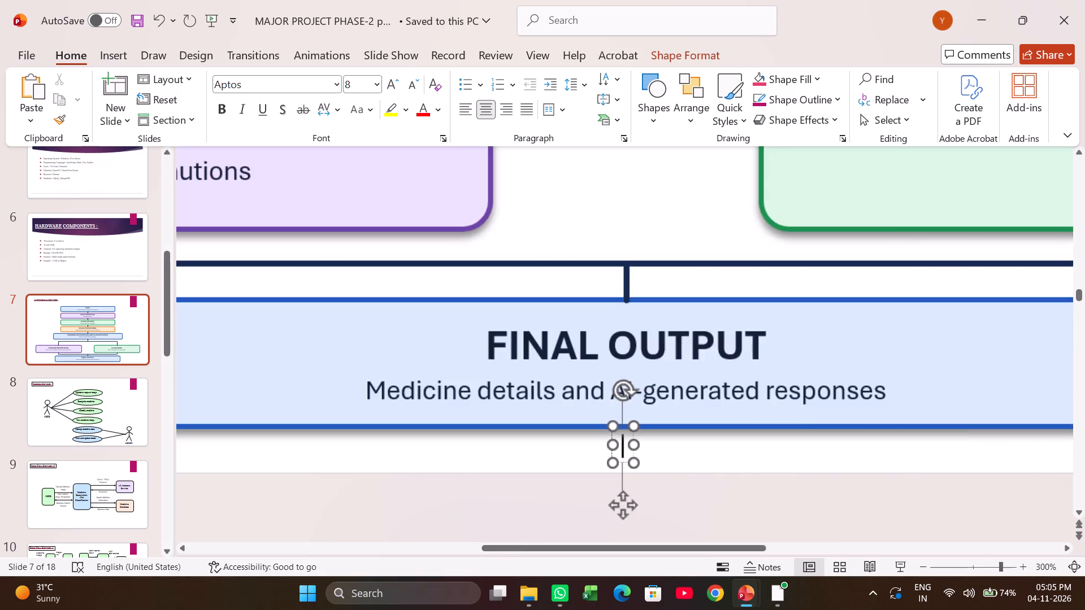
pyautogui.keyDown('ctrl'); pyautogui.scroll(2, 646, 454); pyautogui.keyUp('ctrl')
pyautogui.keyDown('ctrl'); pyautogui.scroll(-9, 646, 454); pyautogui.keyUp('ctrl')
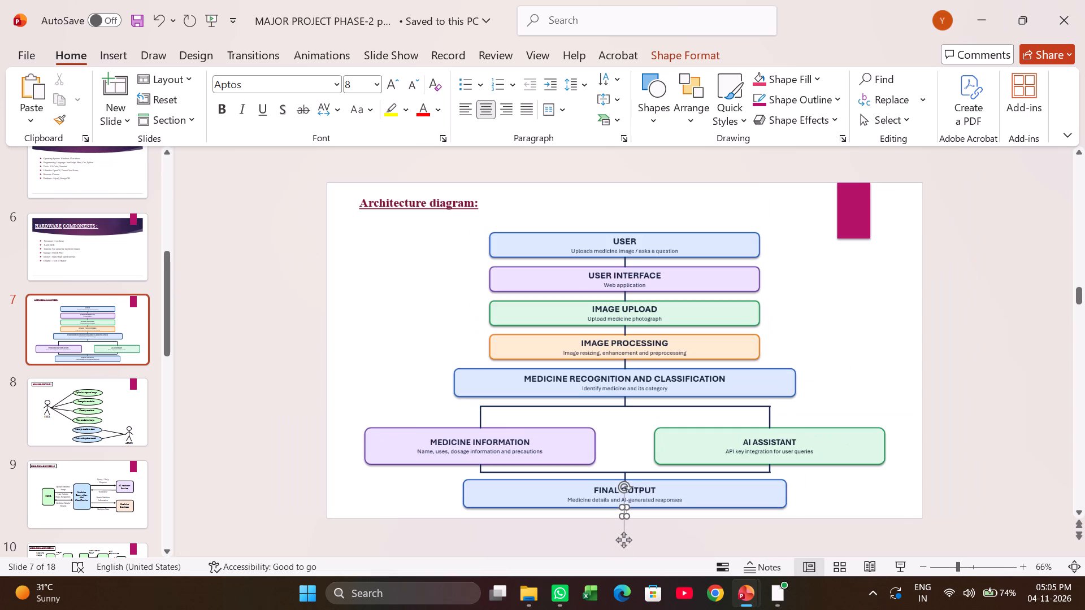
pyautogui.click(869, 372)
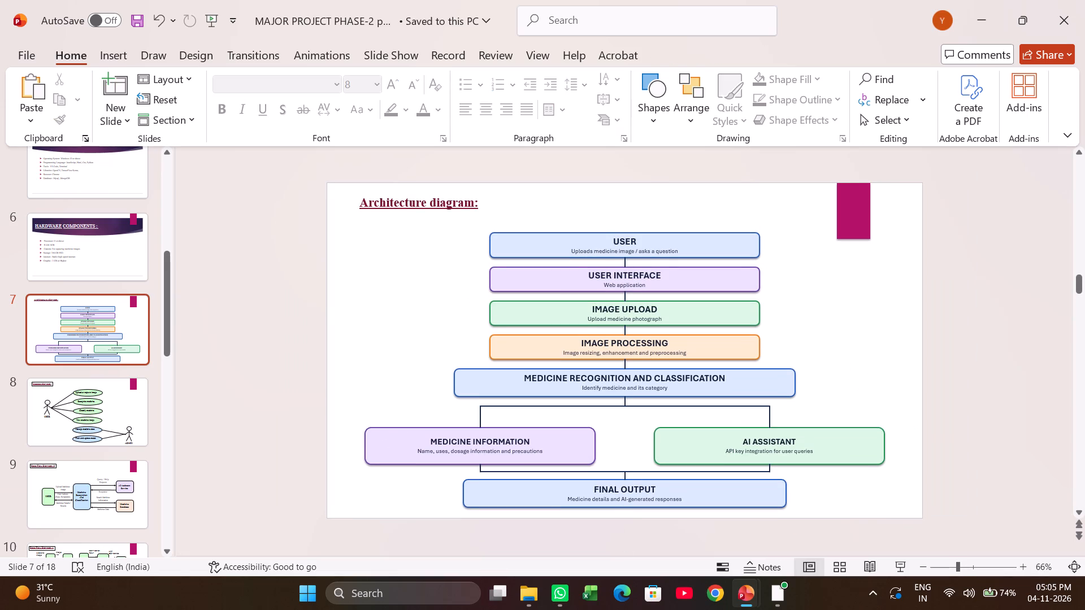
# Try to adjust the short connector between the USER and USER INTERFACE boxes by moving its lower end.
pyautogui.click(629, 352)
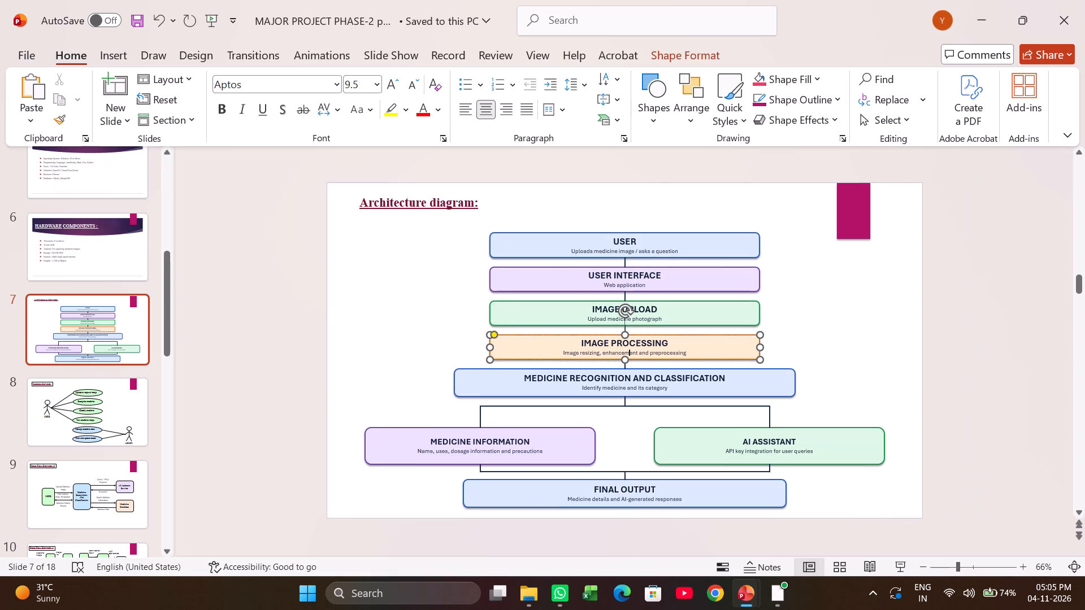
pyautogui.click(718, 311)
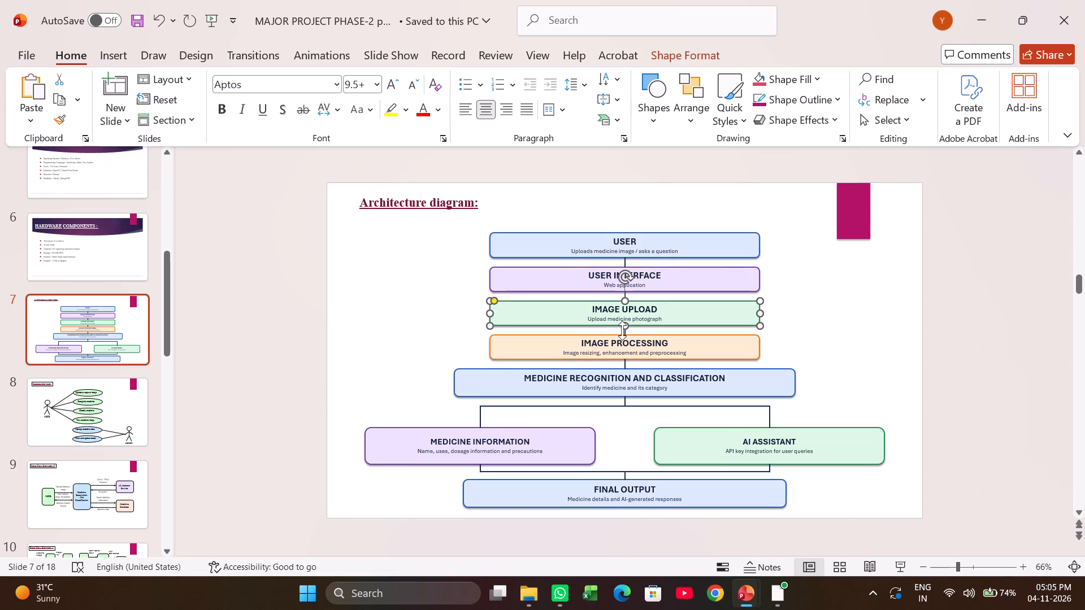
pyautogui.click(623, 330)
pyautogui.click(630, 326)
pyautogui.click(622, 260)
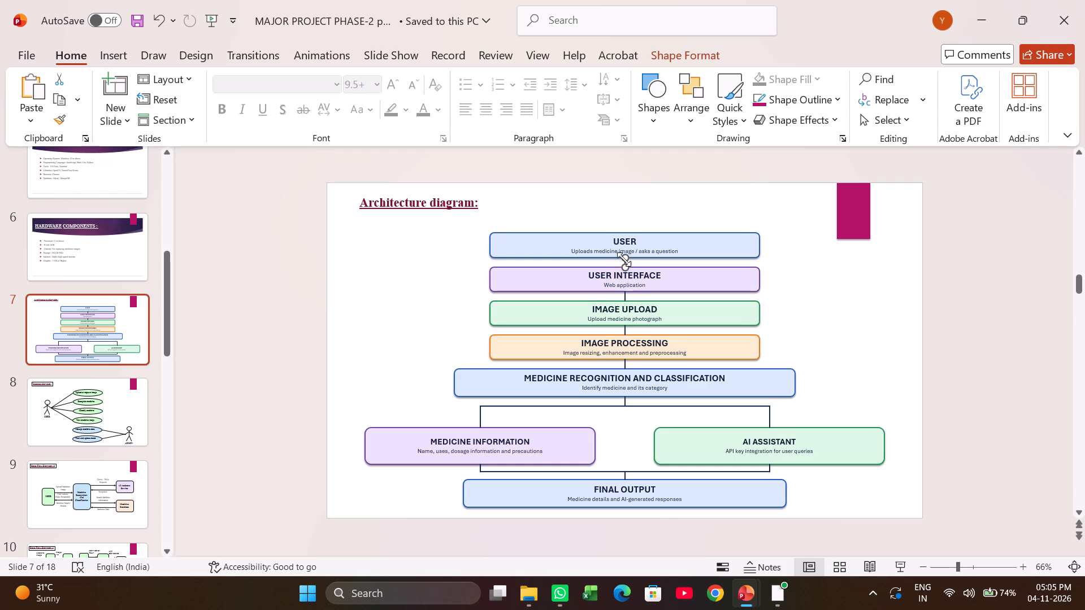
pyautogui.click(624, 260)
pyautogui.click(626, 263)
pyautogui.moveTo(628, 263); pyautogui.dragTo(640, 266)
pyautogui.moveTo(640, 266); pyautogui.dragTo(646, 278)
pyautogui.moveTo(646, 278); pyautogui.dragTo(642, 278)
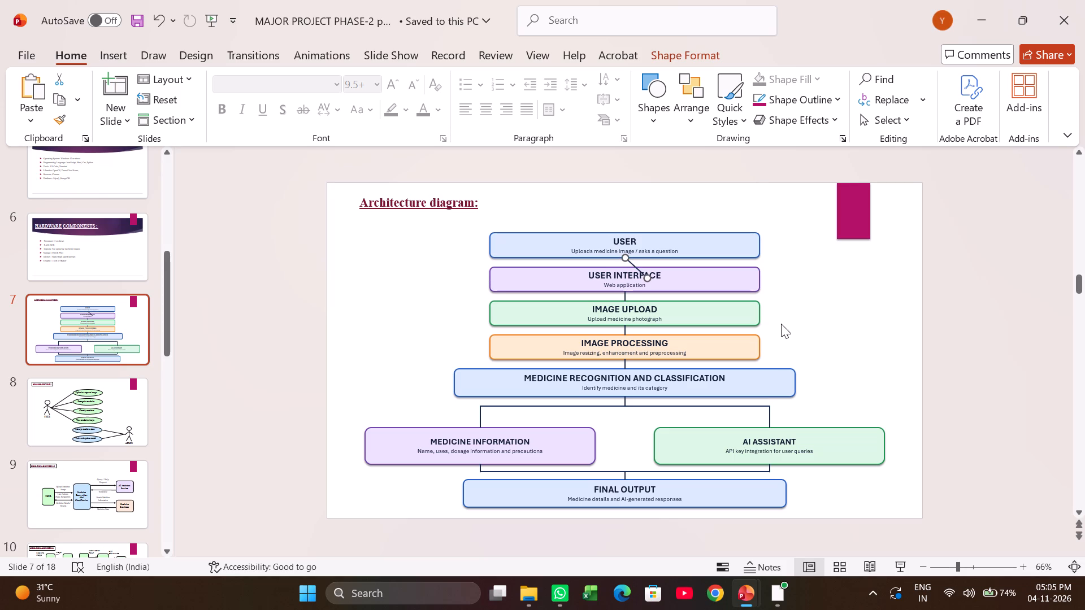
pyautogui.press('BackSpace')
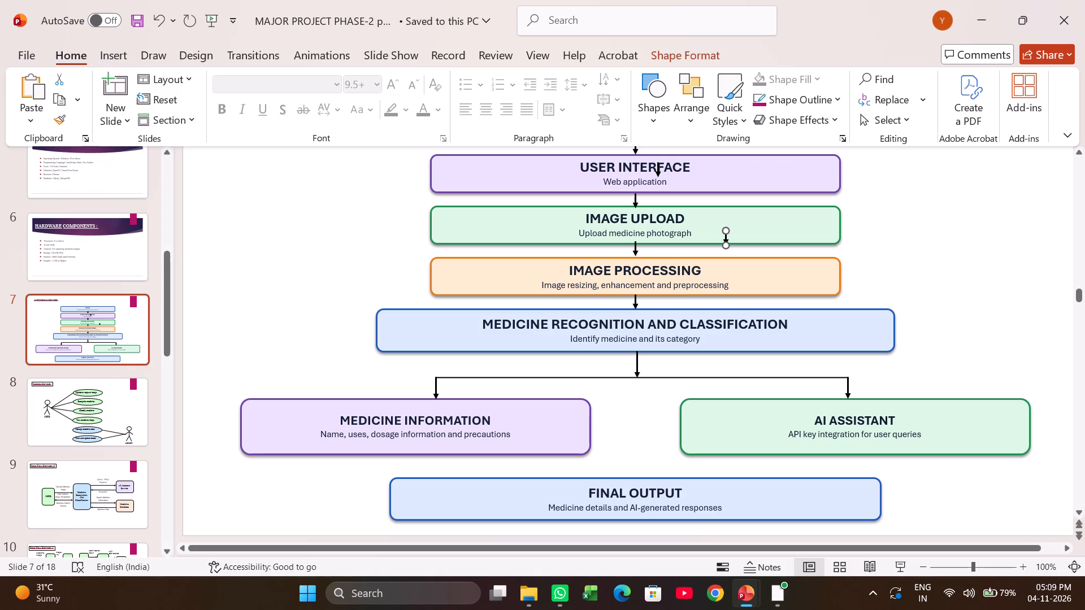
pyautogui.press('BackSpace')
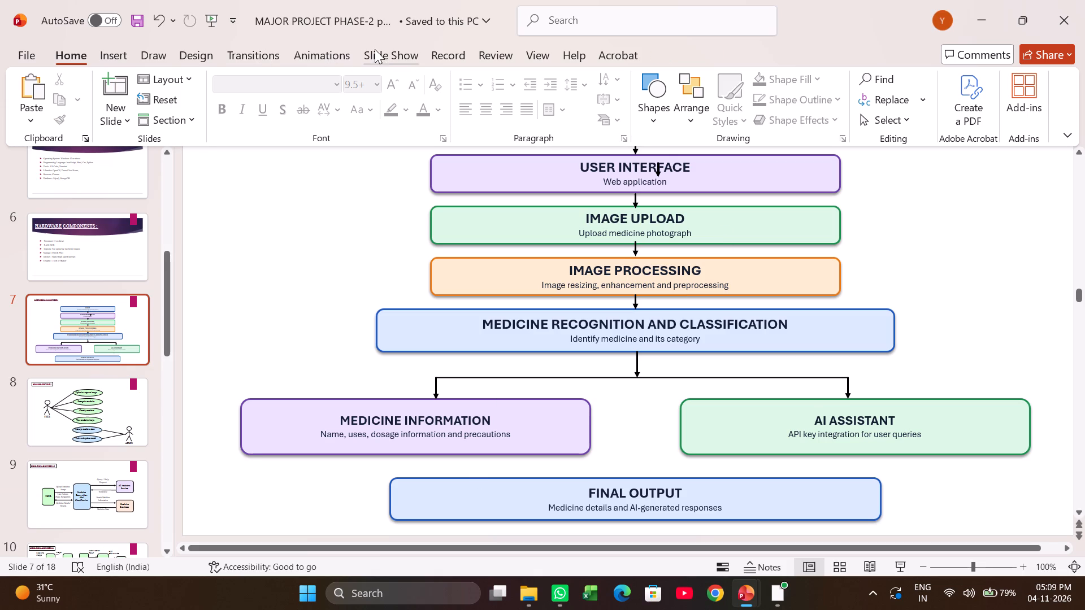
# Draw a short vertical line, about 0.5 cm long, down from the bottom edge of MEDICINE INFORMATION, in line with the arrow above it.
pyautogui.click(120, 59)
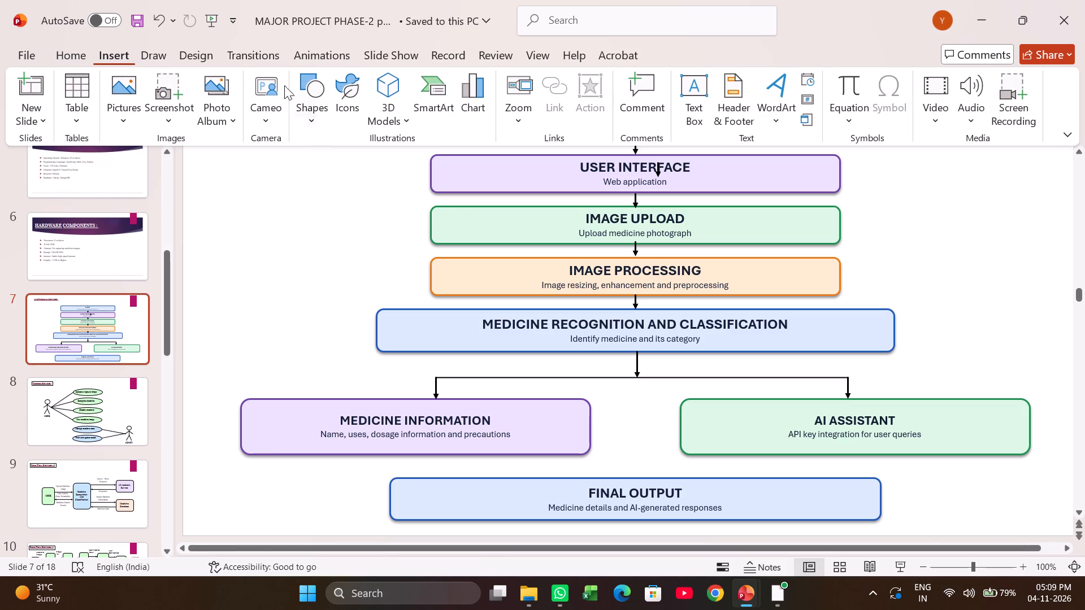
pyautogui.click(319, 101)
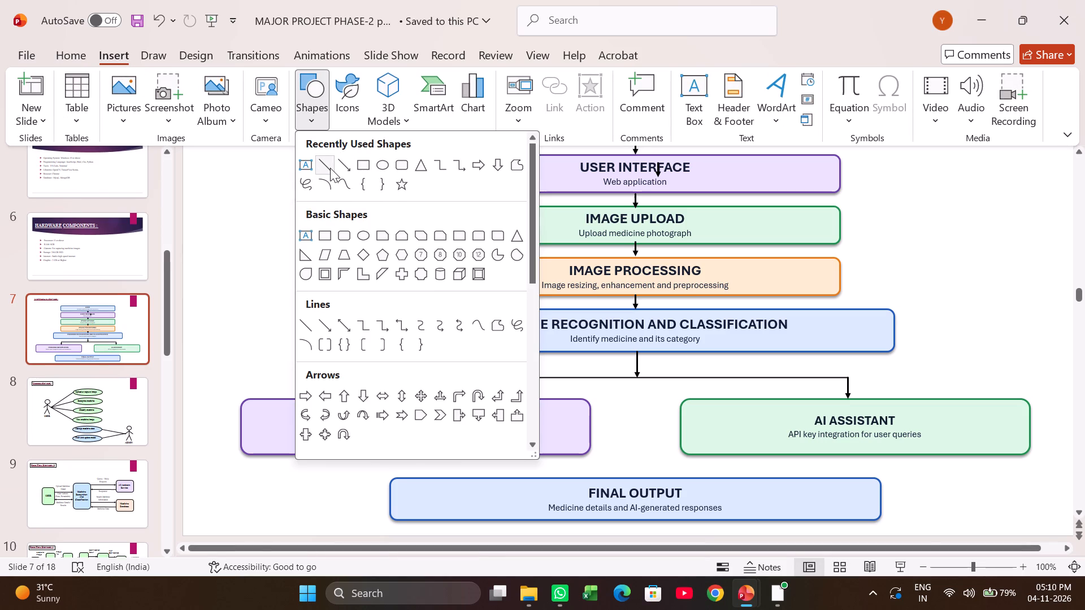
pyautogui.click(330, 168)
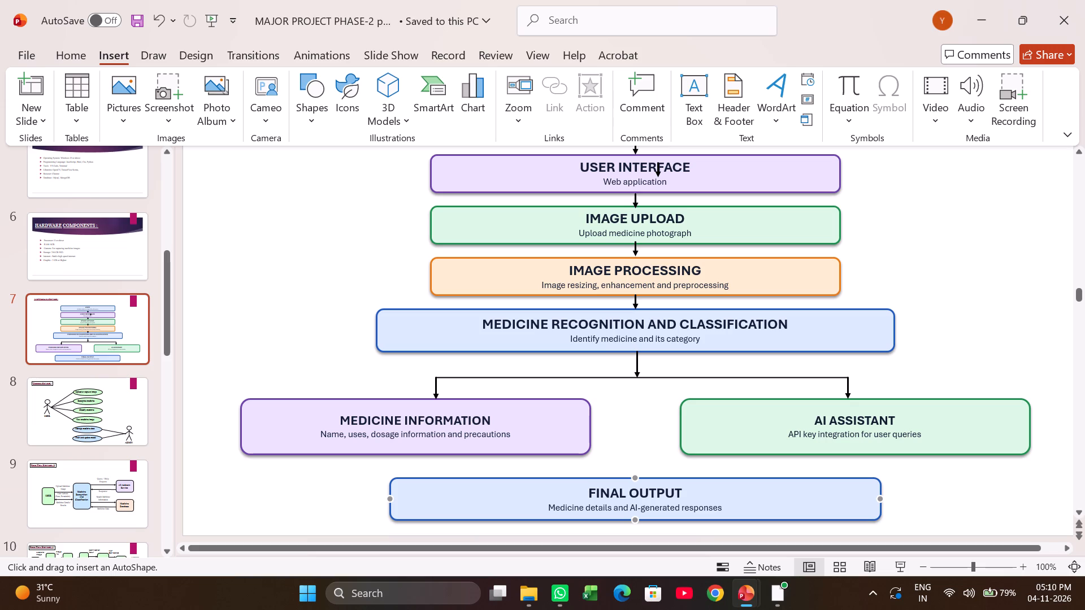
pyautogui.moveTo(435, 459); pyautogui.dragTo(437, 472)
pyautogui.doubleClick(438, 468)
pyautogui.click(575, 470)
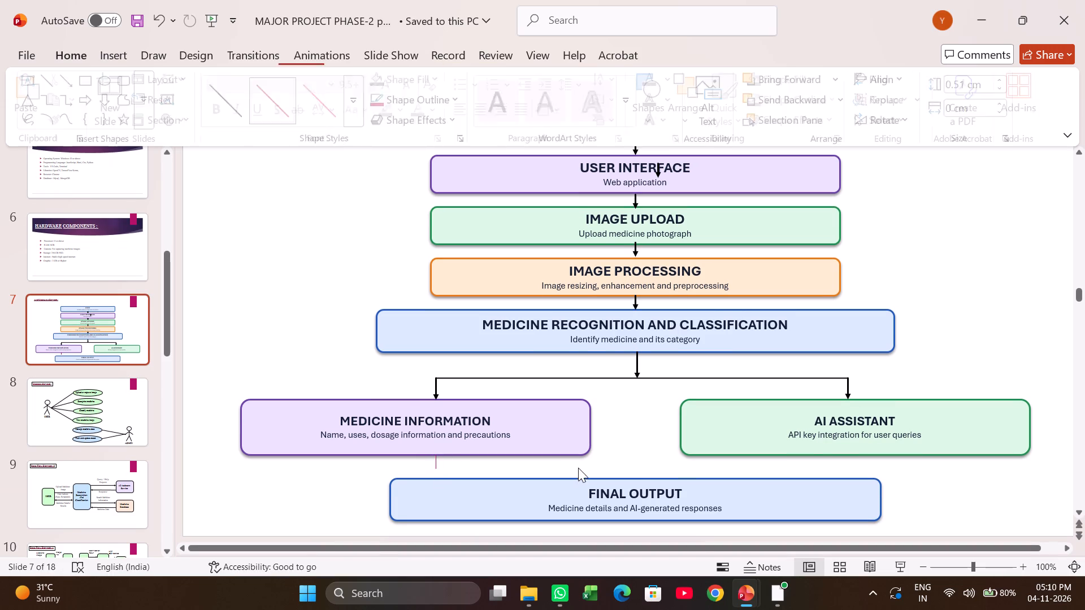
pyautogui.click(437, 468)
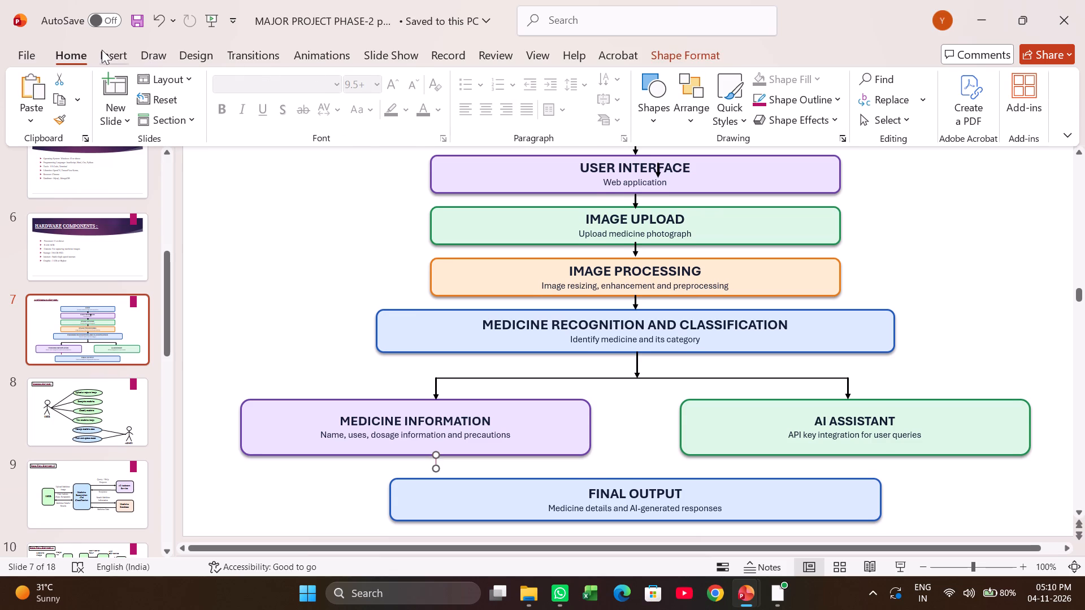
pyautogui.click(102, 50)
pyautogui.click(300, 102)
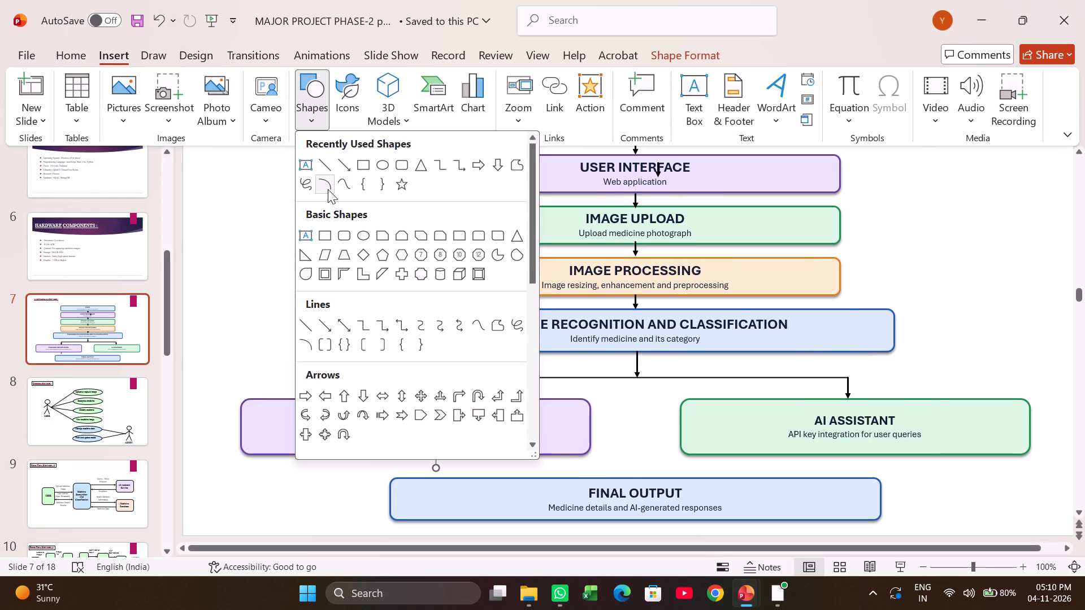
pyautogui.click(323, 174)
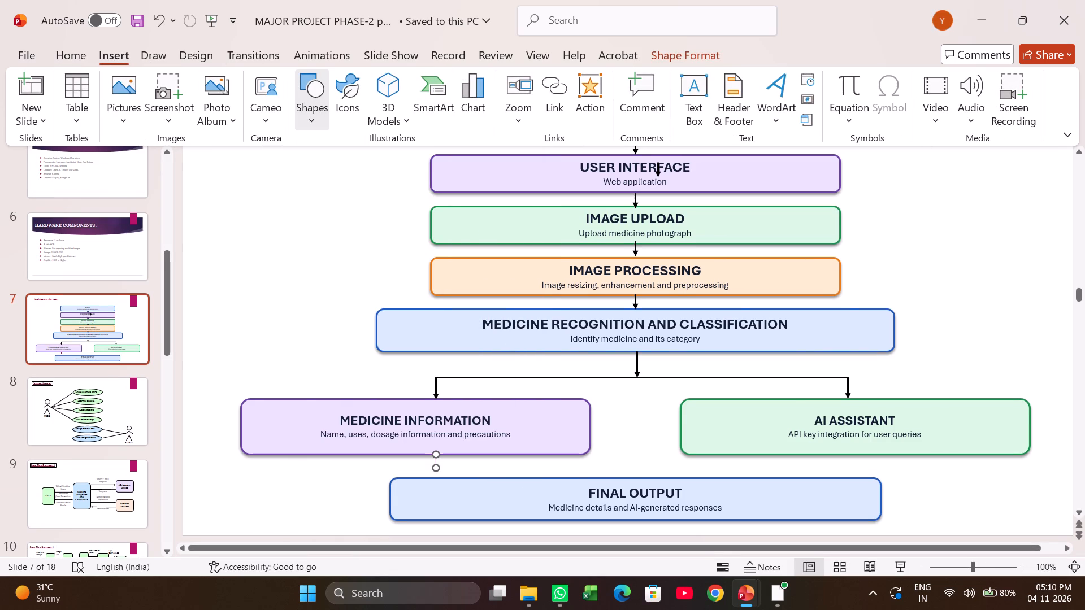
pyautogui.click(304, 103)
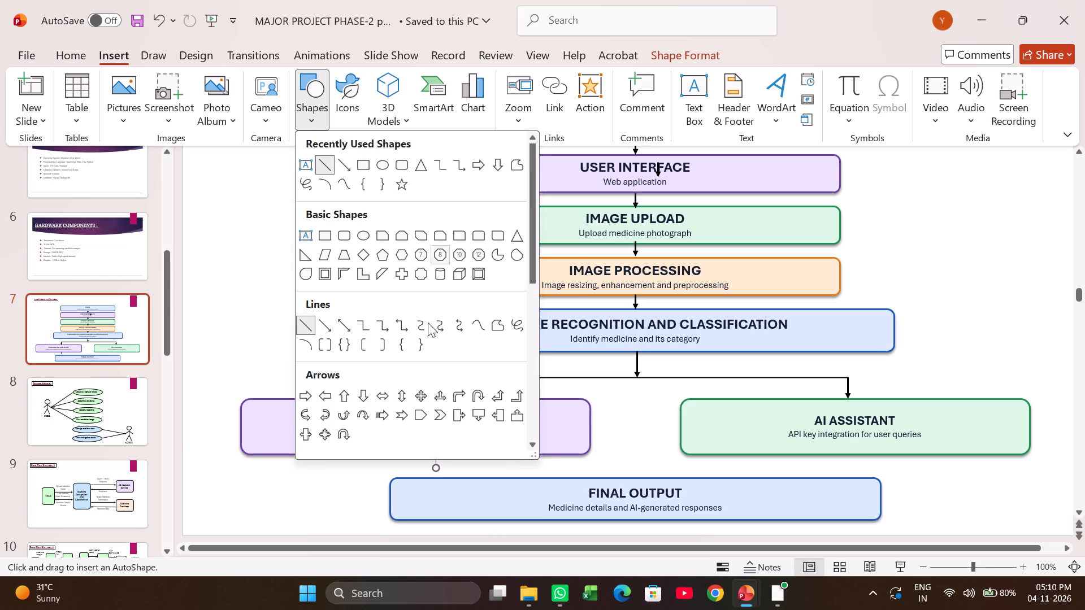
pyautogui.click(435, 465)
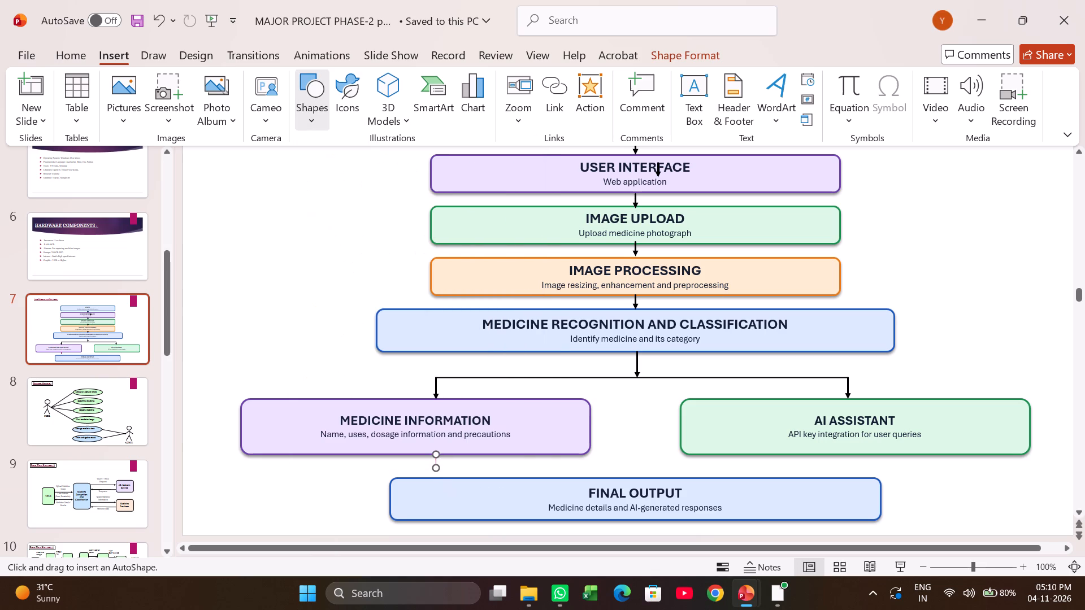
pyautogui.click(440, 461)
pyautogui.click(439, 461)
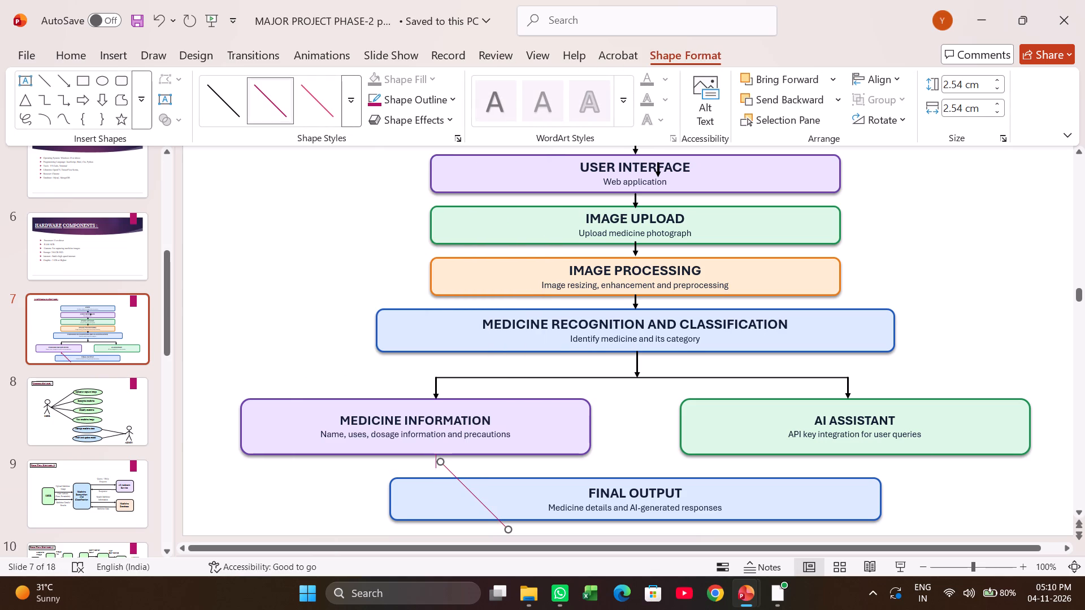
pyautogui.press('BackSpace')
# Apply the thicker black theme line style to the line below MEDICINE INFORMATION and shorten it to about 0.34 cm.
pyautogui.click(433, 461)
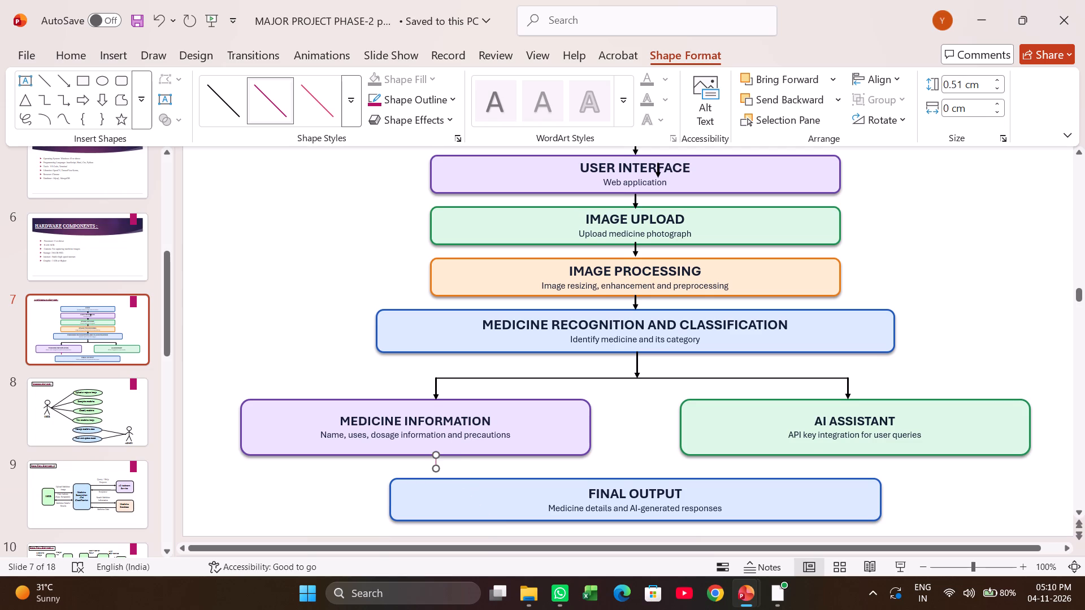
pyautogui.click(348, 102)
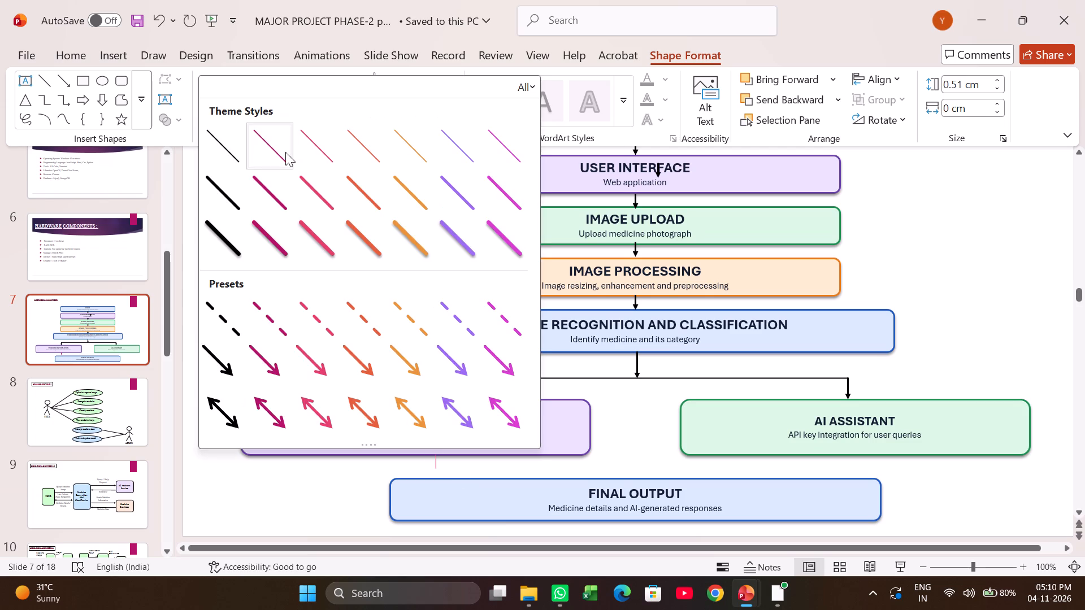
pyautogui.click(225, 183)
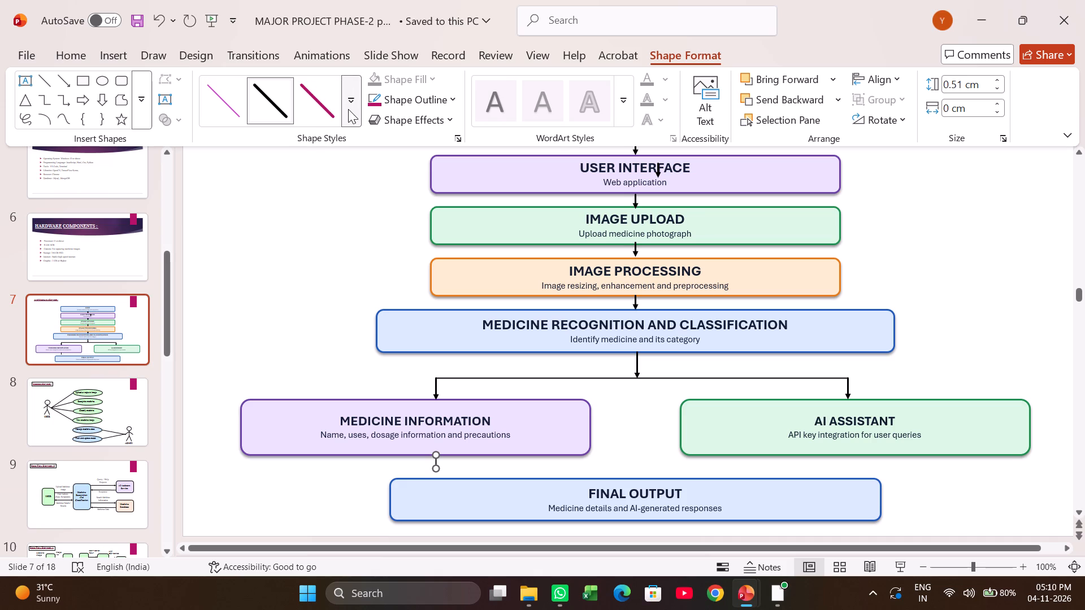
pyautogui.click(434, 468)
pyautogui.click(269, 94)
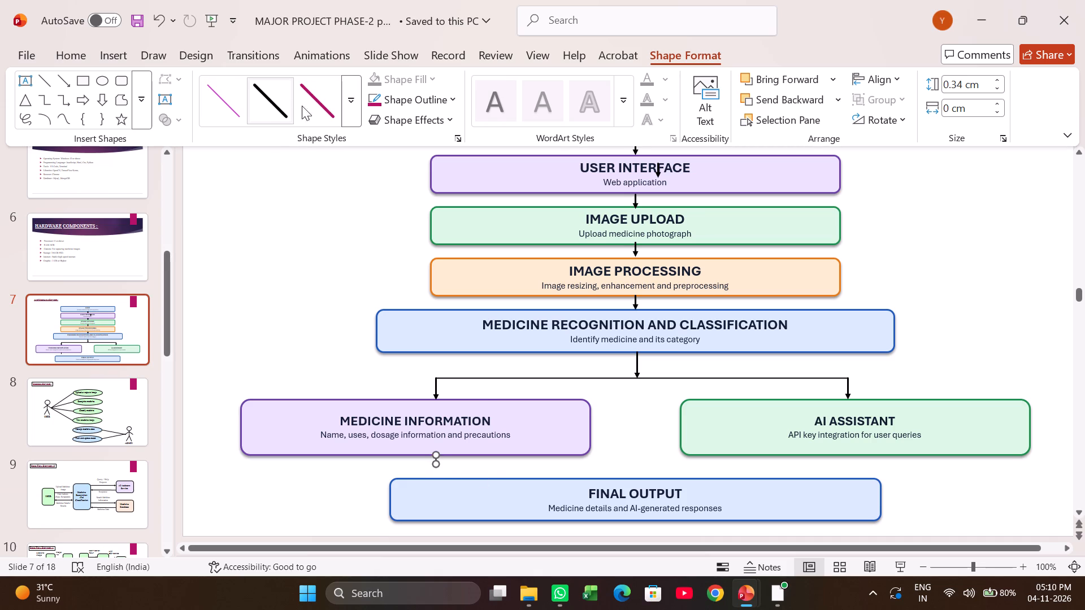
pyautogui.click(437, 461)
pyautogui.hotkey('ctrl', 'c')
pyautogui.hotkey('ctrl', 'v')
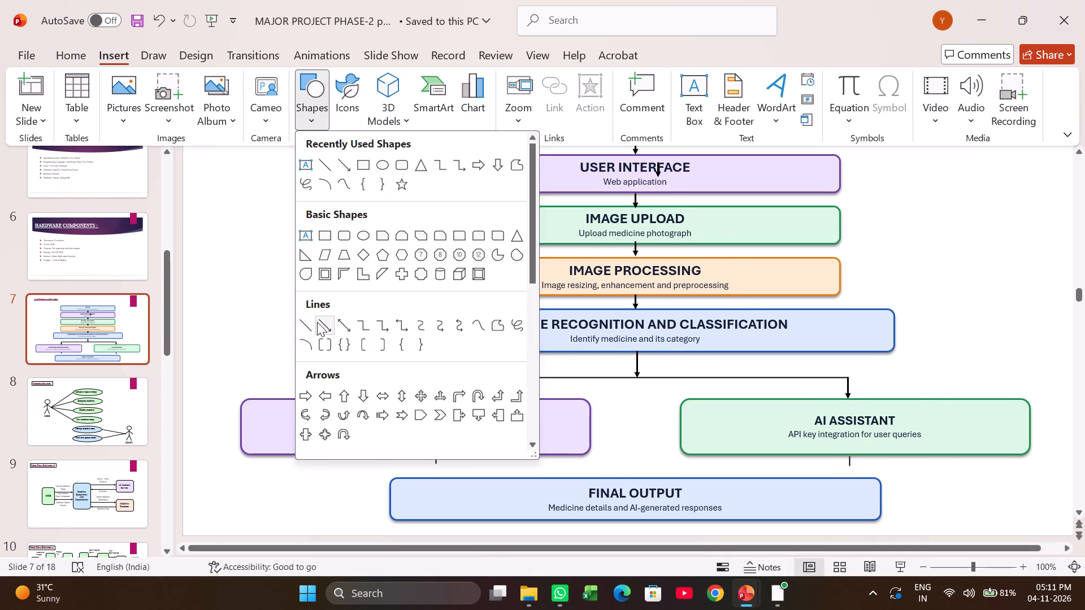
pyautogui.click(300, 326)
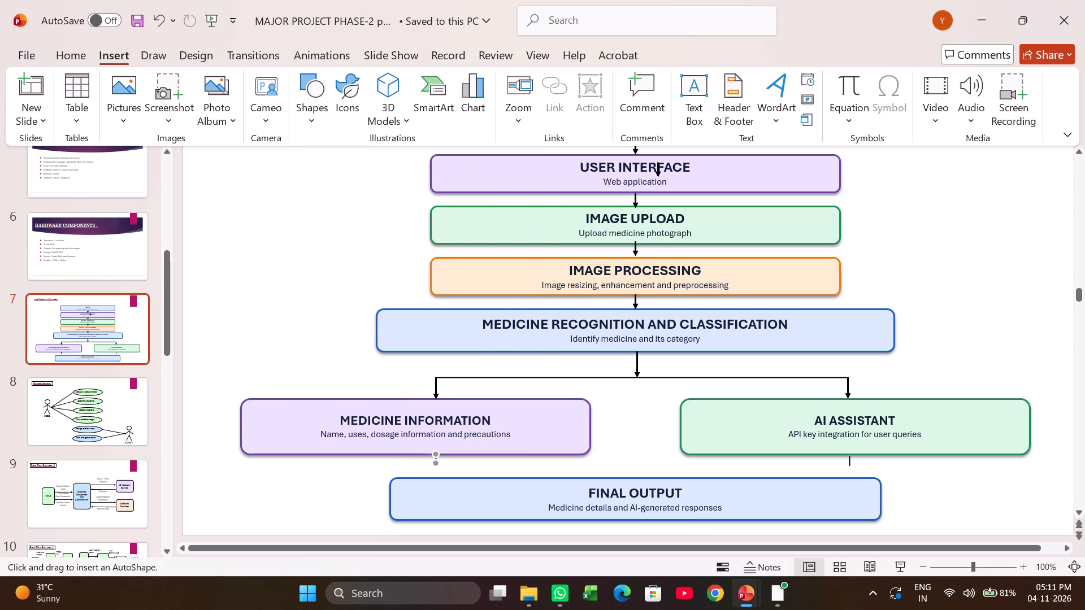
pyautogui.moveTo(434, 465); pyautogui.dragTo(547, 464)
pyautogui.moveTo(547, 464); pyautogui.dragTo(853, 465)
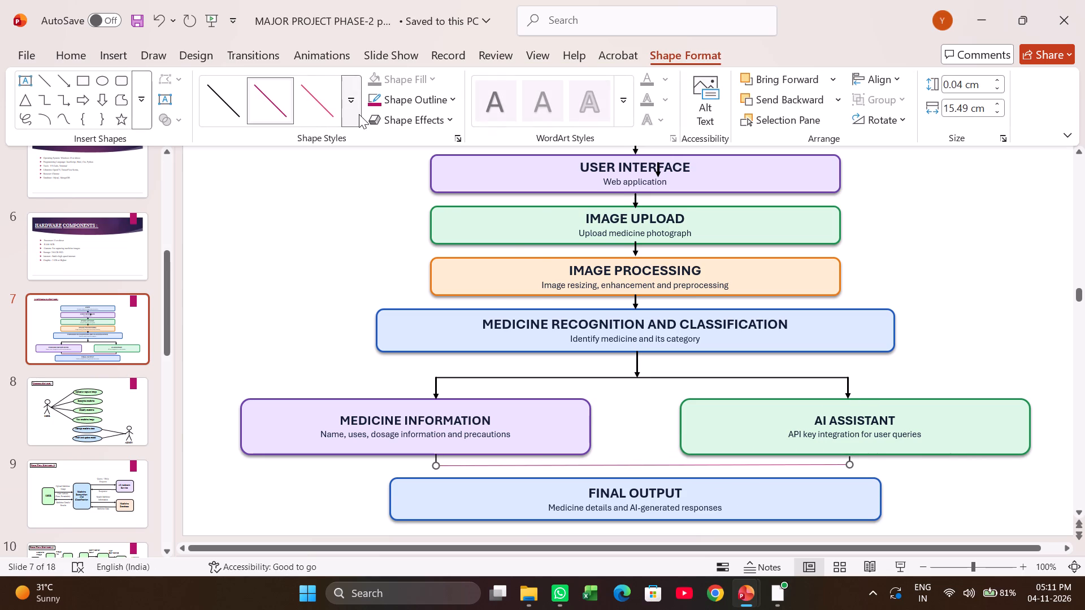
pyautogui.click(358, 114)
pyautogui.click(218, 205)
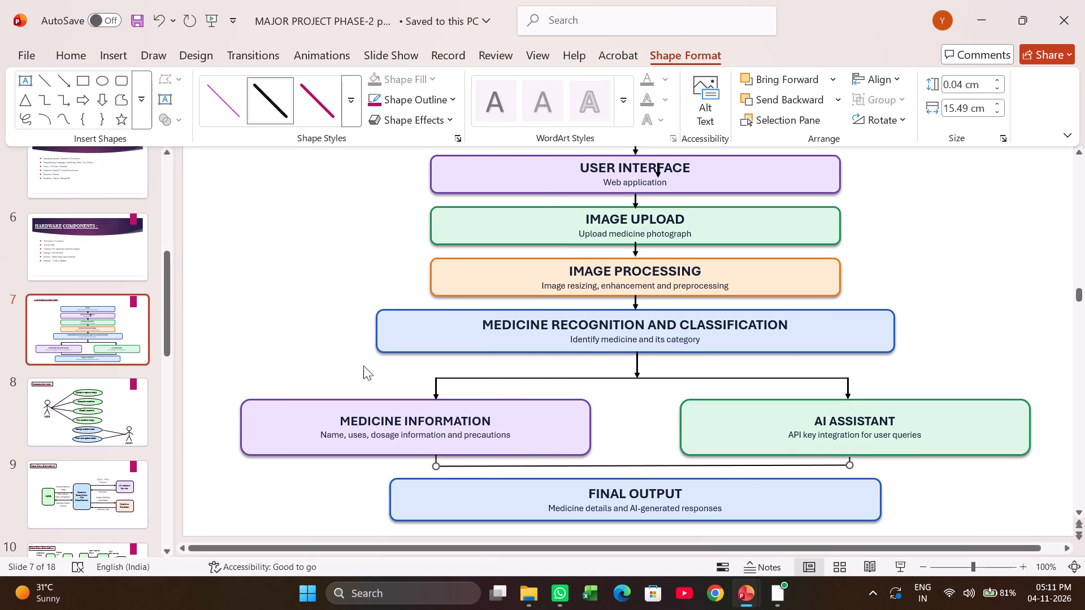
pyautogui.click(933, 463)
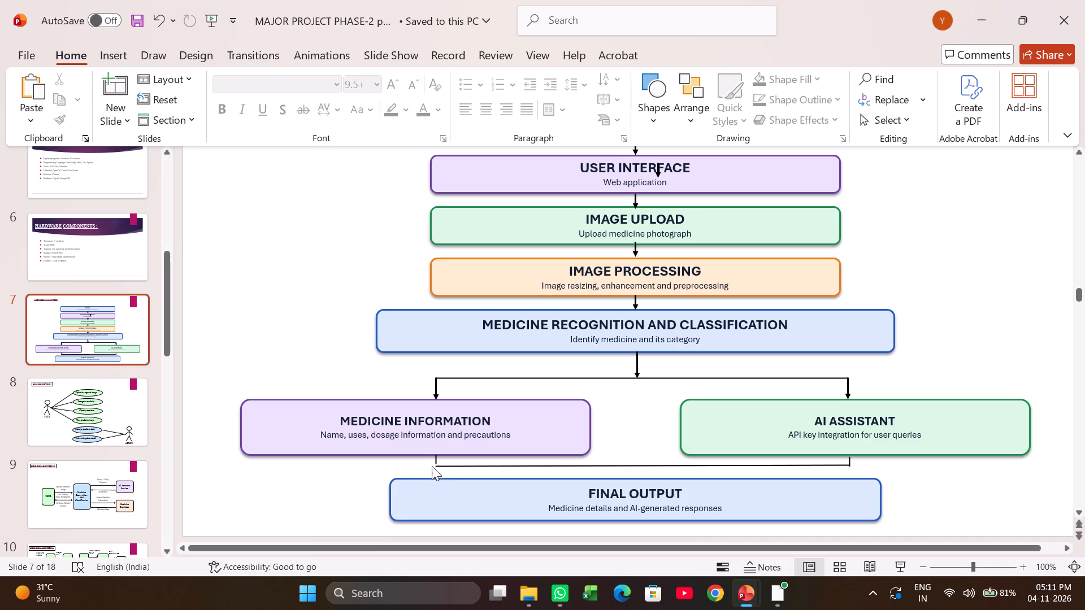
# Raise the horizontal line's end under MEDICINE INFORMATION slightly so it meets the short vertical line.
pyautogui.click(437, 464)
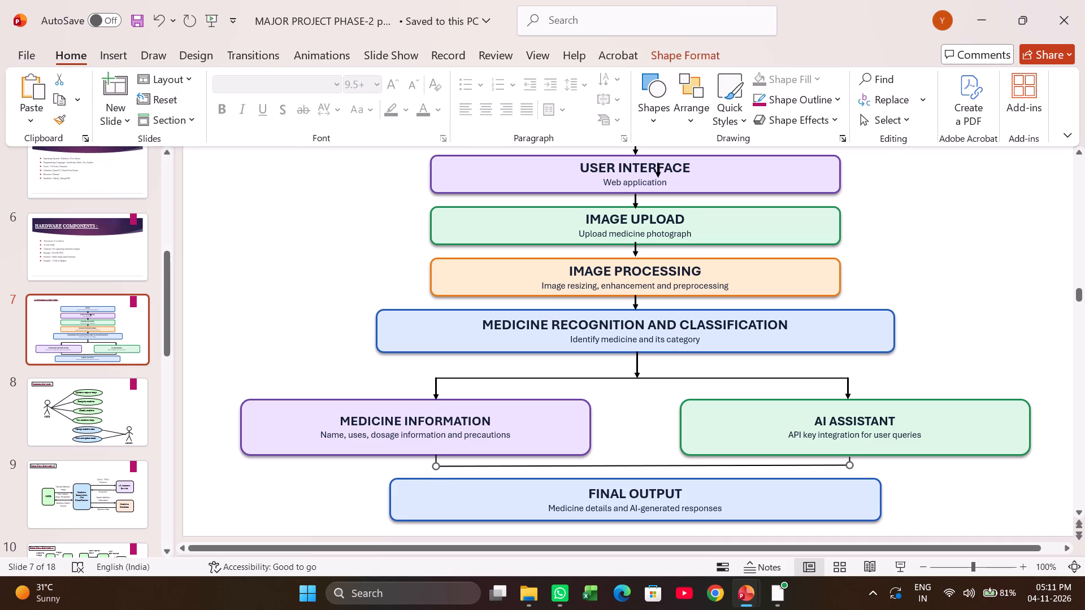
pyautogui.click(437, 465)
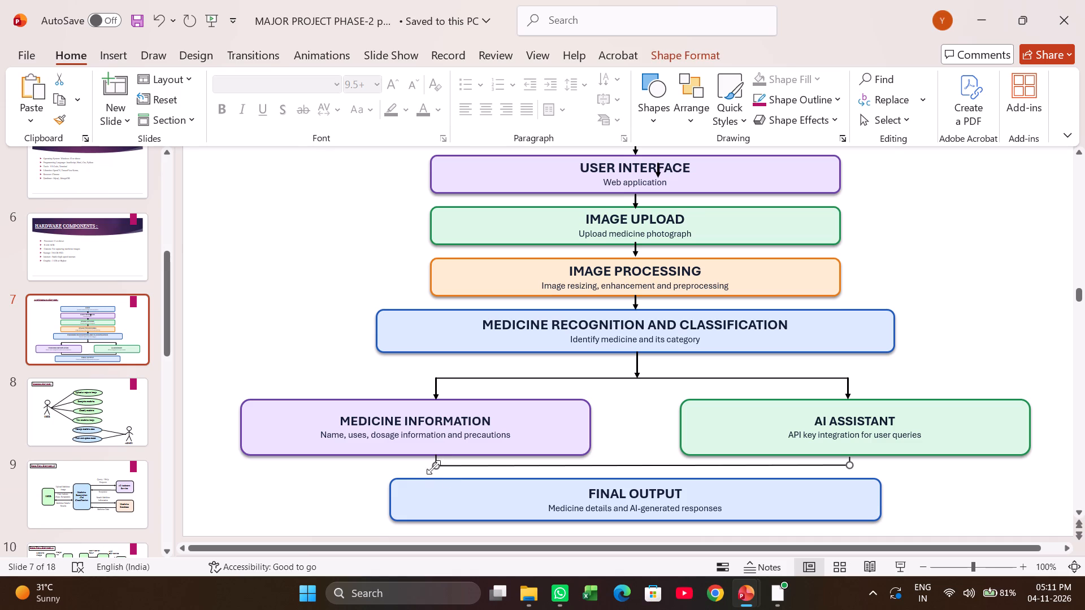
pyautogui.click(922, 486)
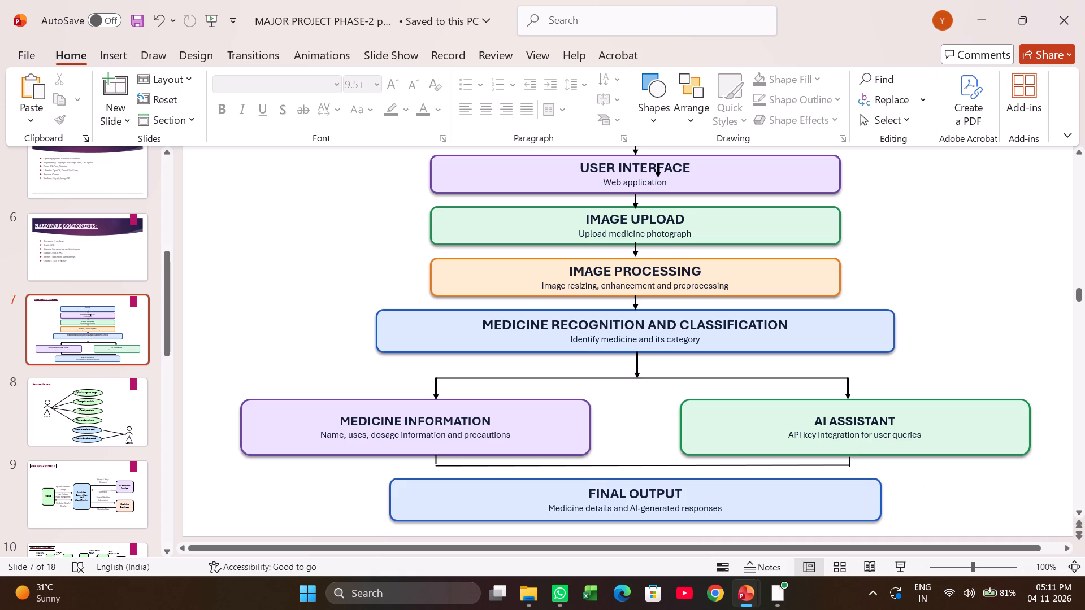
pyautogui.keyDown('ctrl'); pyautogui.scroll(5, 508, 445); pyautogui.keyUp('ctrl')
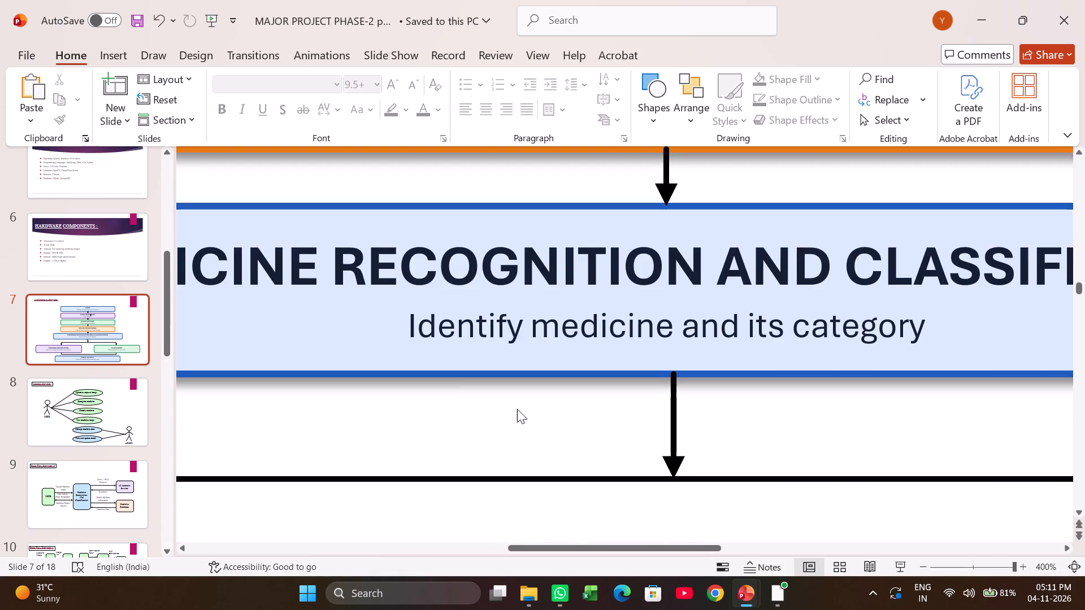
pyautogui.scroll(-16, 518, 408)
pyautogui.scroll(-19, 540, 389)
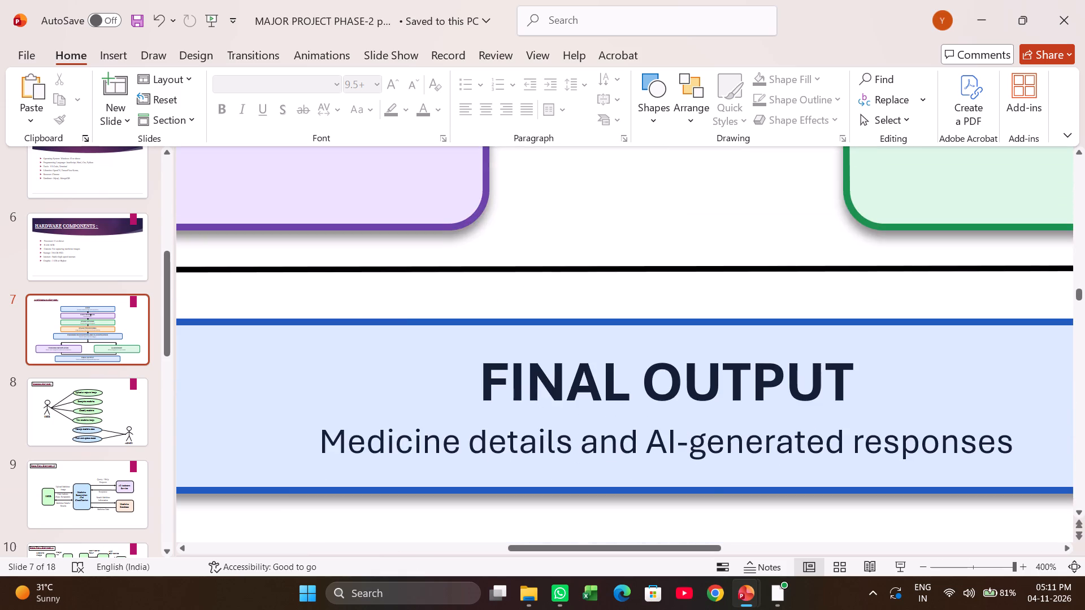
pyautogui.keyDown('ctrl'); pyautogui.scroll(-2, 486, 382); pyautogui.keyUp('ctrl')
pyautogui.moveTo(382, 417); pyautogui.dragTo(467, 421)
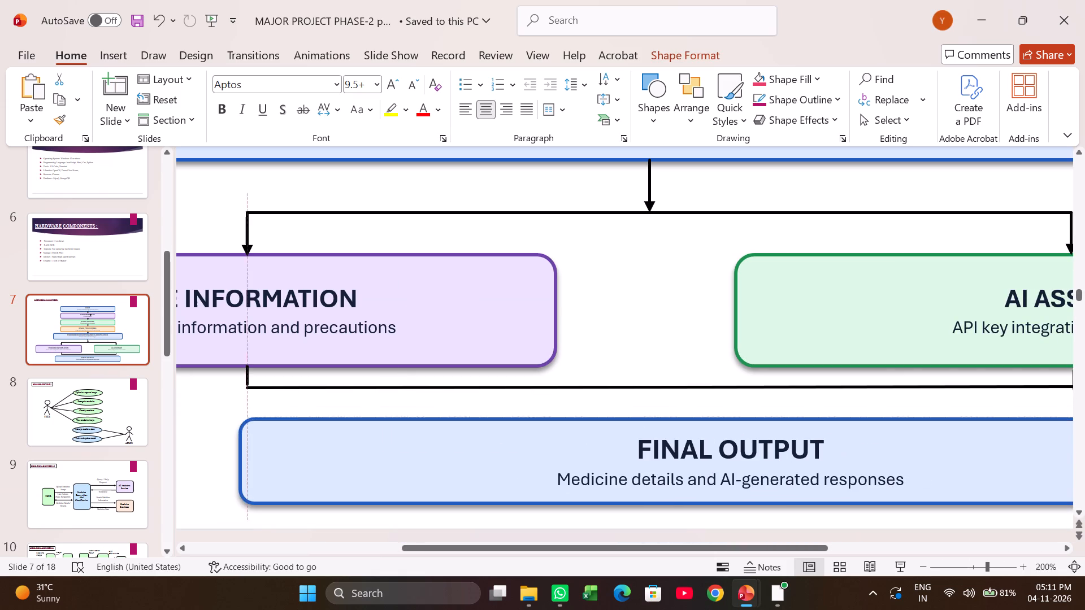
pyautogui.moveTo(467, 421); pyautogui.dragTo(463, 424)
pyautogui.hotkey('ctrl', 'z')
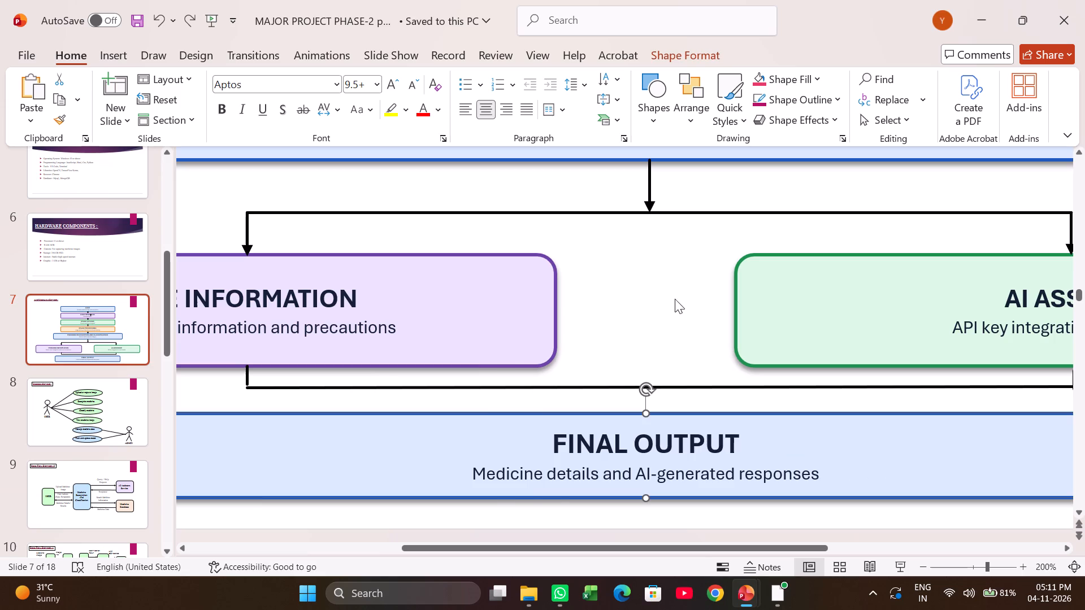
# Level the horizontal line above FINAL OUTPUT by adjusting its end under MEDICINE INFORMATION.
pyautogui.scroll(-3, 679, 292)
pyautogui.scroll(-1, 623, 322)
pyautogui.scroll(6, 623, 324)
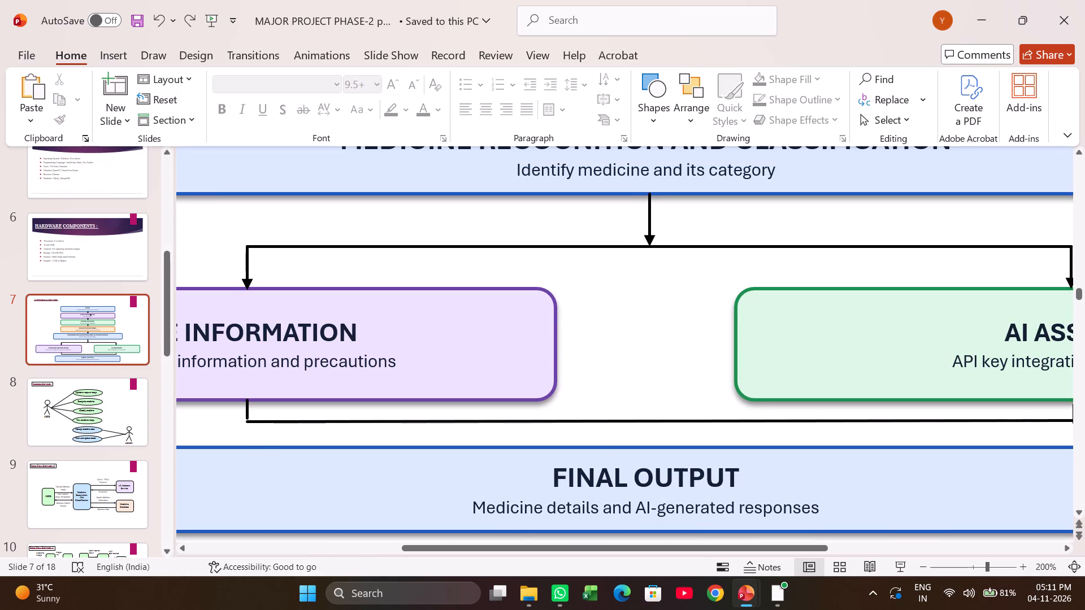
pyautogui.click(277, 418)
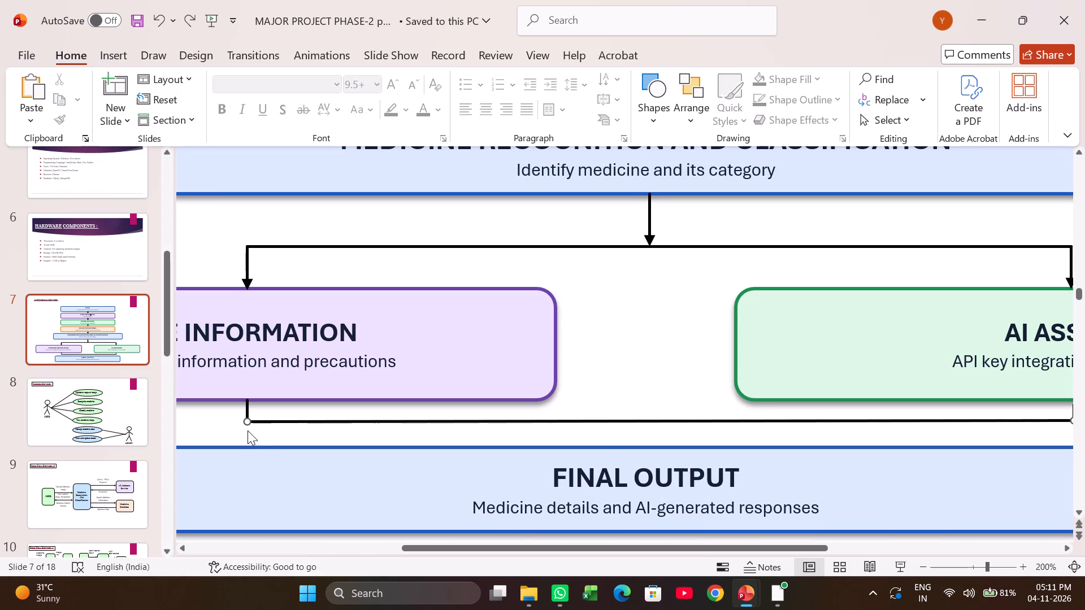
pyautogui.click(245, 423)
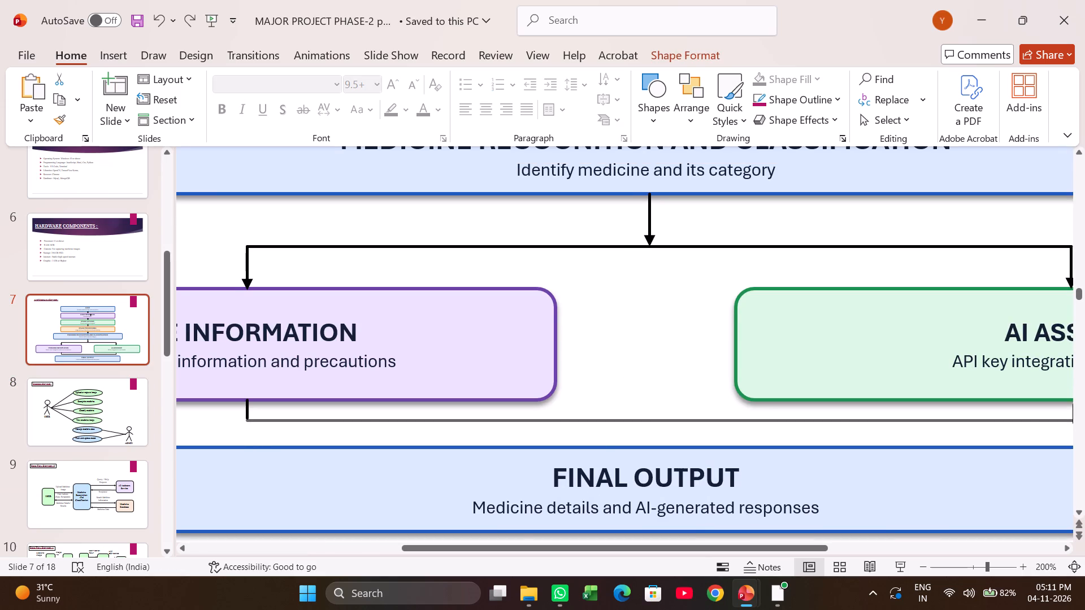
pyautogui.click(332, 443)
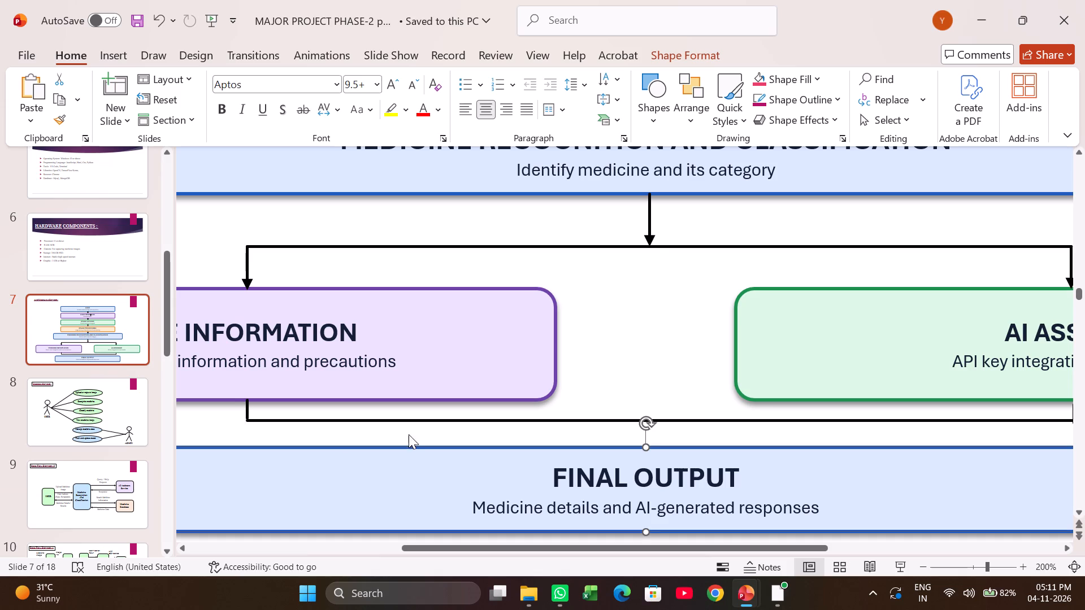
pyautogui.click(639, 434)
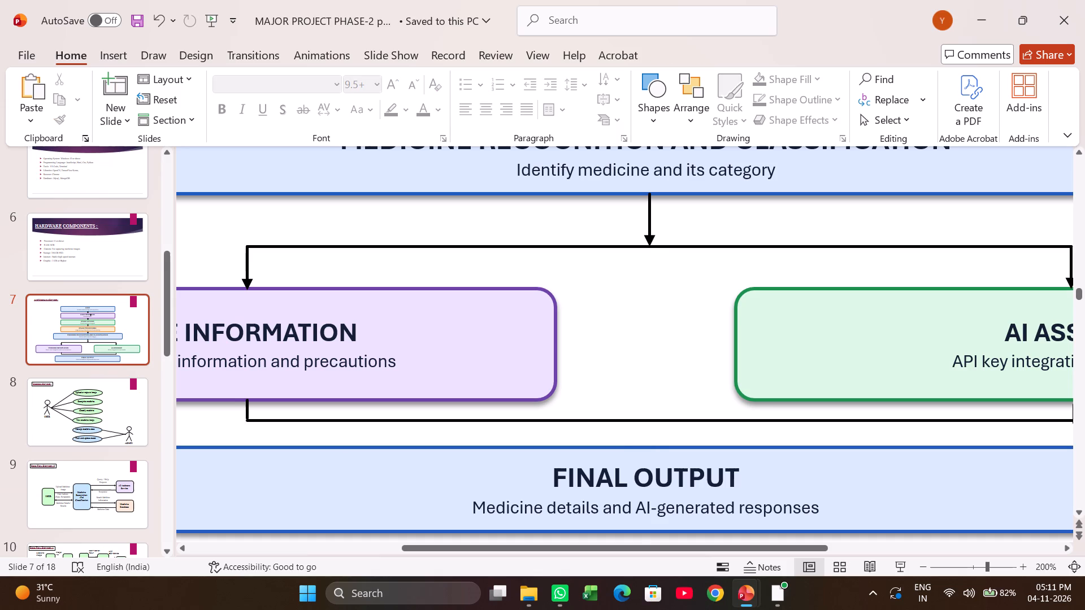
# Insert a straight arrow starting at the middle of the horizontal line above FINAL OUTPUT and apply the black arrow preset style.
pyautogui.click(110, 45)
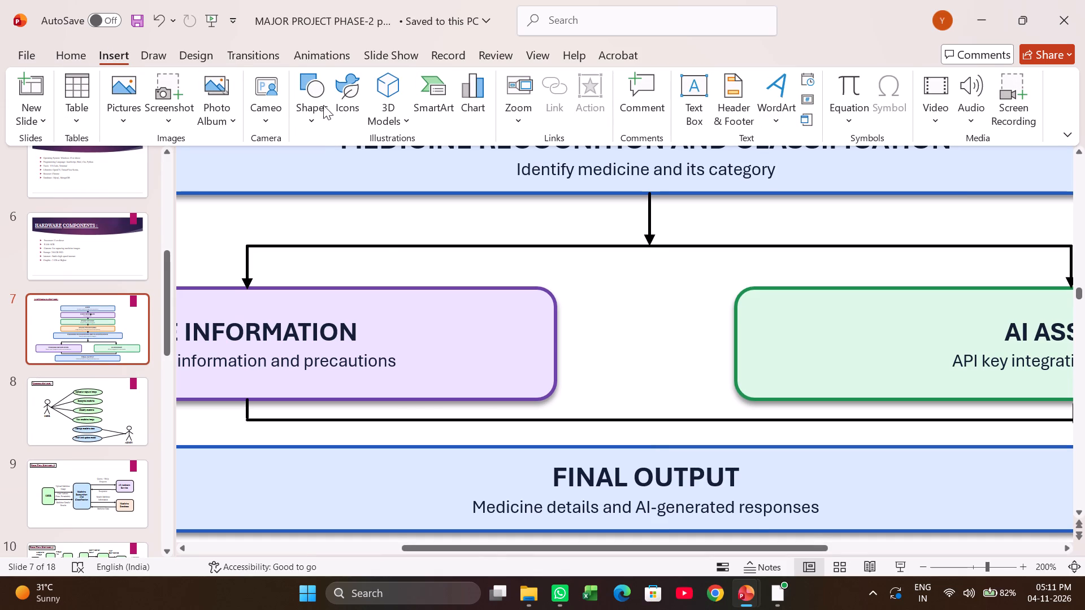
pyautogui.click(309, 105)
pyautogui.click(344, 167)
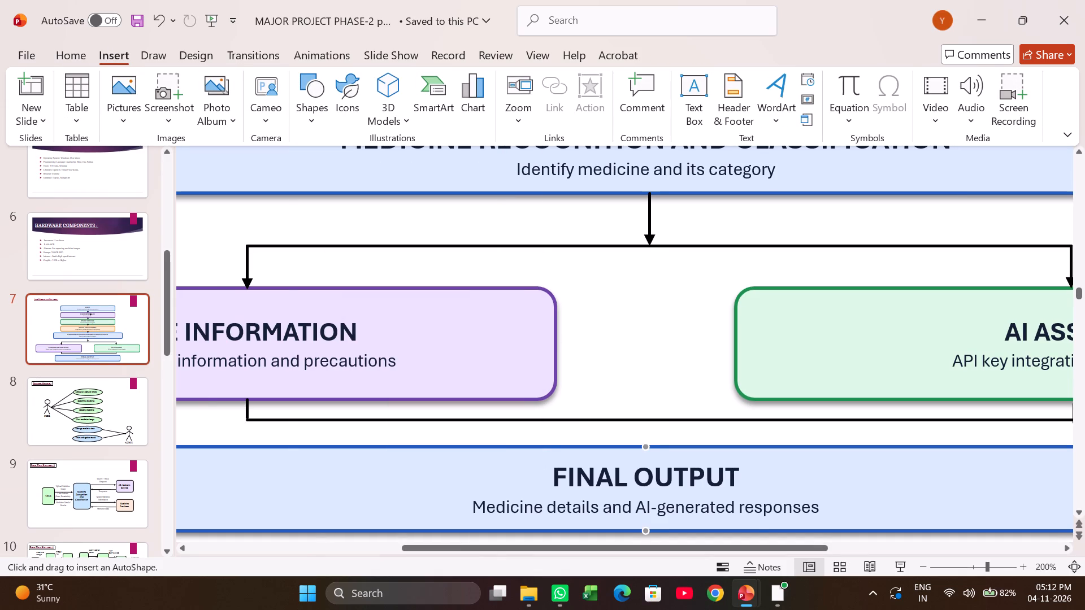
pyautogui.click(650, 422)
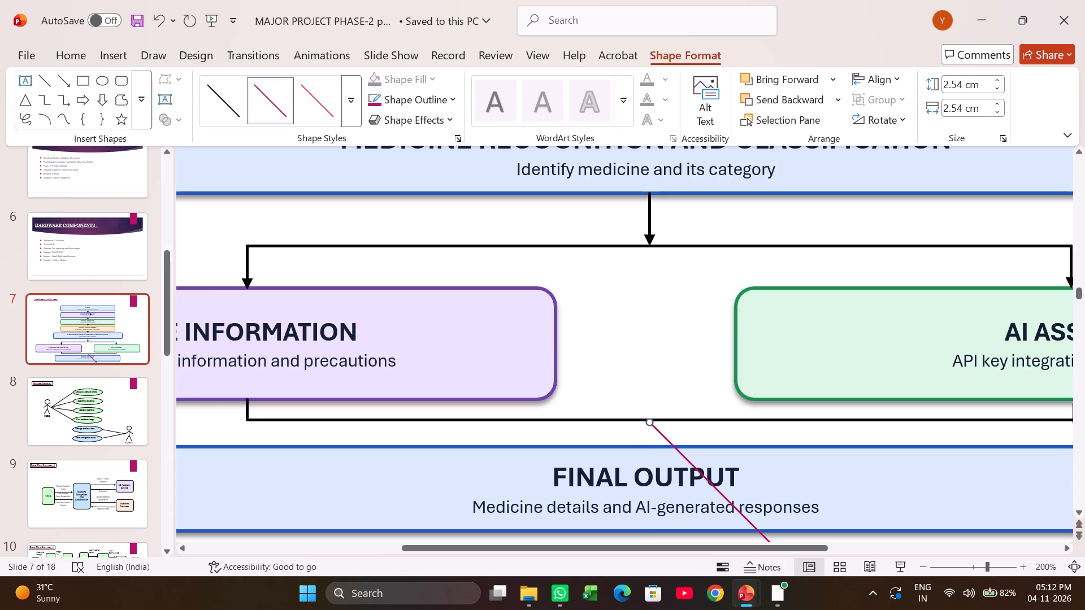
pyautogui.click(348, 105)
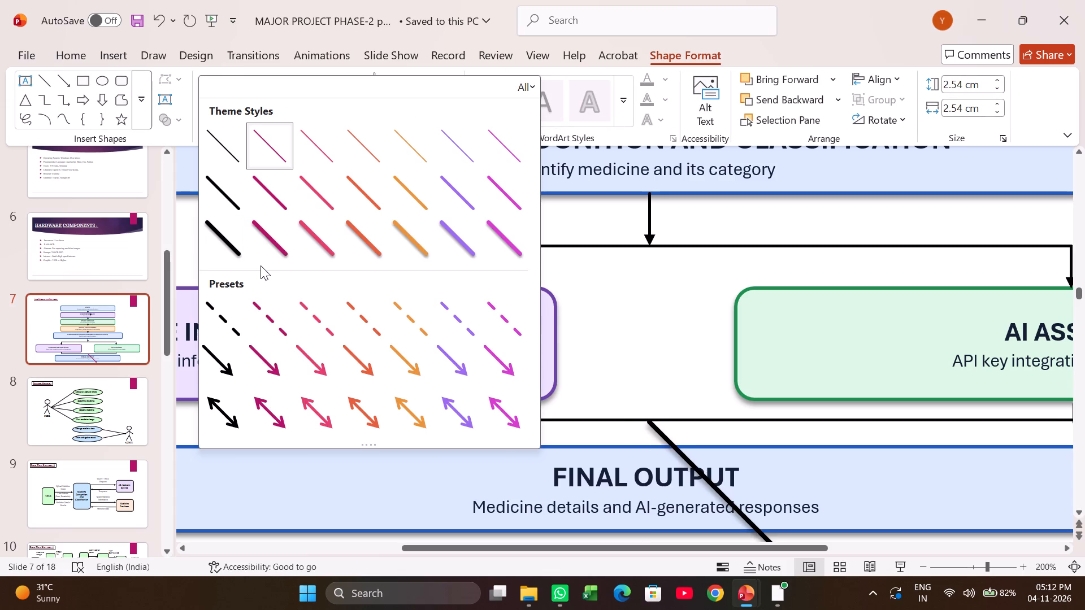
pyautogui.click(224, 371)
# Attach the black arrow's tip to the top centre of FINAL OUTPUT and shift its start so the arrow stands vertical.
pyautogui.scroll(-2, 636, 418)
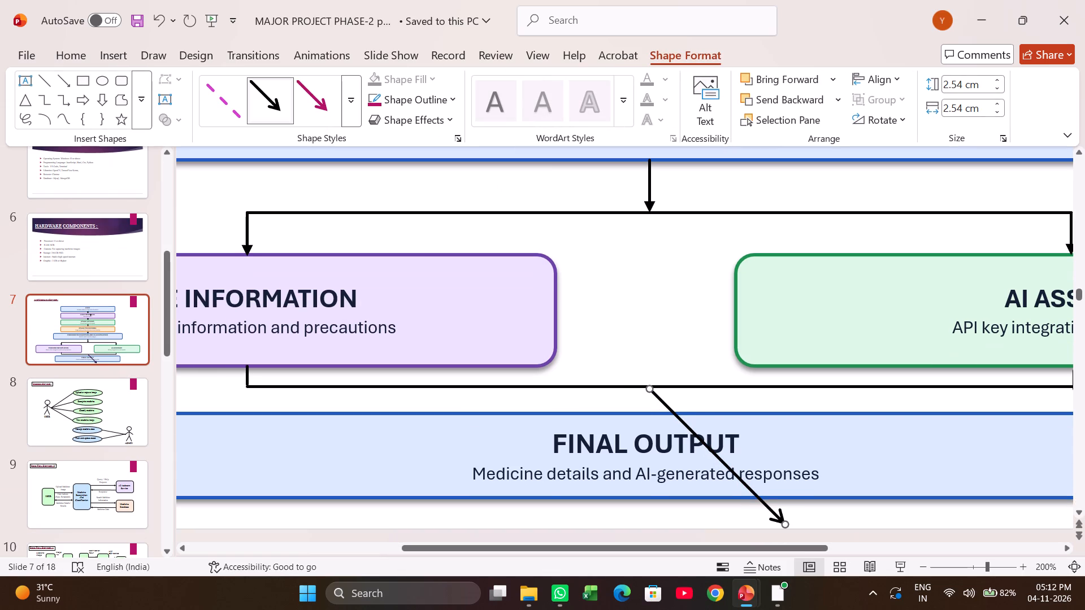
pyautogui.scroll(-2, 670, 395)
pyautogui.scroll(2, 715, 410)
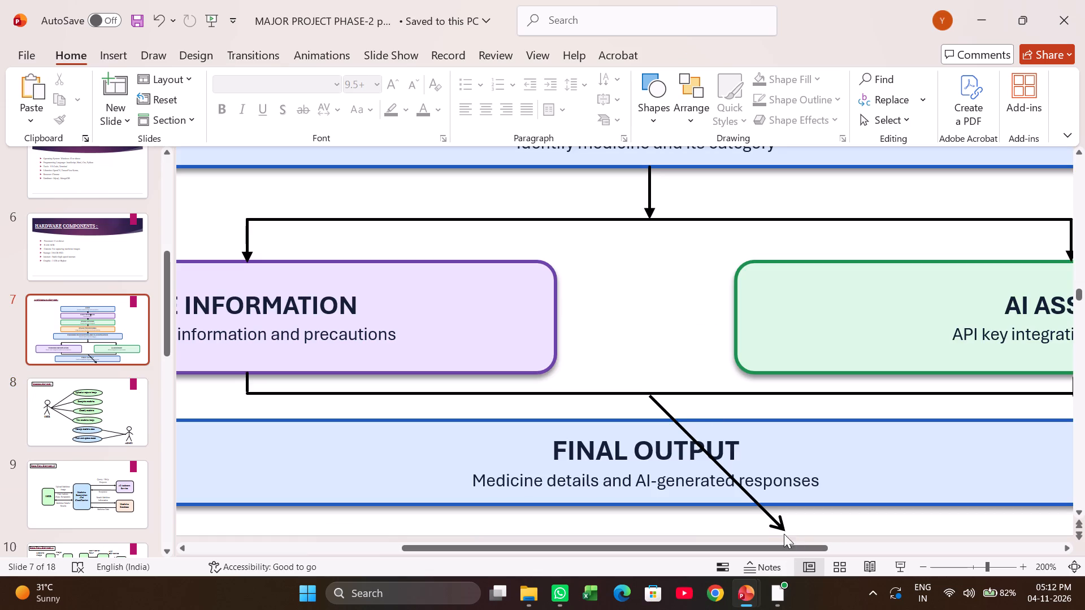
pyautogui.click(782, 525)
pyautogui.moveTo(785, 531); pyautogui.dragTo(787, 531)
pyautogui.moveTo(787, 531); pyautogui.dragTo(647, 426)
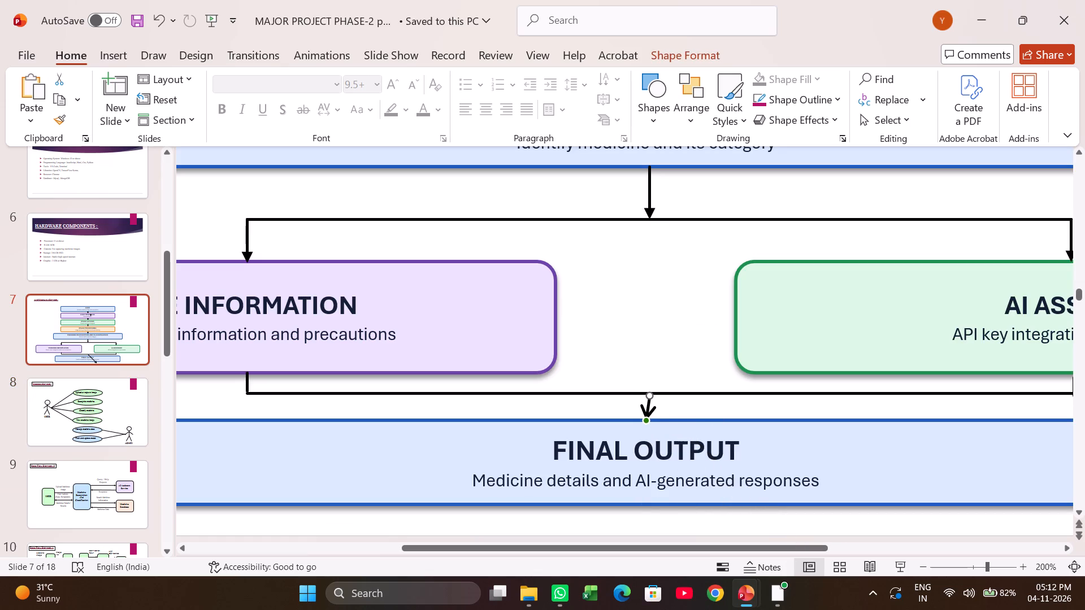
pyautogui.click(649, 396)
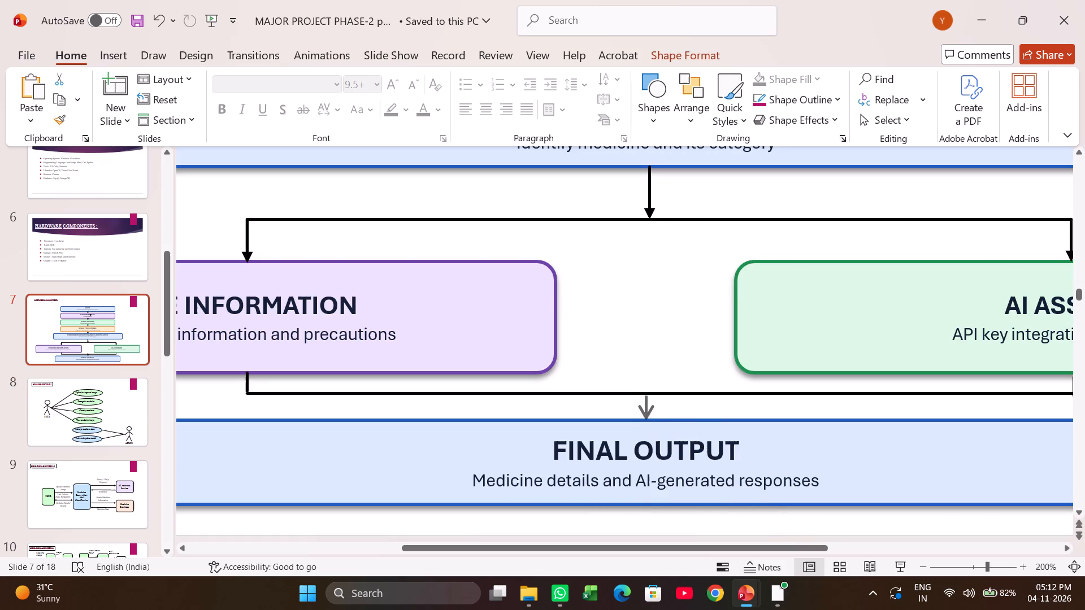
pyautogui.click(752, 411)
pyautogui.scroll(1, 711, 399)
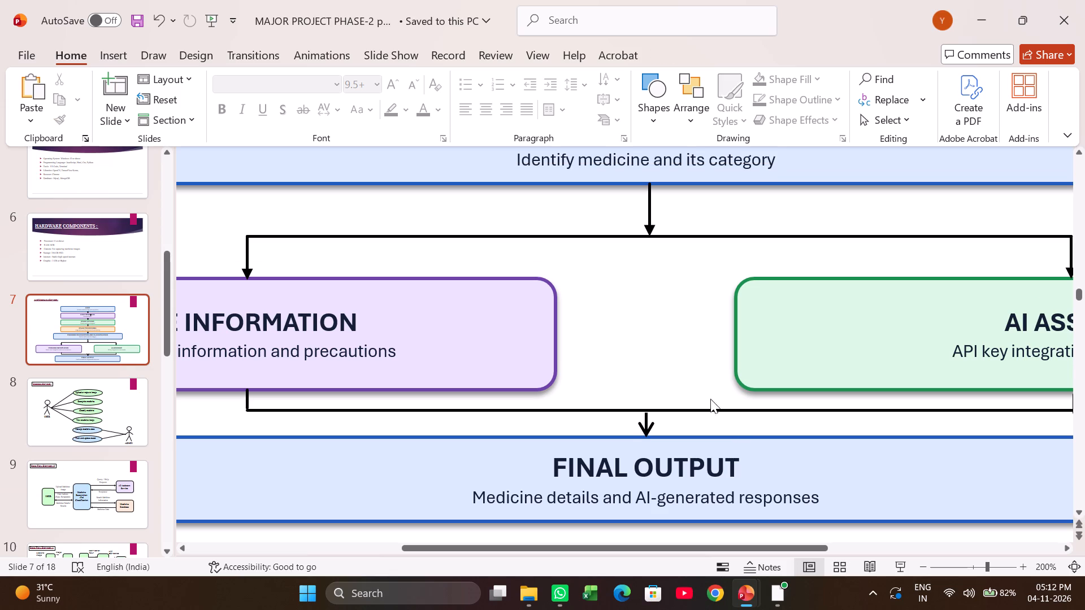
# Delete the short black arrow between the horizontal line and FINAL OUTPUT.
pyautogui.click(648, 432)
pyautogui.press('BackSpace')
# Insert a straight arrow at the middle of the line above FINAL OUTPUT and shorten it to a vertical arrow about 0.65 cm long.
pyautogui.click(122, 62)
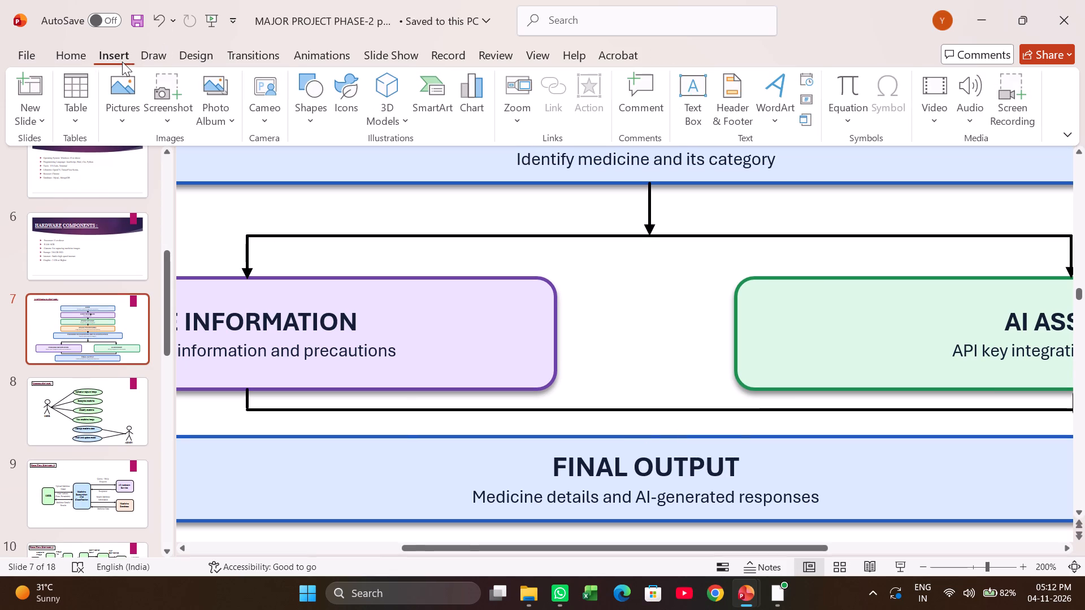
pyautogui.click(319, 103)
pyautogui.click(348, 166)
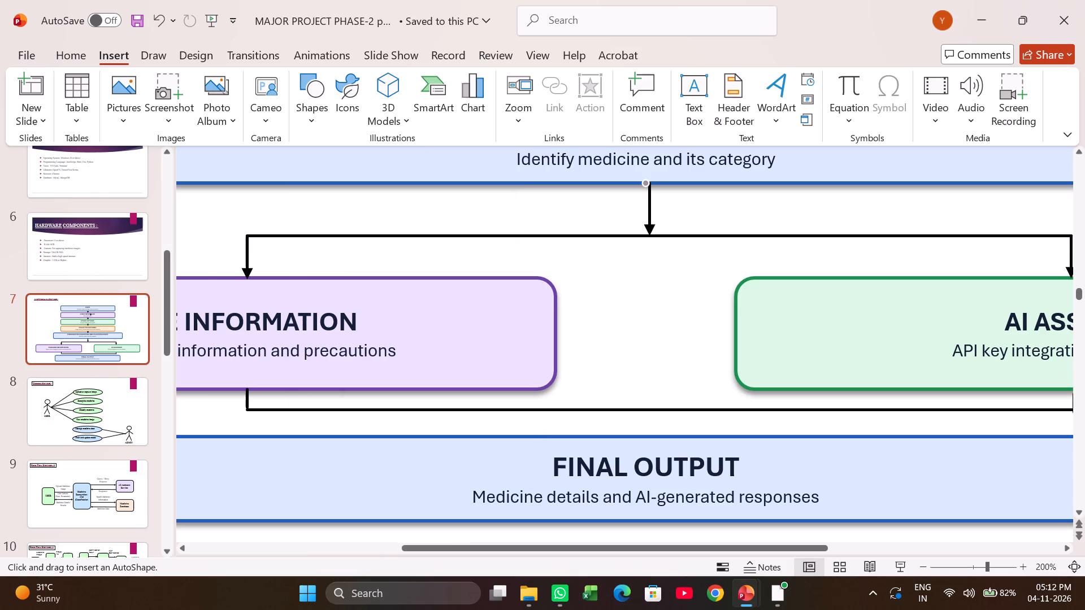
pyautogui.click(645, 412)
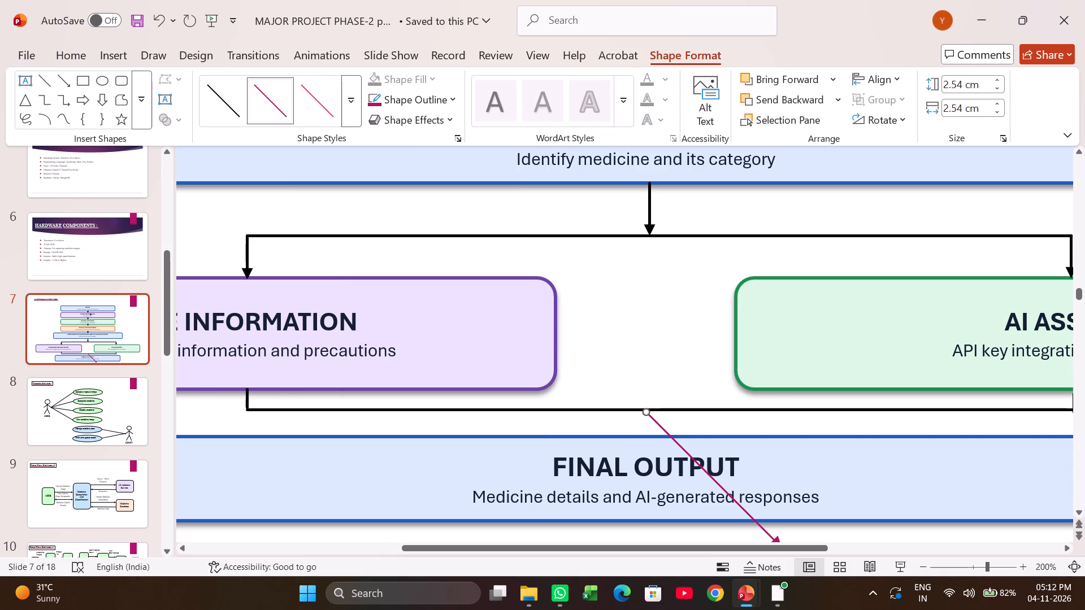
pyautogui.moveTo(774, 537); pyautogui.dragTo(741, 518)
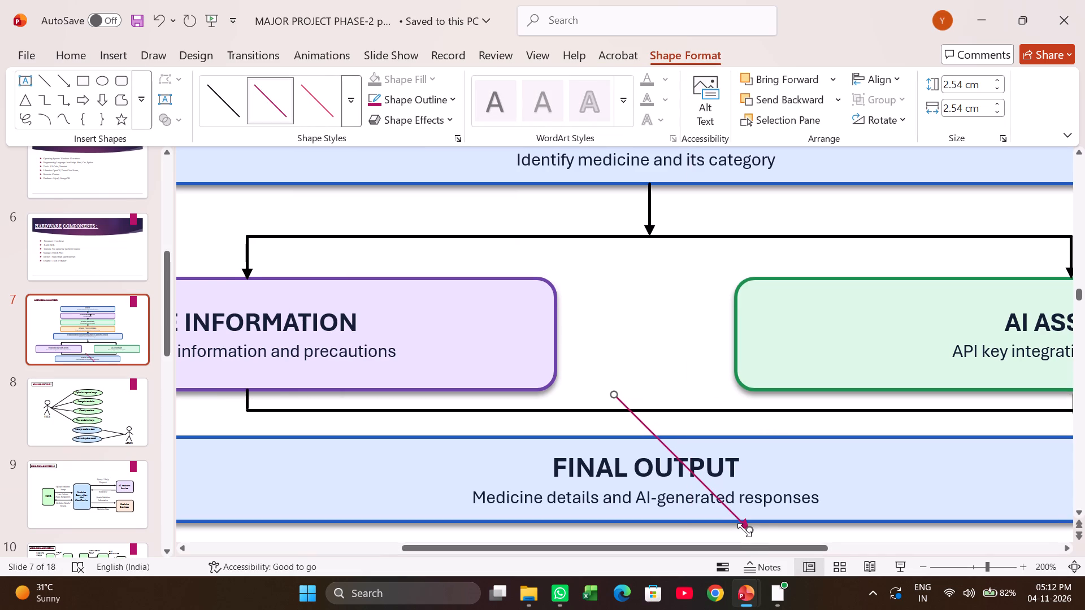
pyautogui.moveTo(612, 398); pyautogui.dragTo(641, 415)
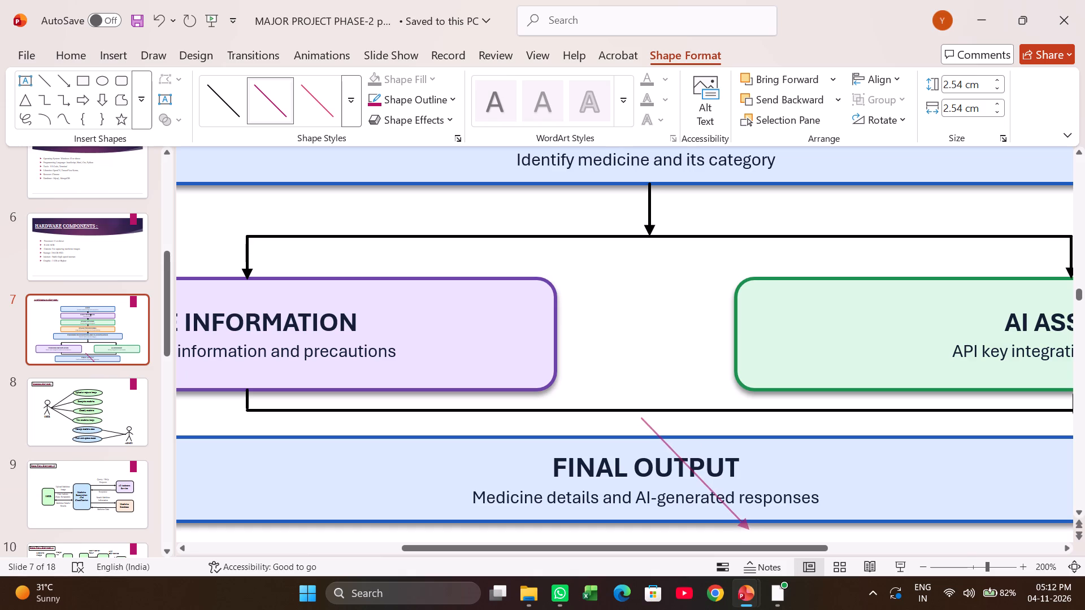
pyautogui.moveTo(641, 415); pyautogui.dragTo(641, 412)
pyautogui.moveTo(744, 527); pyautogui.dragTo(684, 489)
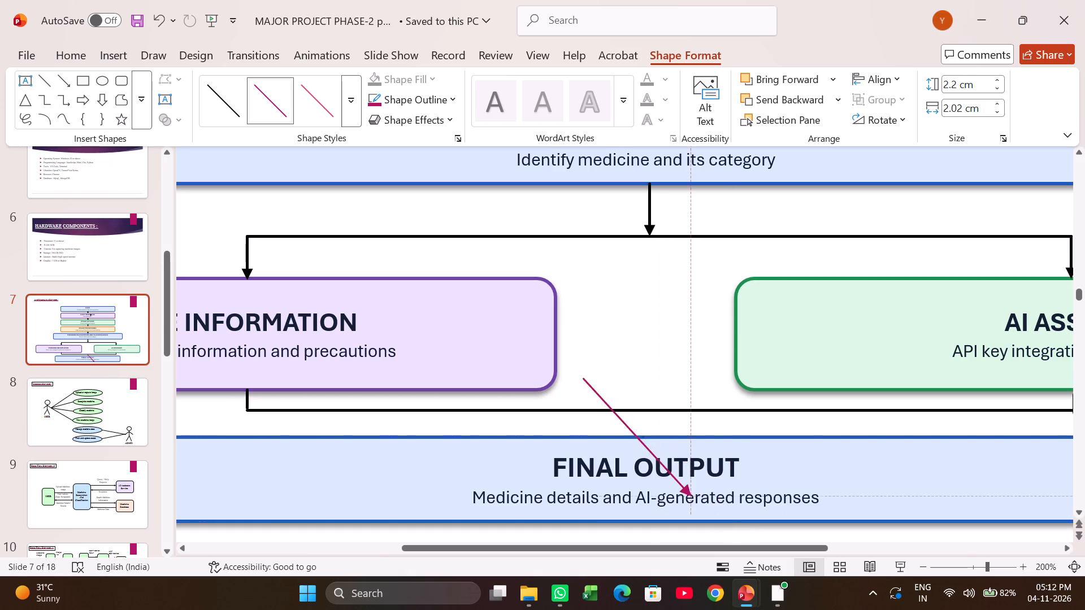
pyautogui.moveTo(684, 489); pyautogui.dragTo(727, 502)
pyautogui.click(728, 500)
pyautogui.moveTo(728, 507); pyautogui.dragTo(622, 424)
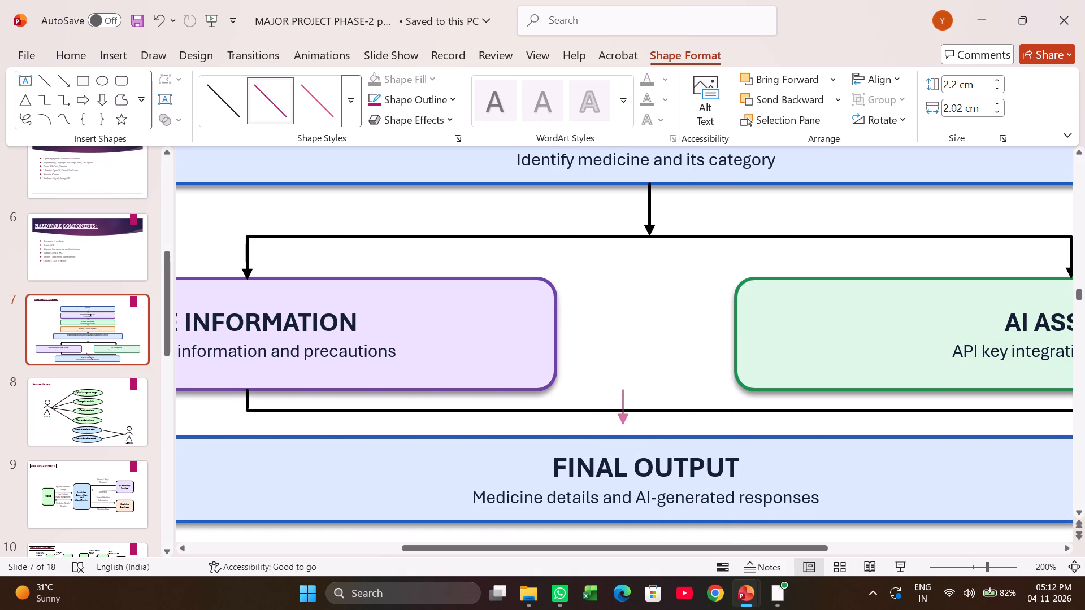
pyautogui.moveTo(622, 424); pyautogui.dragTo(623, 424)
# Attach the short arrow's tip to the top centre of FINAL OUTPUT and align its start vertically on the horizontal line, about 0.51 cm long.
pyautogui.moveTo(623, 411); pyautogui.dragTo(635, 424)
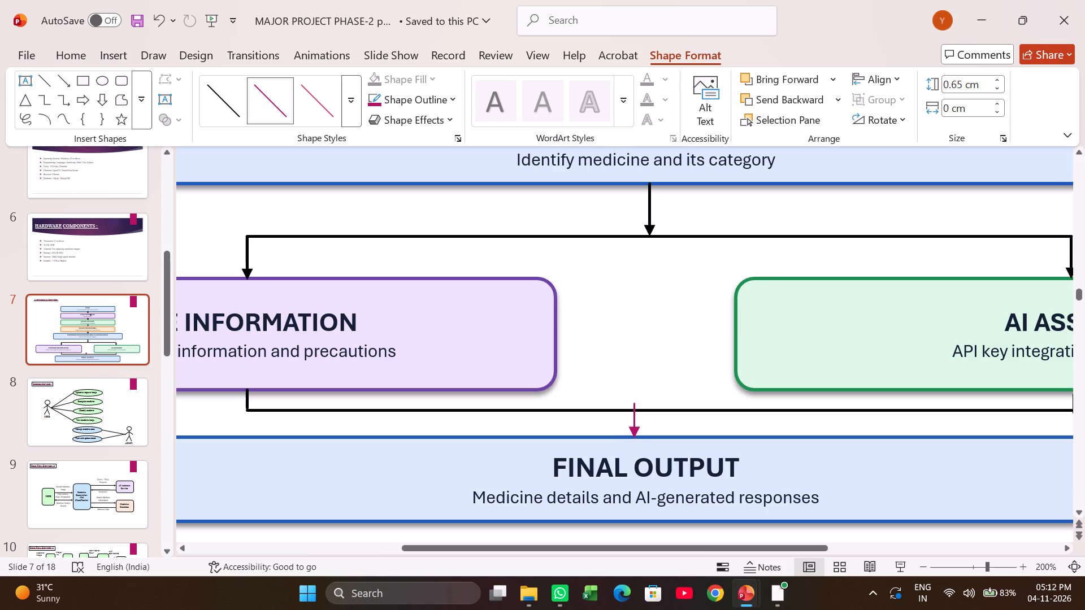
pyautogui.moveTo(635, 424); pyautogui.dragTo(642, 429)
pyautogui.moveTo(641, 443); pyautogui.dragTo(640, 430)
pyautogui.moveTo(640, 430); pyautogui.dragTo(645, 434)
pyautogui.moveTo(640, 411); pyautogui.dragTo(644, 411)
pyautogui.moveTo(644, 411); pyautogui.dragTo(645, 411)
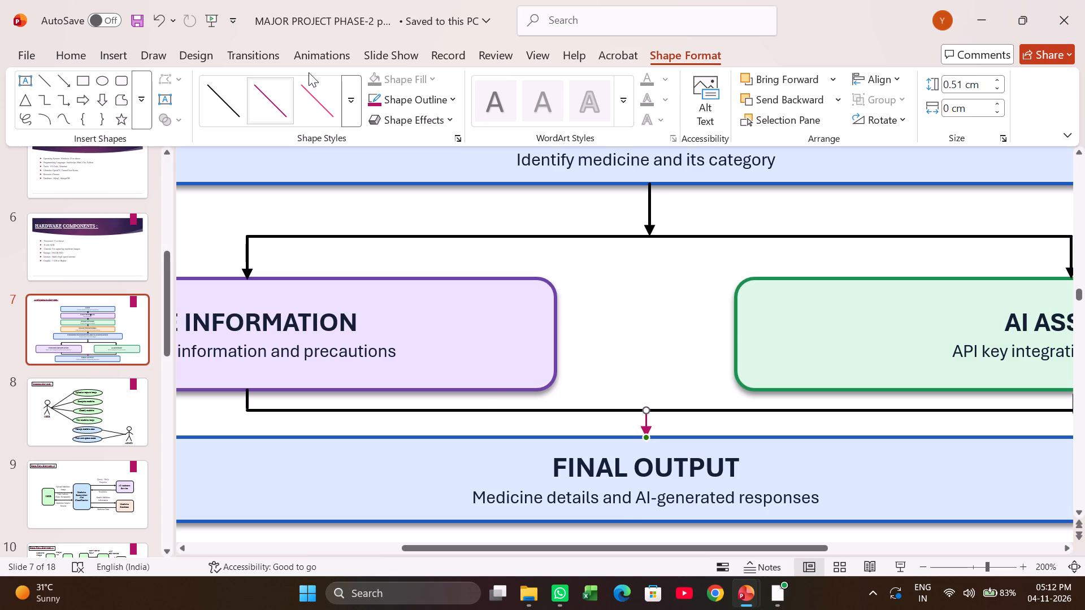
# Apply the thick black line preset style to the short arrow above FINAL OUTPUT.
pyautogui.click(353, 105)
pyautogui.click(231, 207)
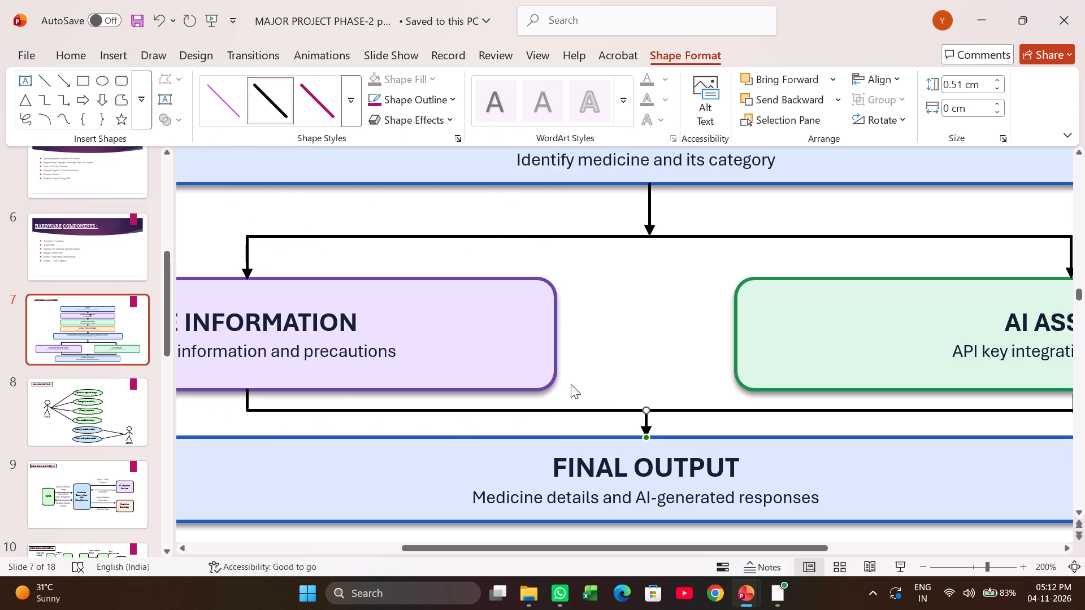
pyautogui.click(676, 429)
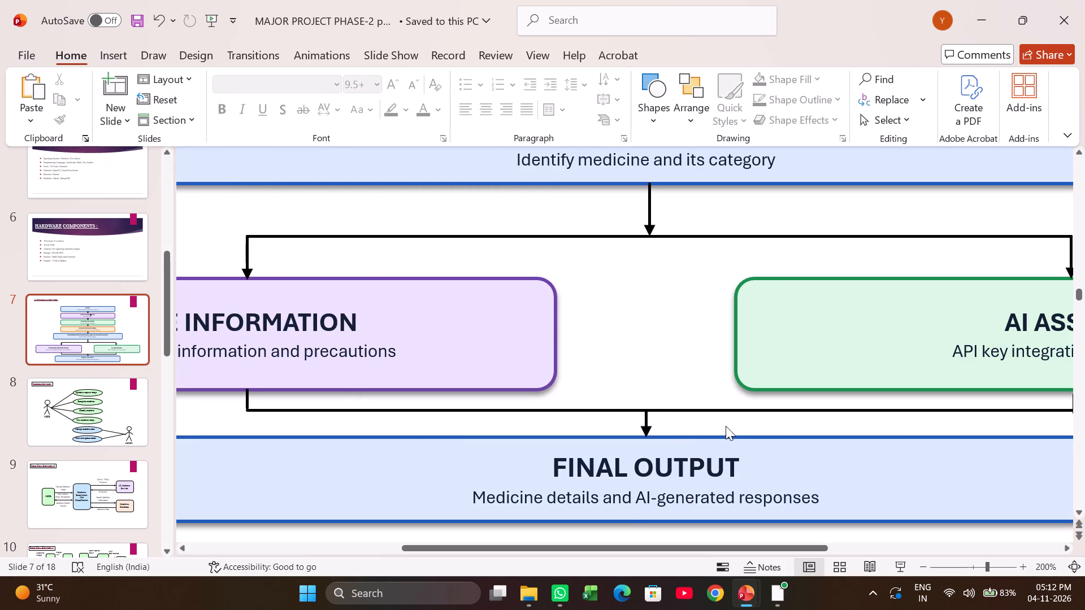
# Review the whole architecture flowchart and compare it with the use case and data flow diagram slides.
pyautogui.scroll(-3, 685, 387)
pyautogui.keyDown('ctrl'); pyautogui.scroll(-1, 681, 394); pyautogui.keyUp('ctrl')
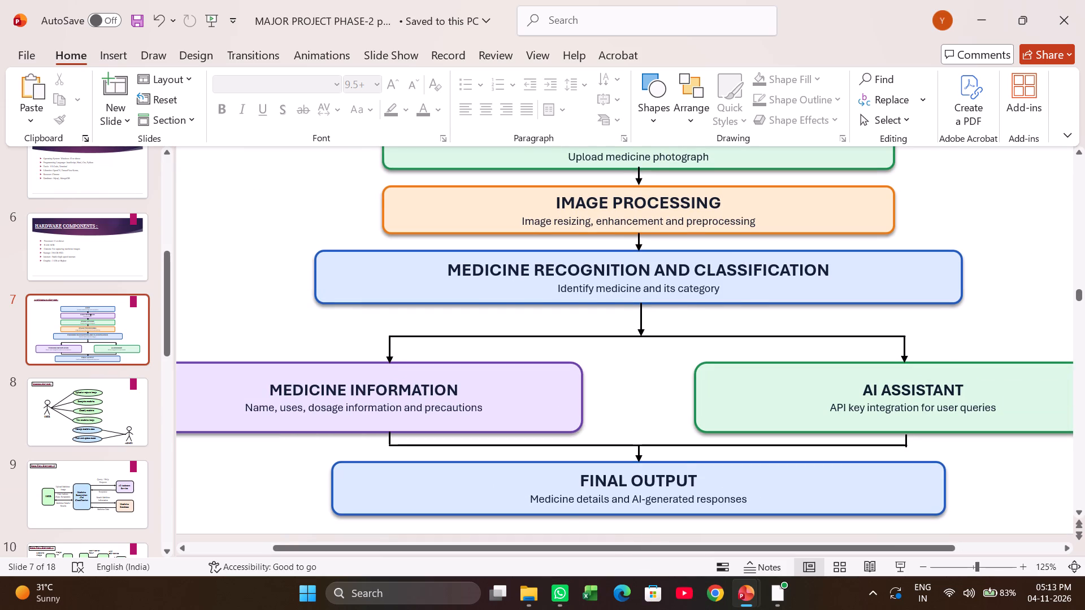
pyautogui.keyDown('ctrl'); pyautogui.scroll(-2, 665, 419); pyautogui.keyUp('ctrl')
pyautogui.scroll(-1, 658, 339)
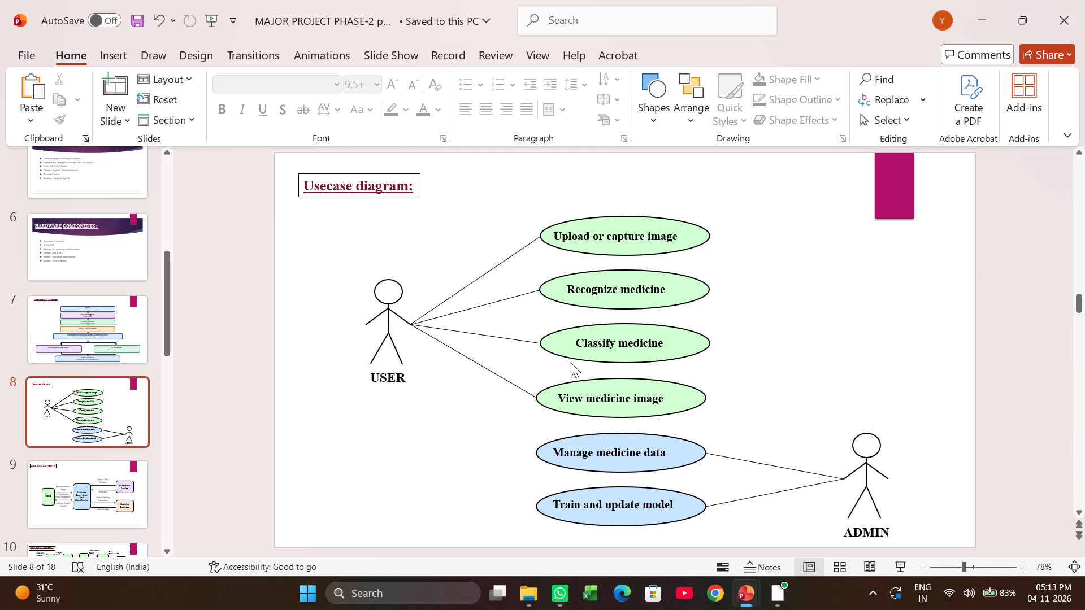
pyautogui.scroll(-2, 590, 434)
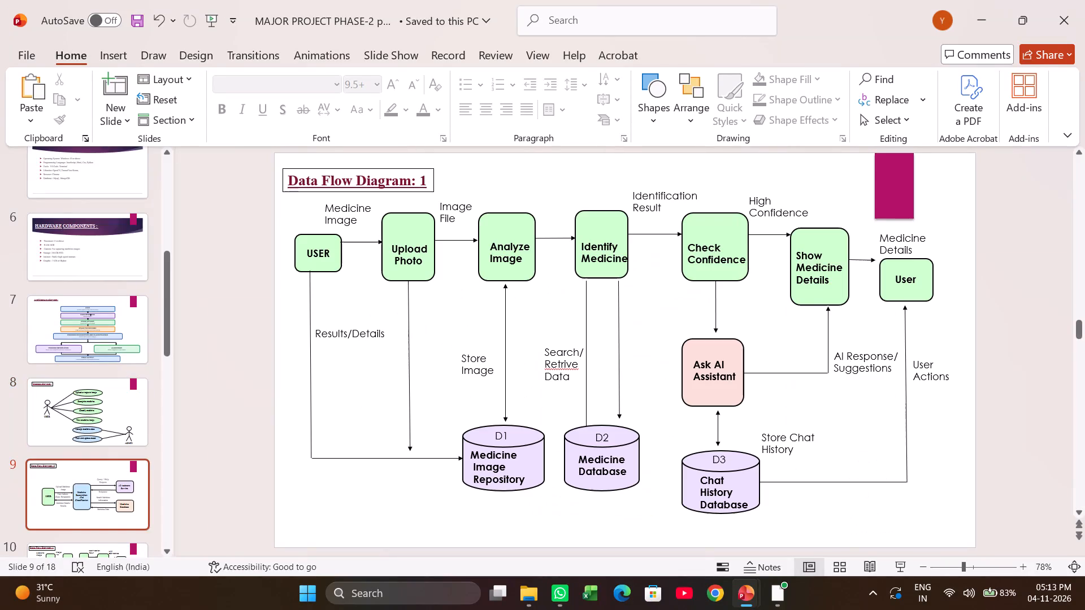
pyautogui.scroll(2, 595, 438)
pyautogui.scroll(-2, 595, 438)
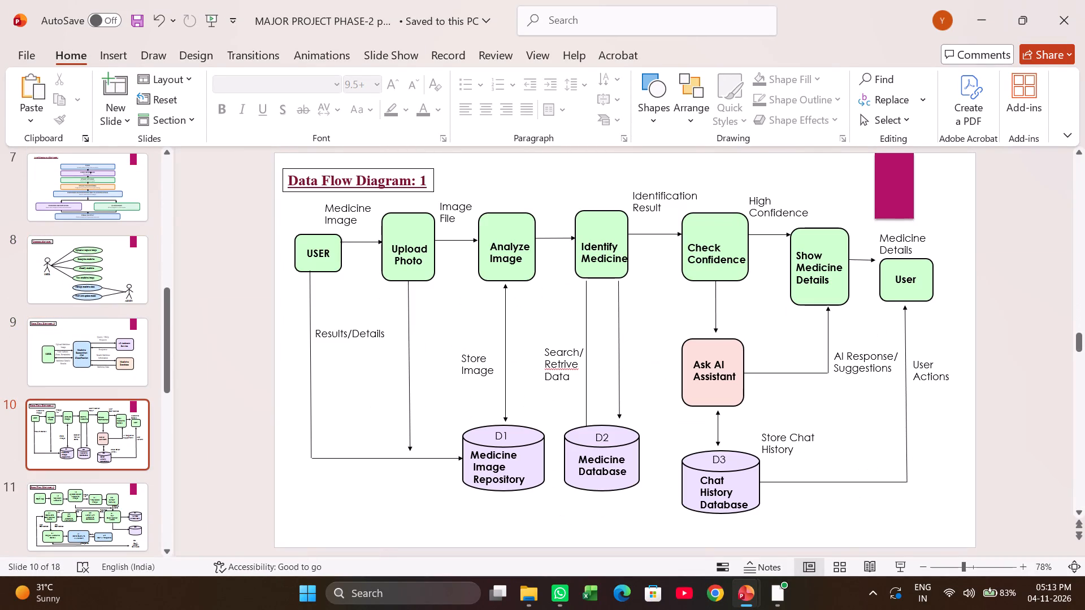
pyautogui.scroll(4, 595, 438)
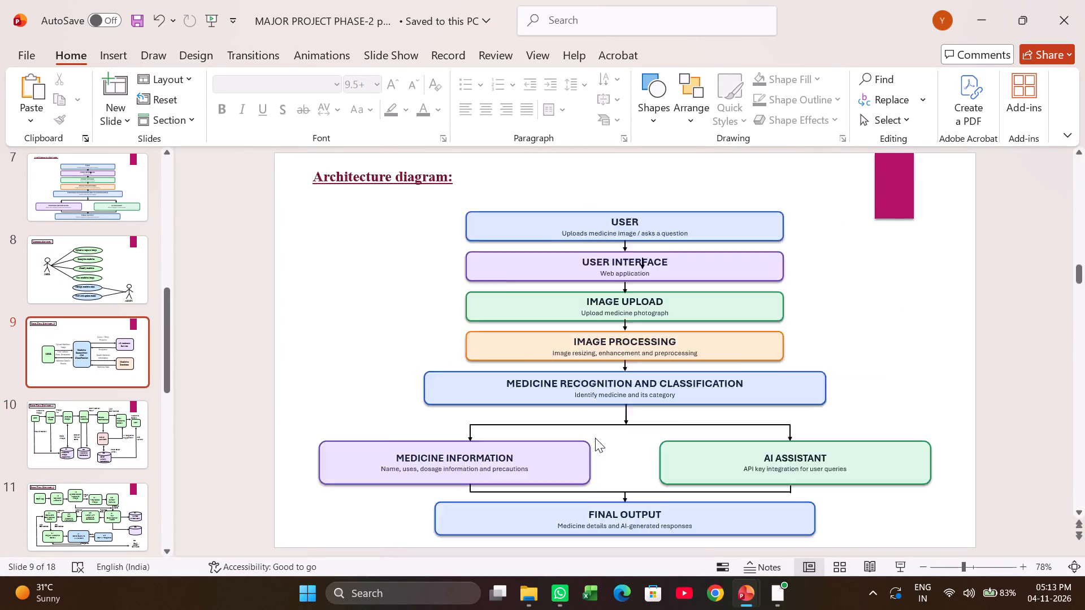
pyautogui.scroll(-2, 595, 438)
pyautogui.scroll(1, 595, 438)
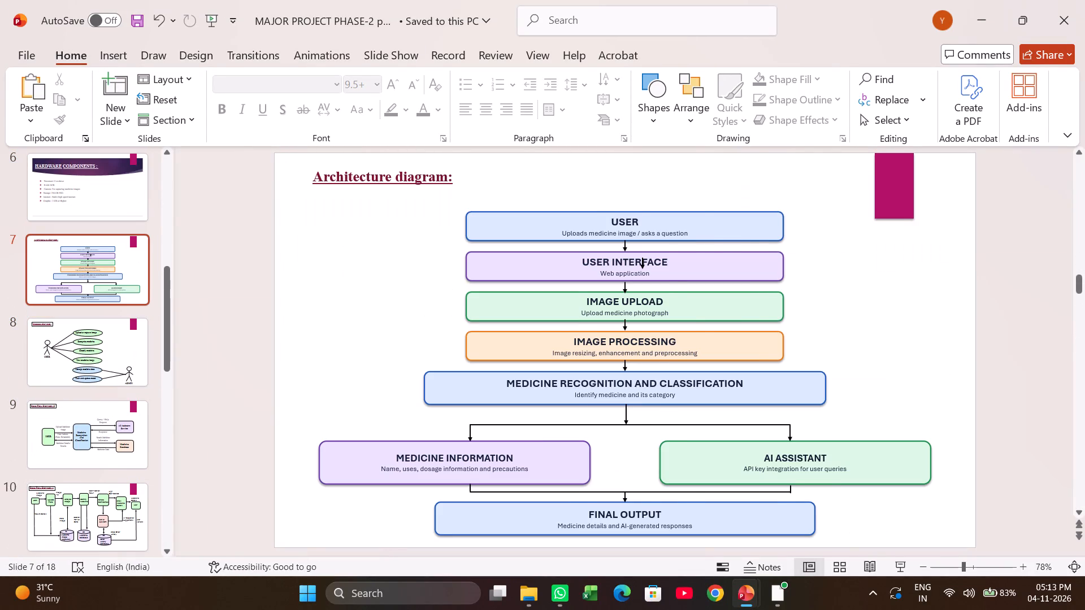
pyautogui.scroll(-1, 595, 438)
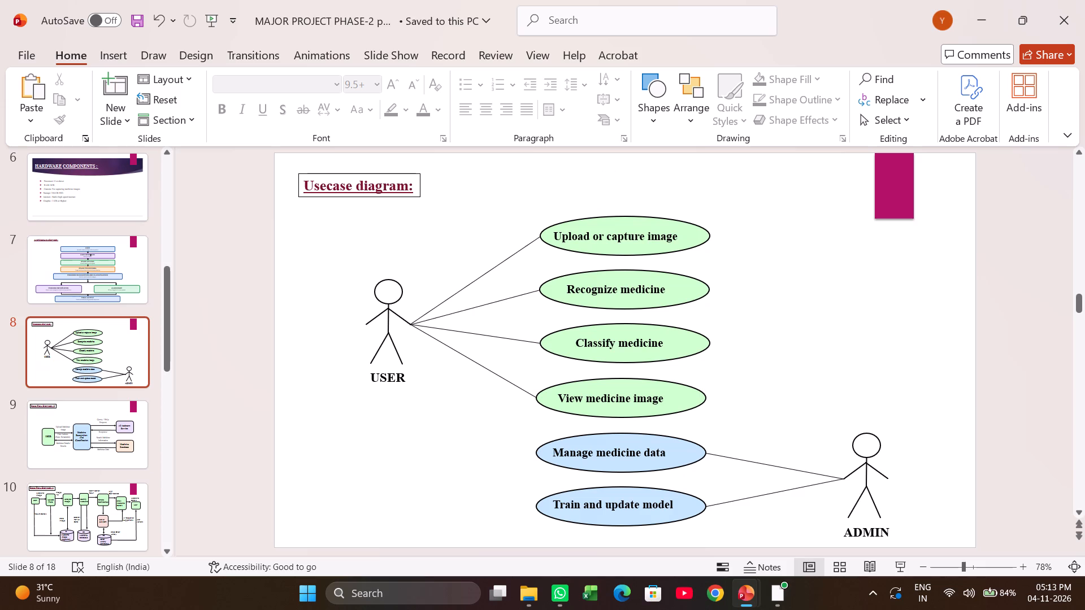
pyautogui.scroll(-1, 559, 239)
pyautogui.scroll(5, 110, 332)
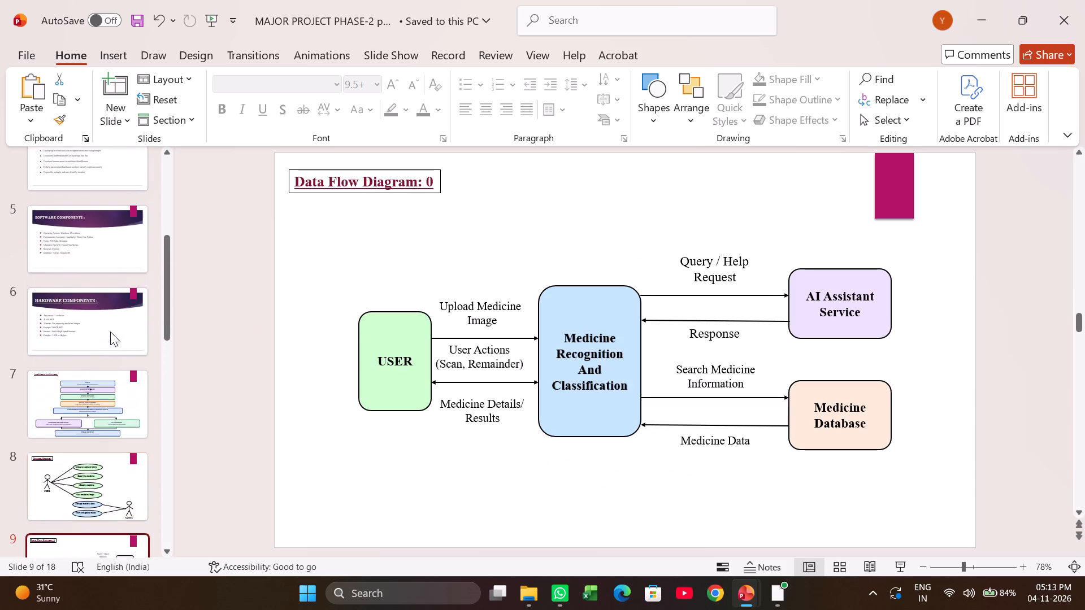
# Look through the slide thumbnails from the title slide down to the last slides of the presentation.
pyautogui.scroll(10, 110, 332)
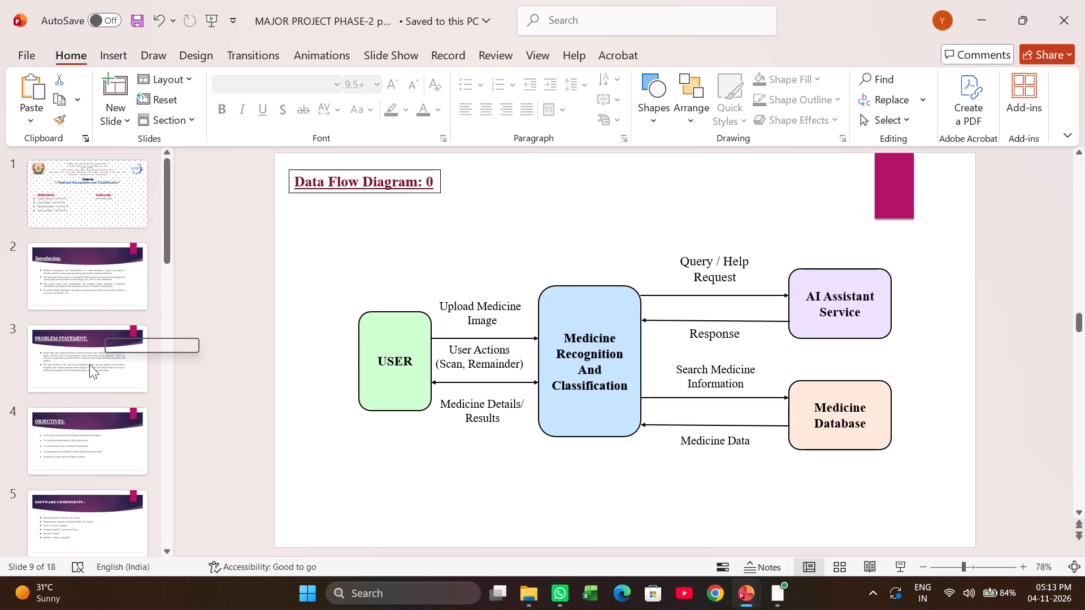
pyautogui.scroll(-3, 73, 430)
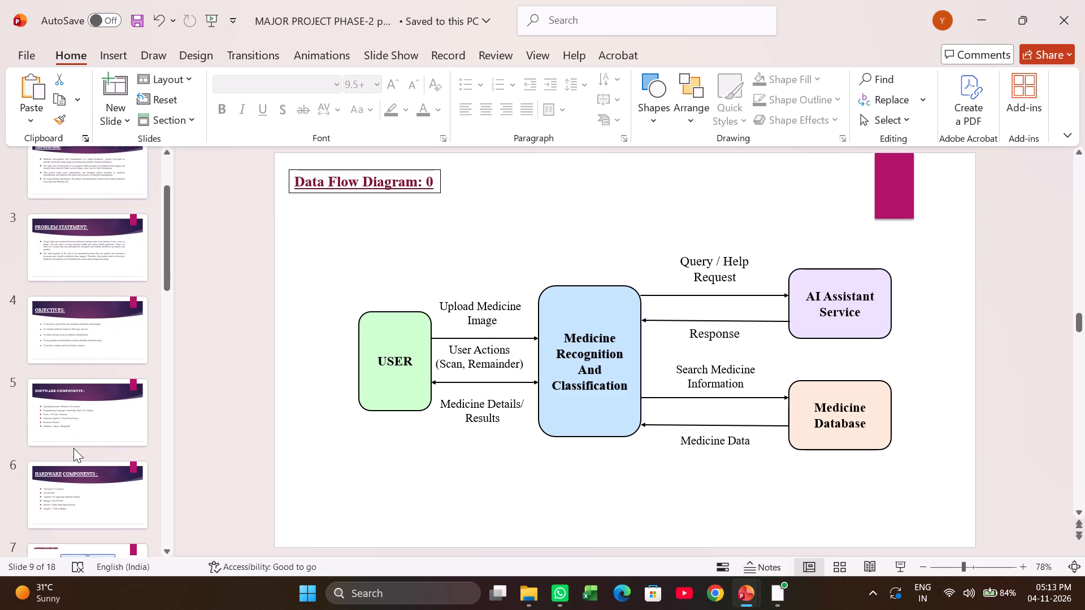
pyautogui.scroll(-3, 73, 448)
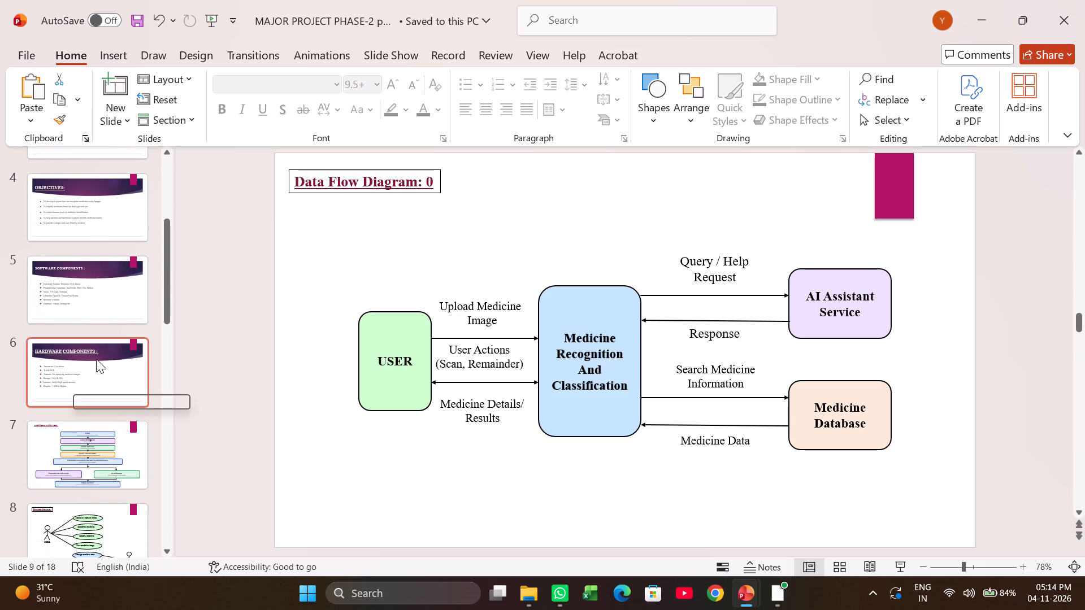
pyautogui.scroll(-2, 79, 402)
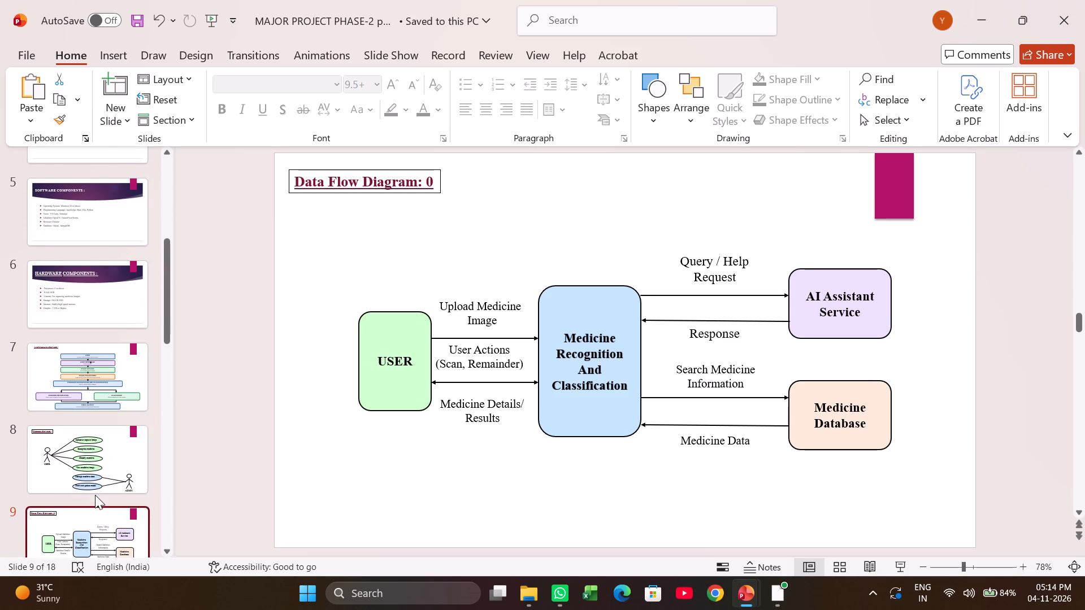
pyautogui.scroll(-3, 95, 487)
pyautogui.scroll(-1, 85, 441)
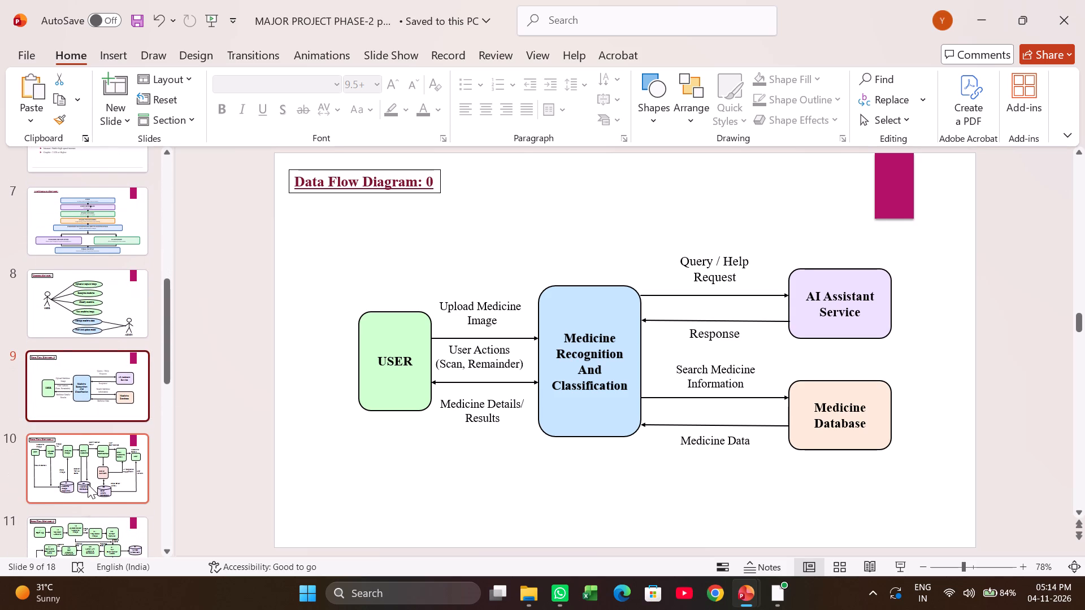
pyautogui.scroll(-4, 89, 486)
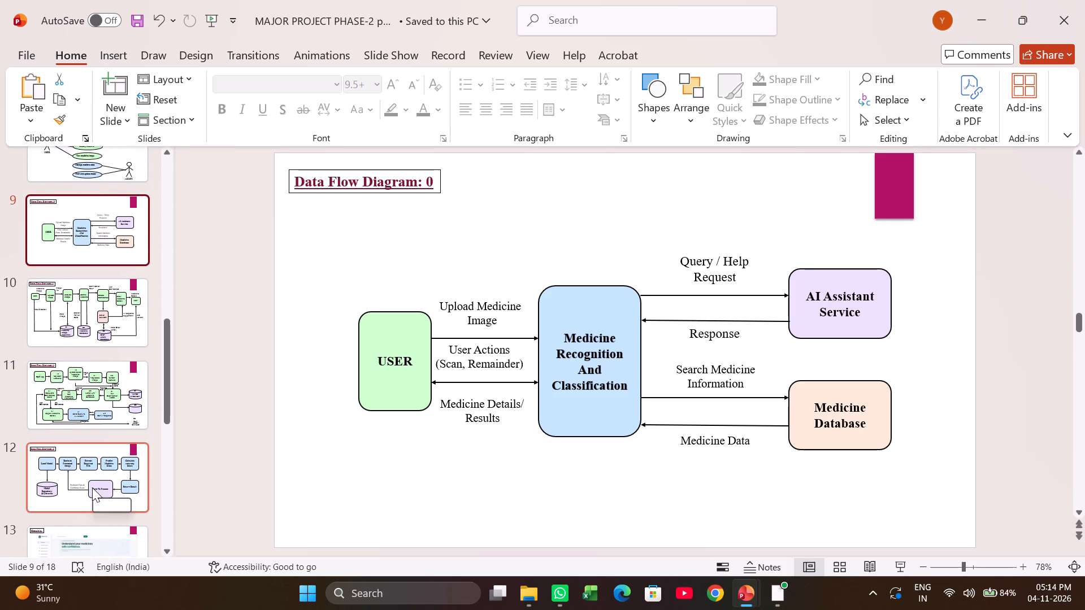
pyautogui.scroll(-7, 92, 487)
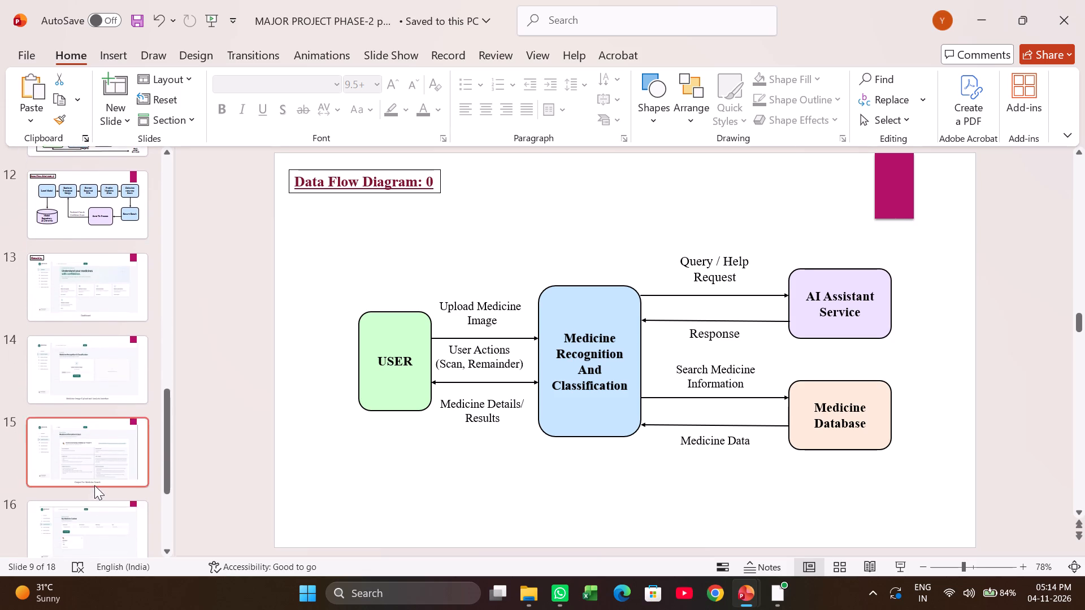
pyautogui.scroll(-9, 94, 485)
pyautogui.scroll(-1, 748, 384)
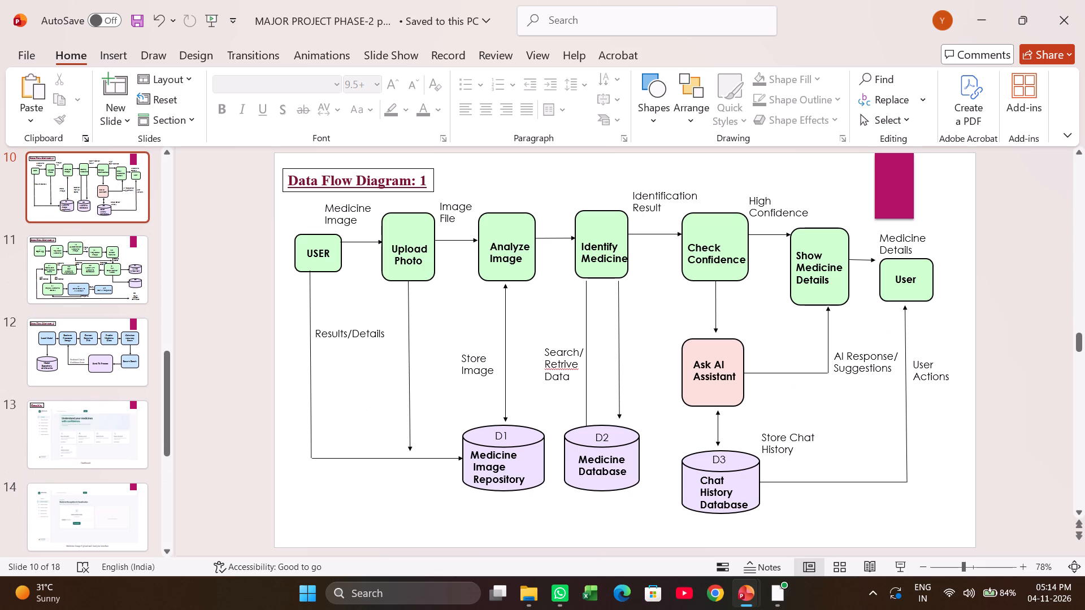
# Check the grammar suggestion for "high speed" in the Internet bullet on the HARDWARE COMPONENTS slide.
pyautogui.scroll(1, 392, 337)
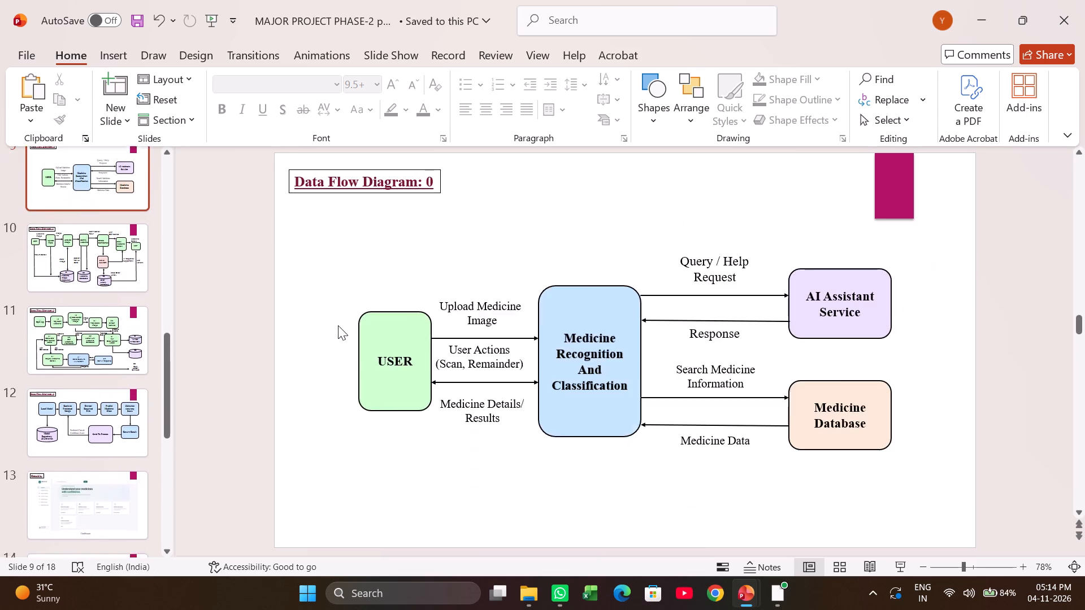
pyautogui.scroll(4, 338, 325)
pyautogui.scroll(-1, 338, 318)
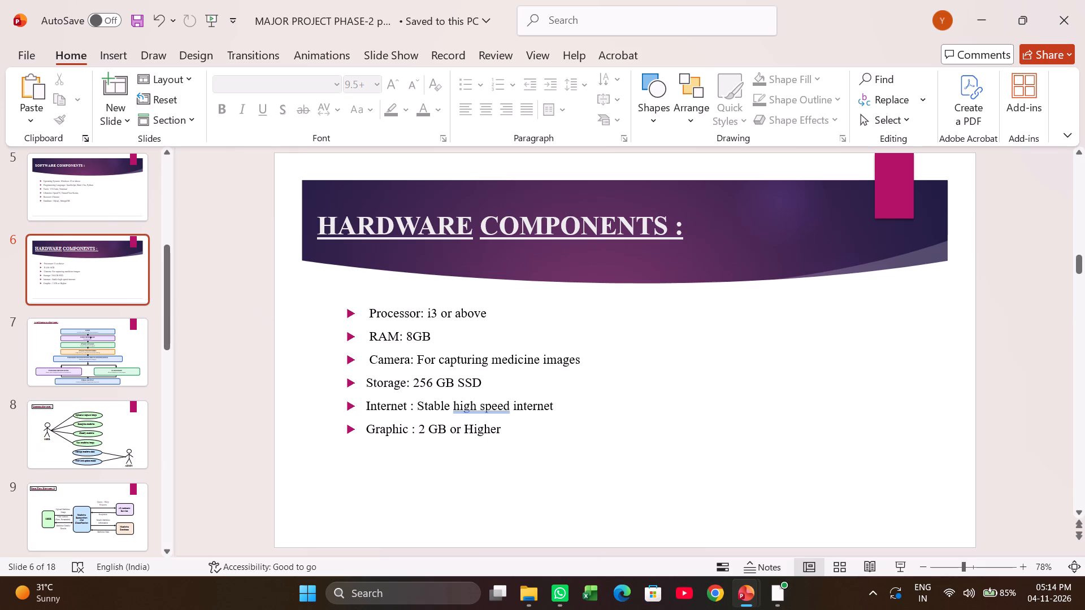
pyautogui.rightClick(476, 408)
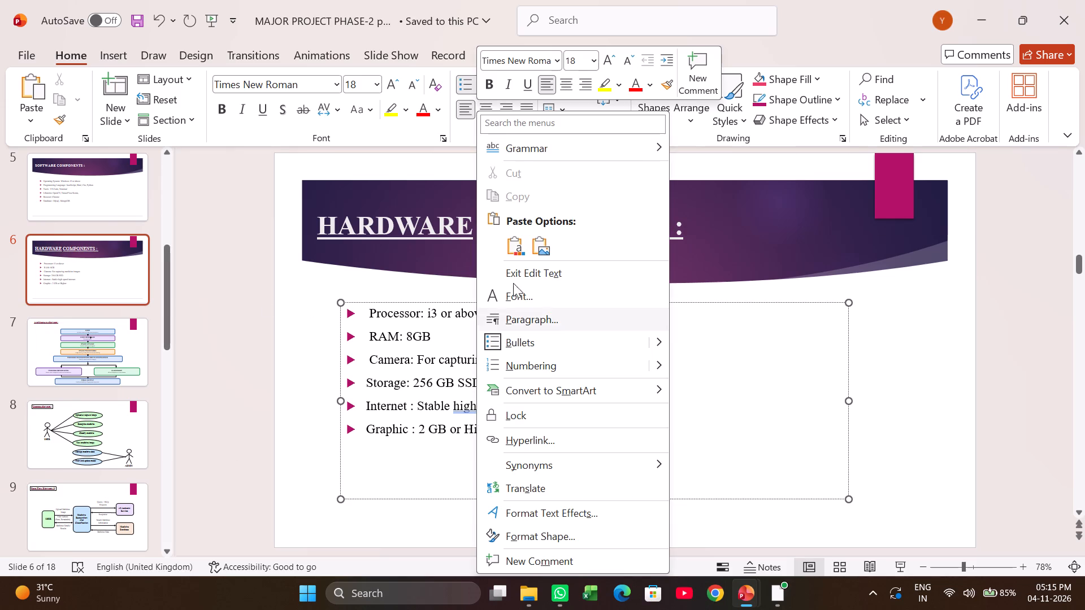
pyautogui.click(1018, 420)
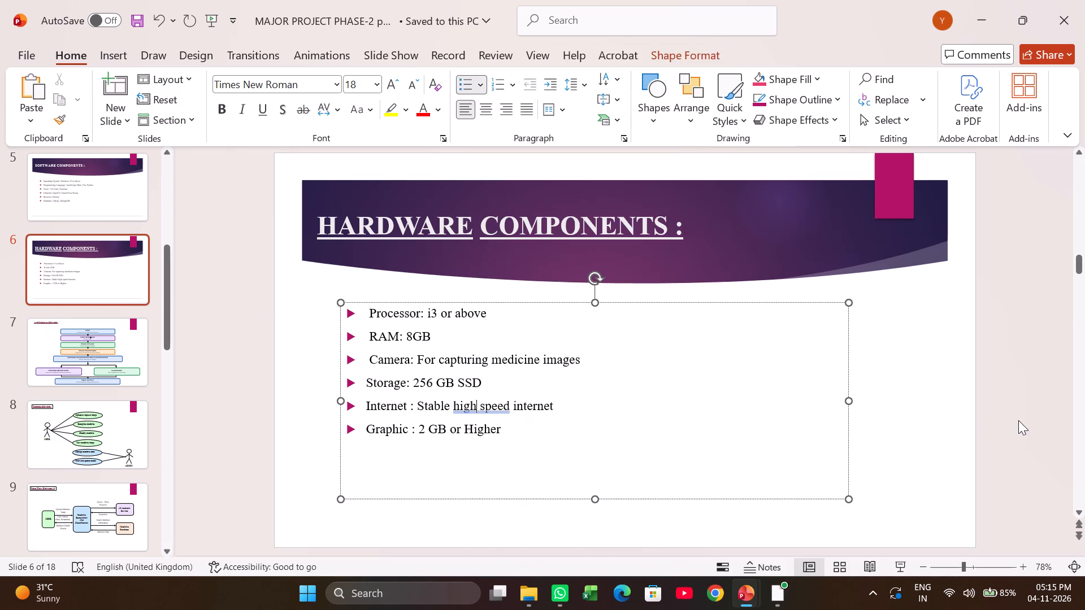
pyautogui.click(476, 411)
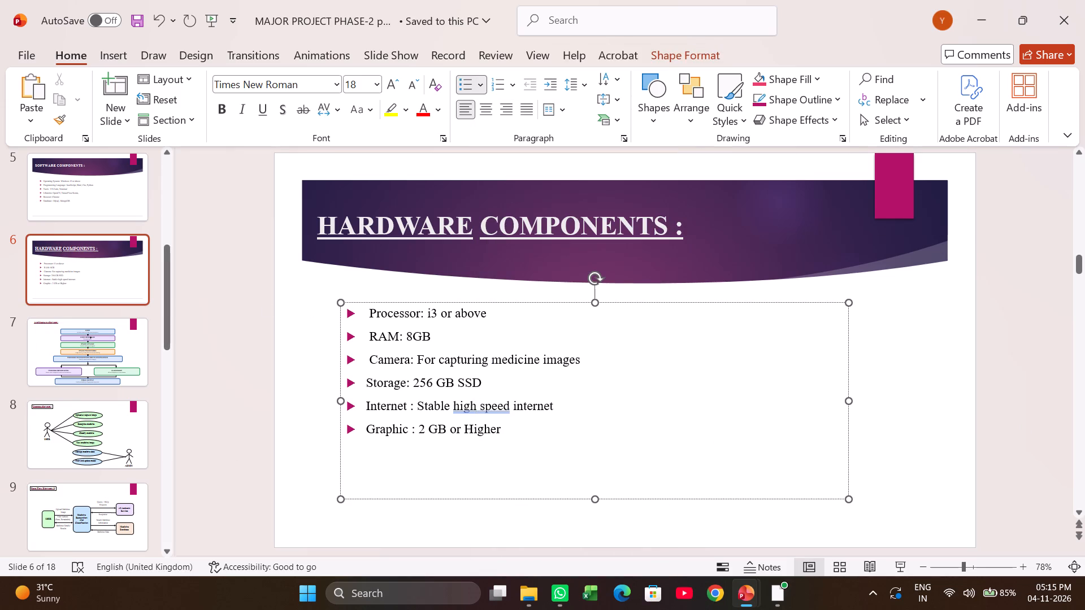
pyautogui.rightClick(476, 411)
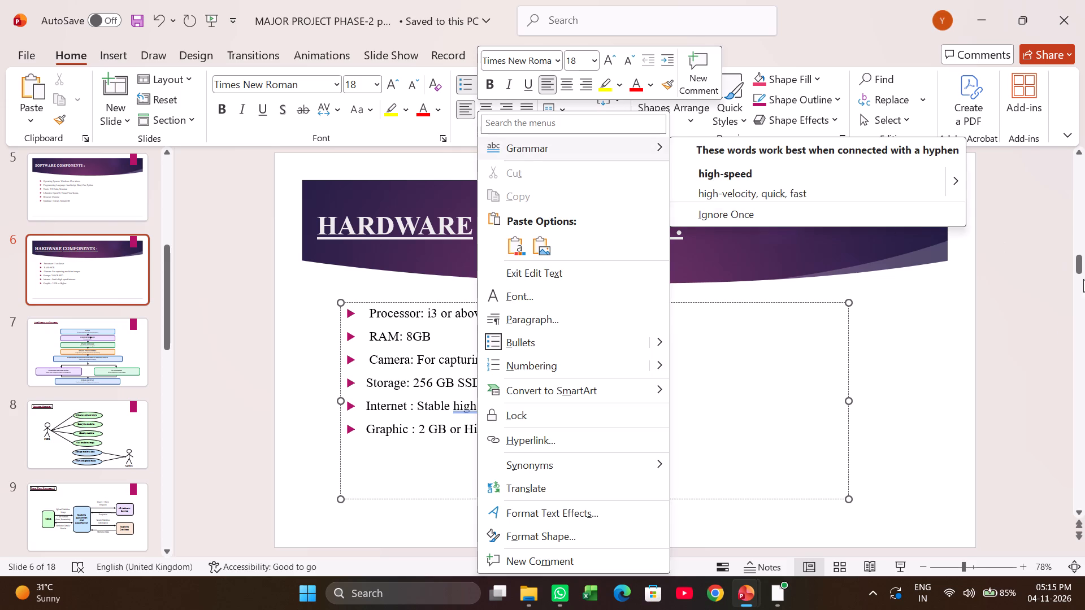
pyautogui.click(1045, 325)
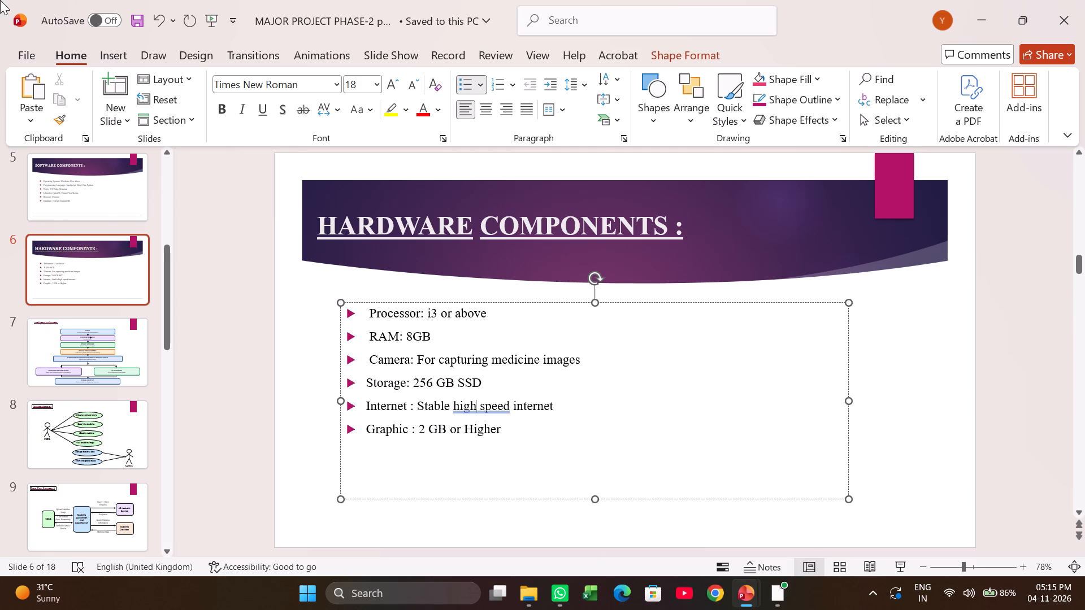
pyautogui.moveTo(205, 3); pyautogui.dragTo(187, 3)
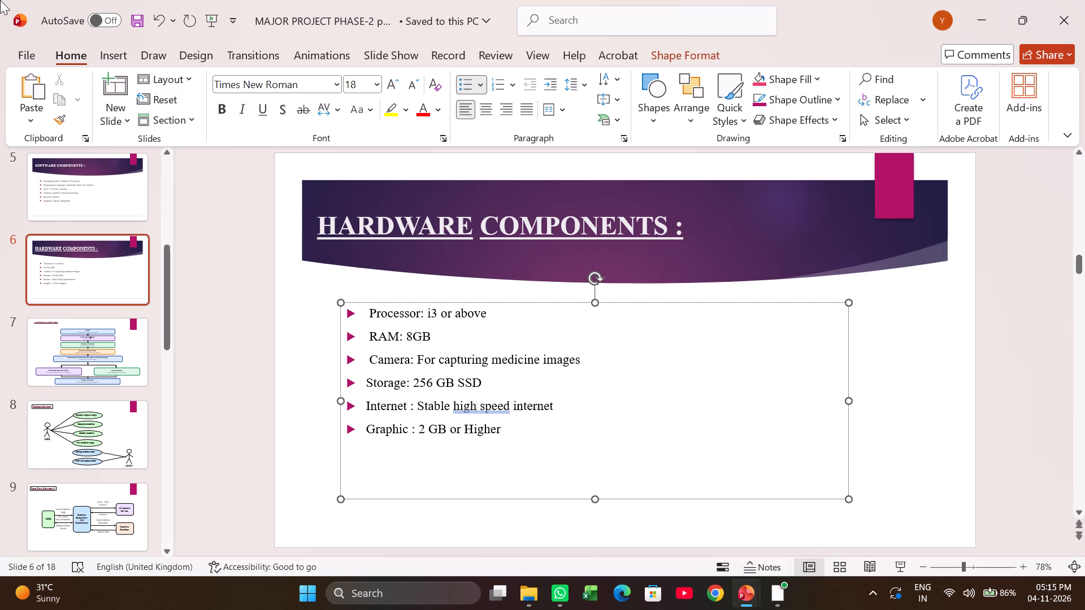
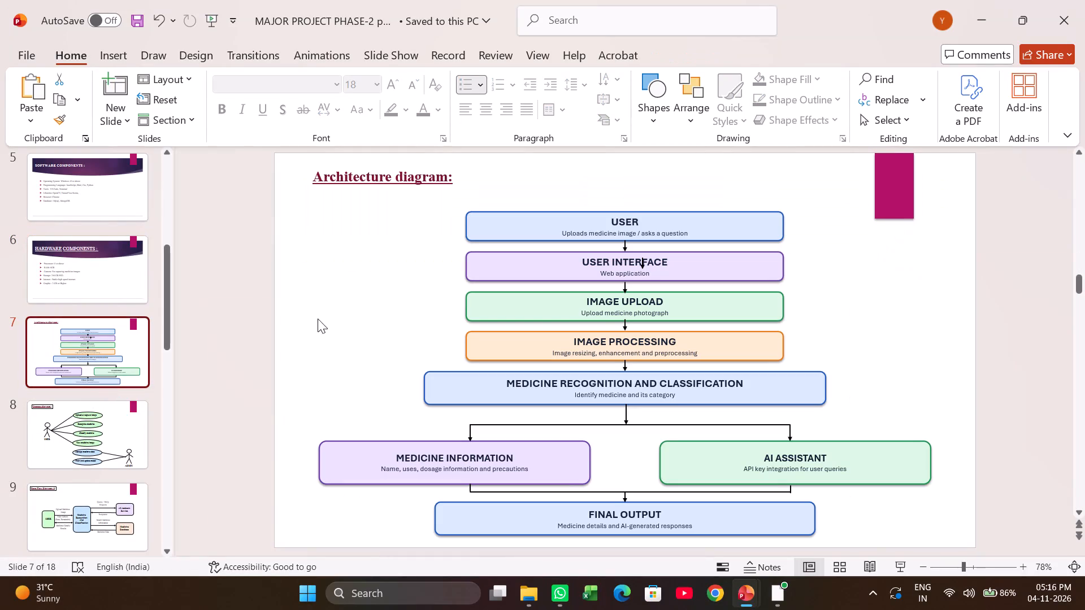
# Review the slides following the architecture diagram, from the data flow diagrams through to the Medicine Image Upload and Analysis Interface slide.
pyautogui.scroll(-2, 434, 328)
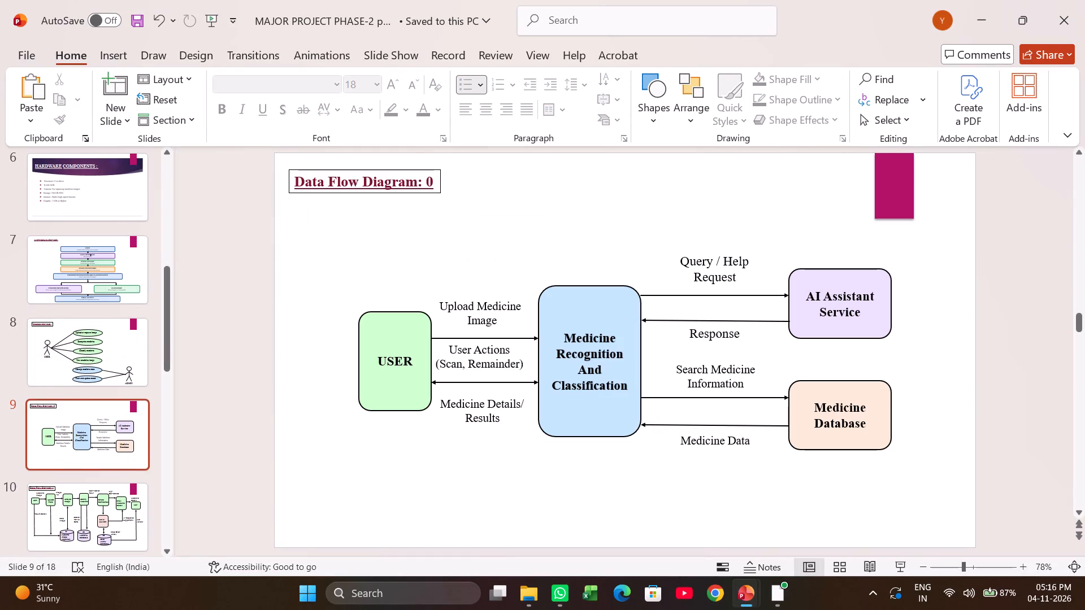
pyautogui.scroll(2, 432, 333)
pyautogui.scroll(-7, 431, 345)
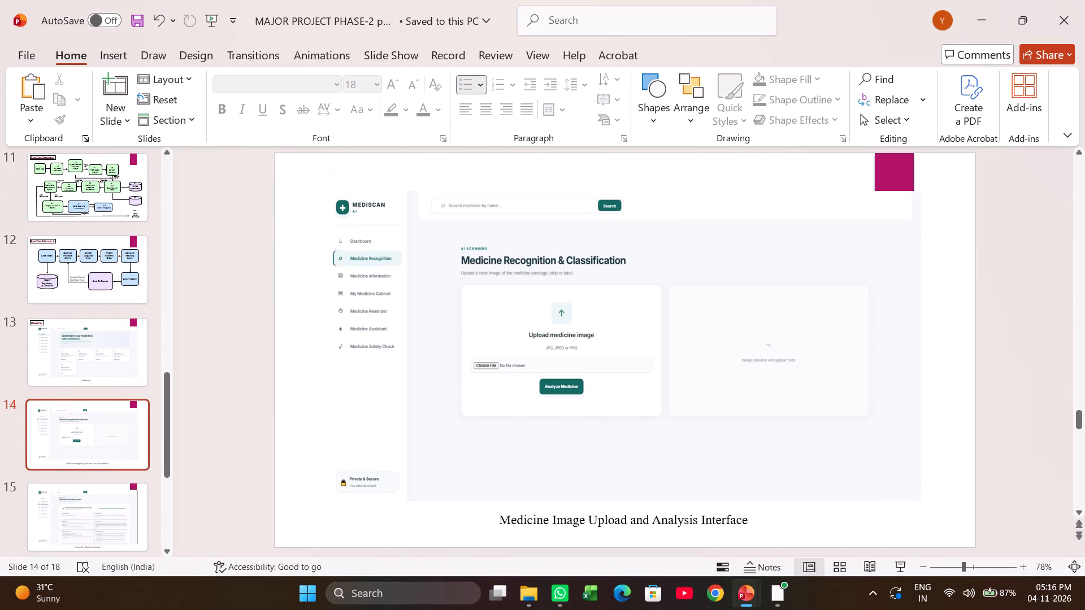
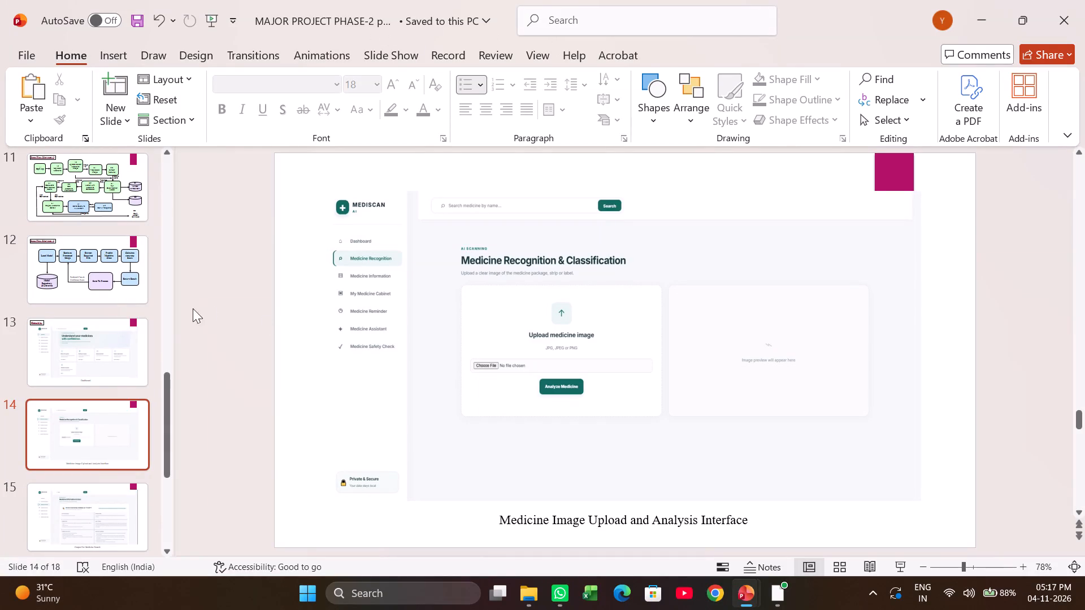
# Look back over the results and data flow diagram slides, and skim the thumbnails from the Problem Statement to the closing slide.
pyautogui.click(98, 445)
pyautogui.click(112, 342)
pyautogui.click(102, 262)
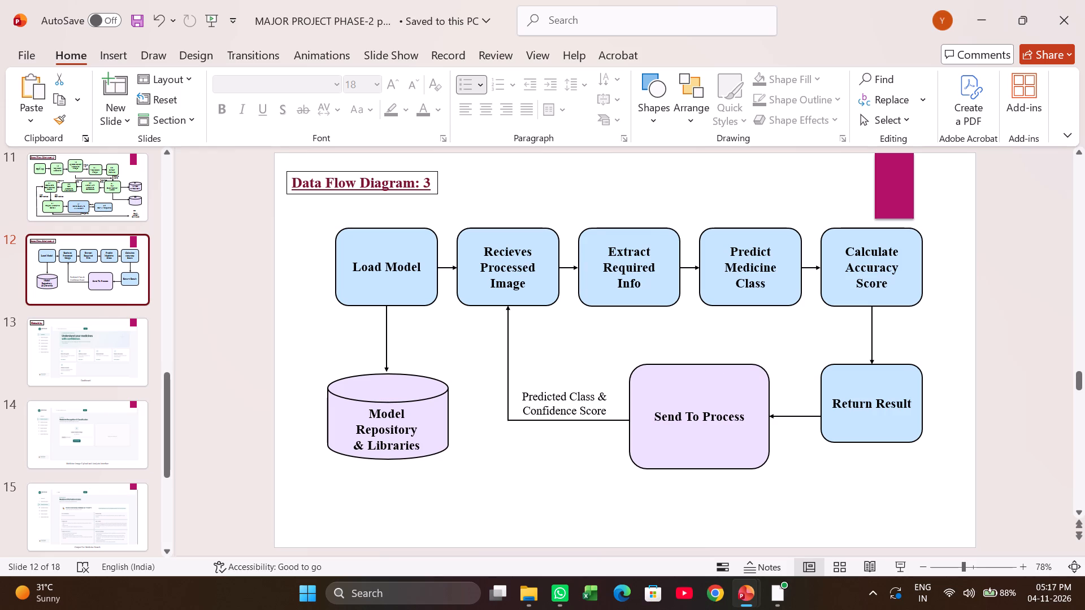
pyautogui.scroll(2, 579, 238)
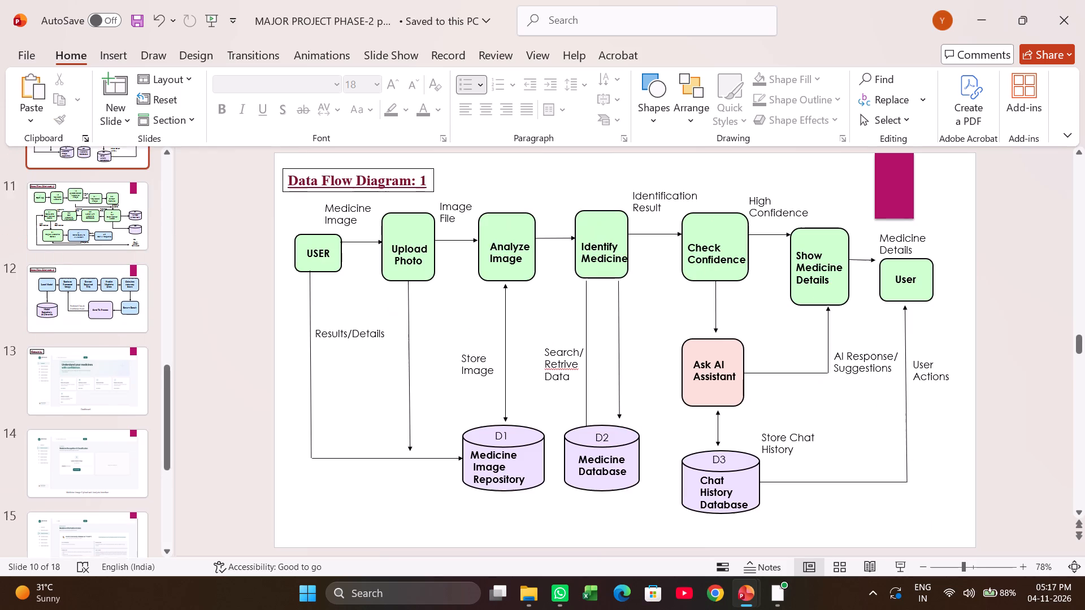
pyautogui.scroll(6, 63, 374)
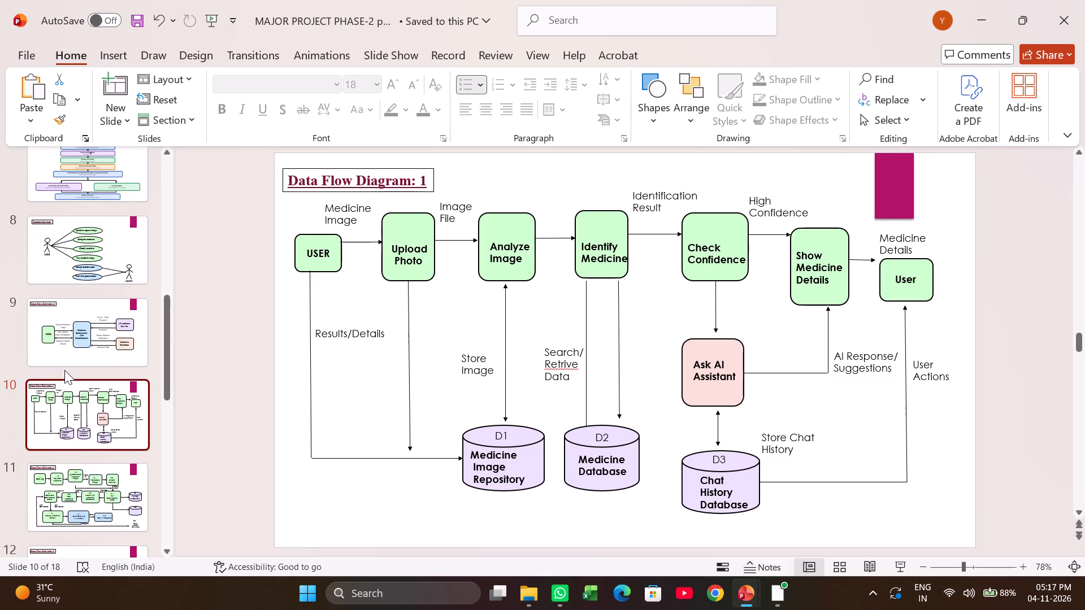
pyautogui.scroll(16, 64, 370)
pyautogui.scroll(7, 70, 370)
pyautogui.scroll(-10, 72, 370)
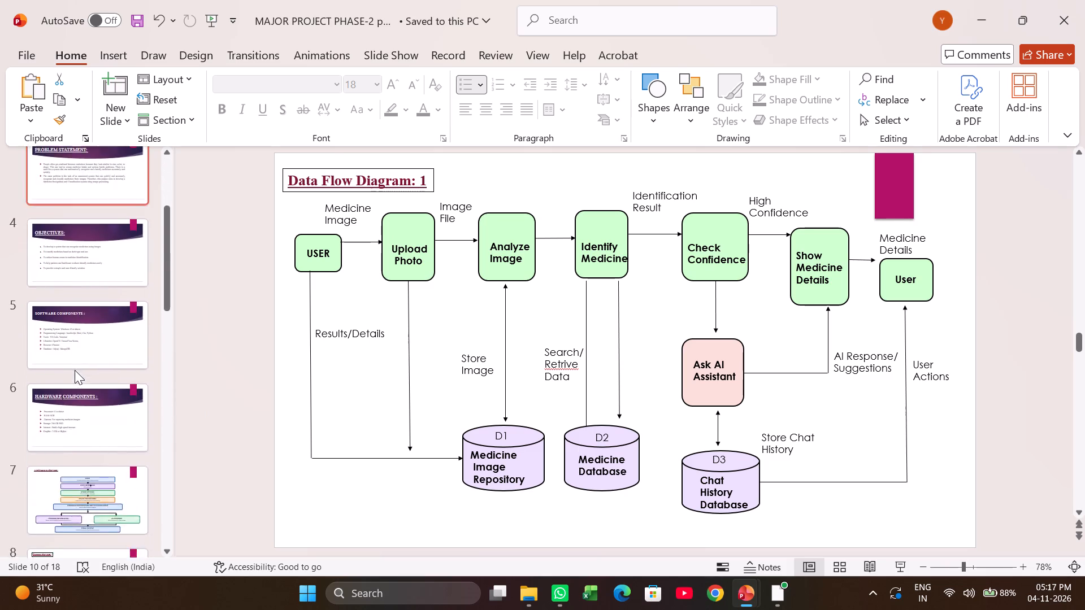
pyautogui.scroll(-16, 75, 370)
pyautogui.scroll(-5, 80, 369)
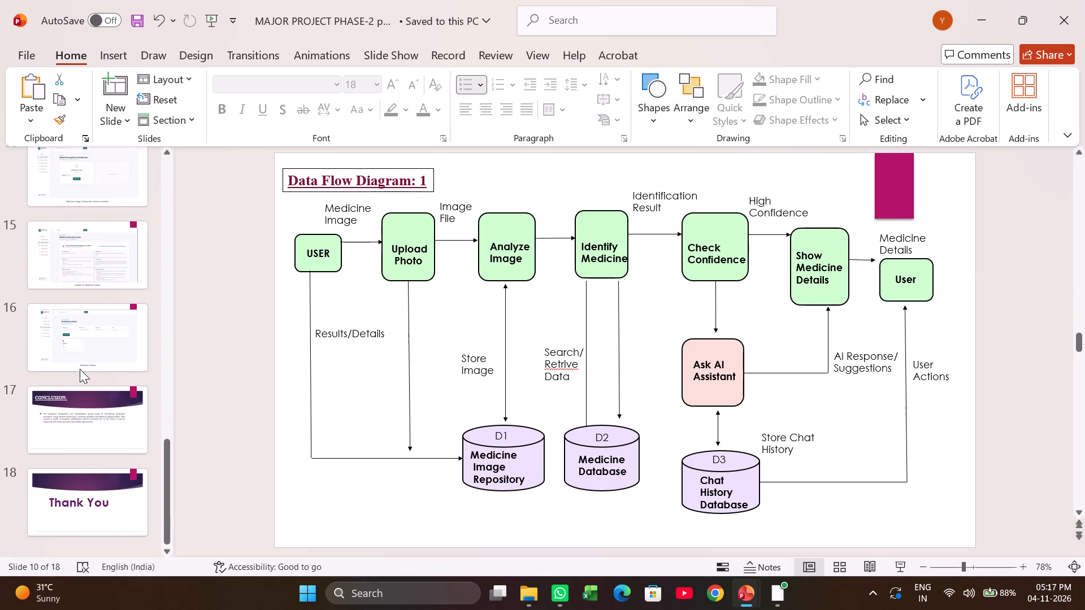
pyautogui.scroll(-6, 80, 369)
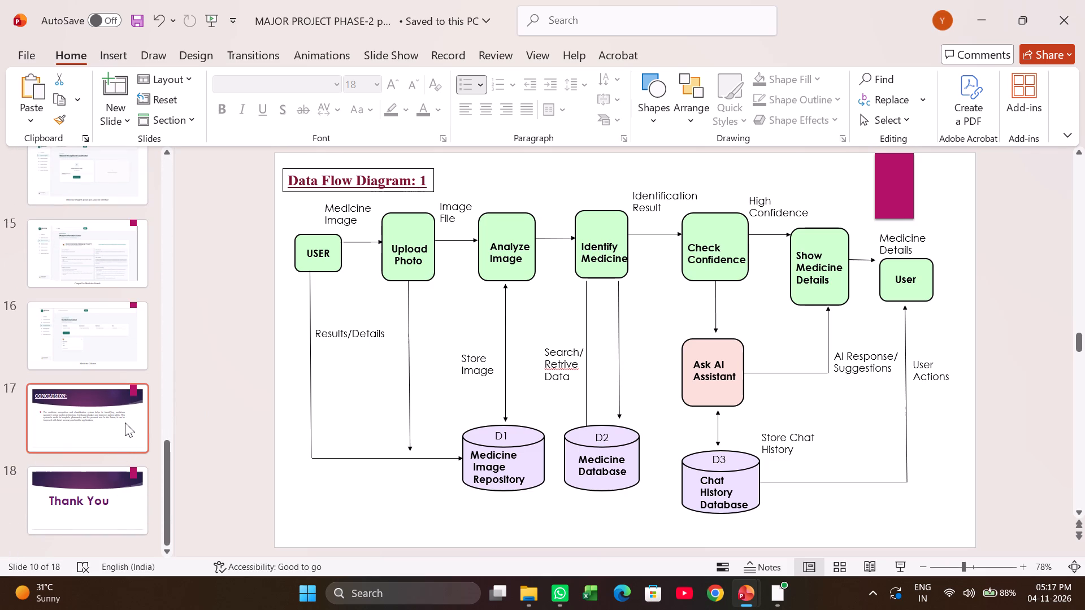
# Examine the bulleted paragraph on the Conclusion slide, selecting its text and checking the empty space below it.
pyautogui.click(123, 422)
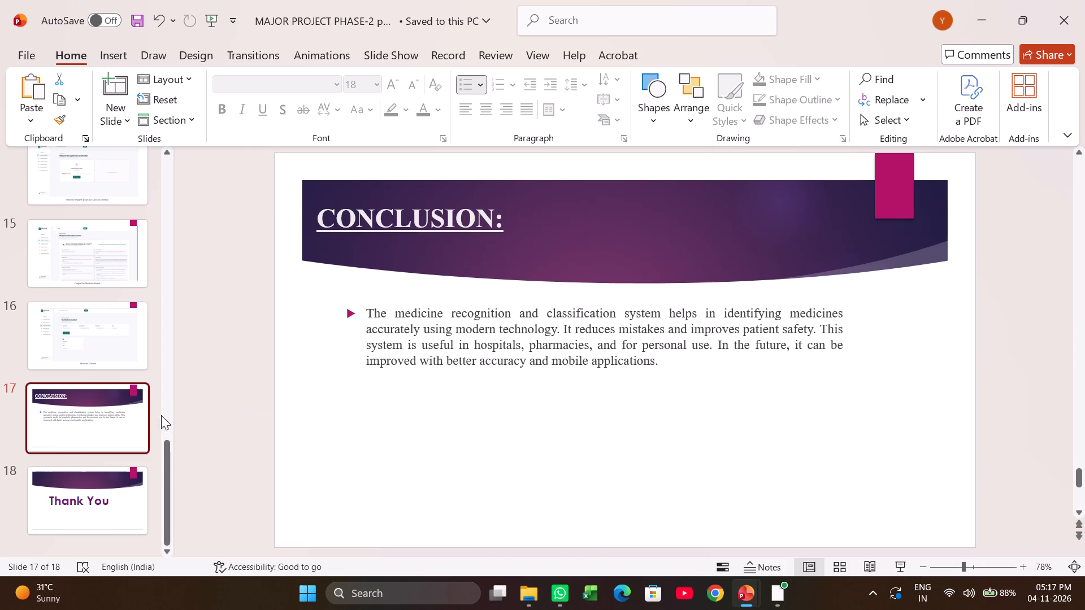
pyautogui.click(359, 317)
pyautogui.click(353, 315)
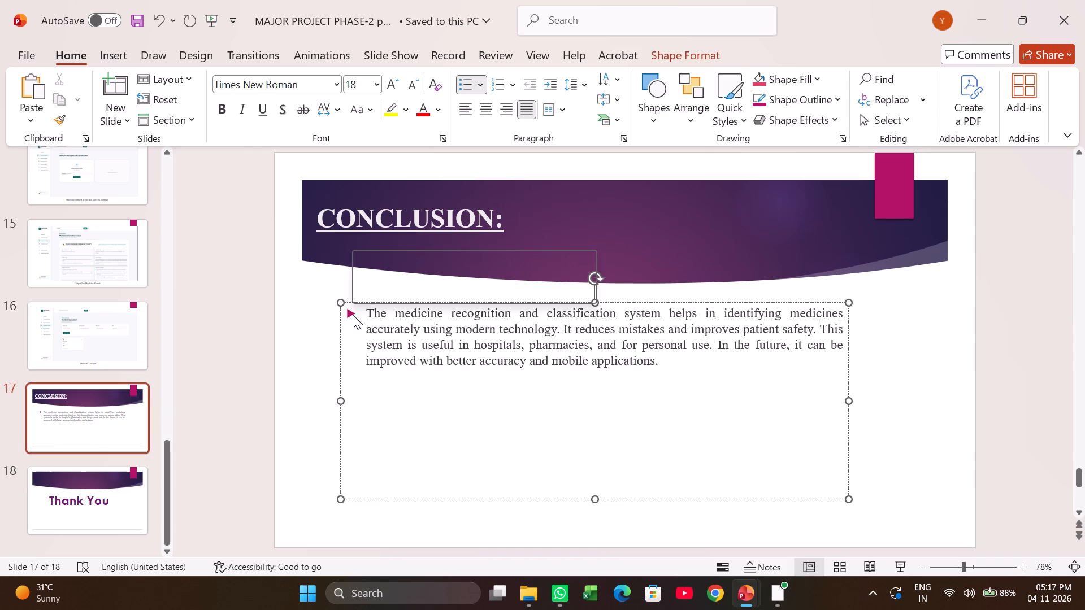
pyautogui.click(355, 314)
pyautogui.click(348, 314)
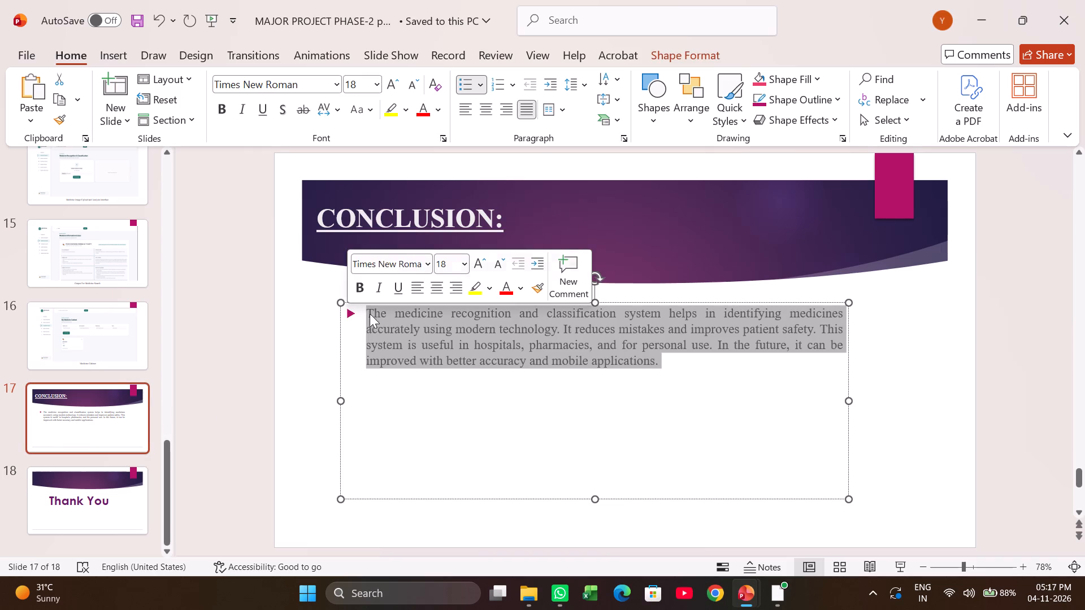
pyautogui.click(631, 386)
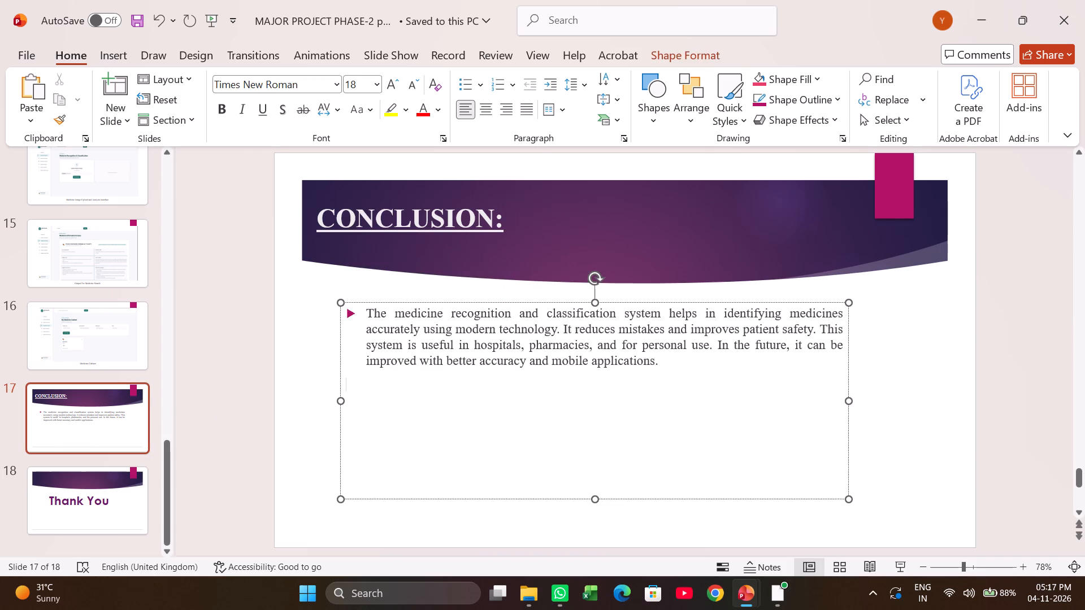
pyautogui.click(581, 375)
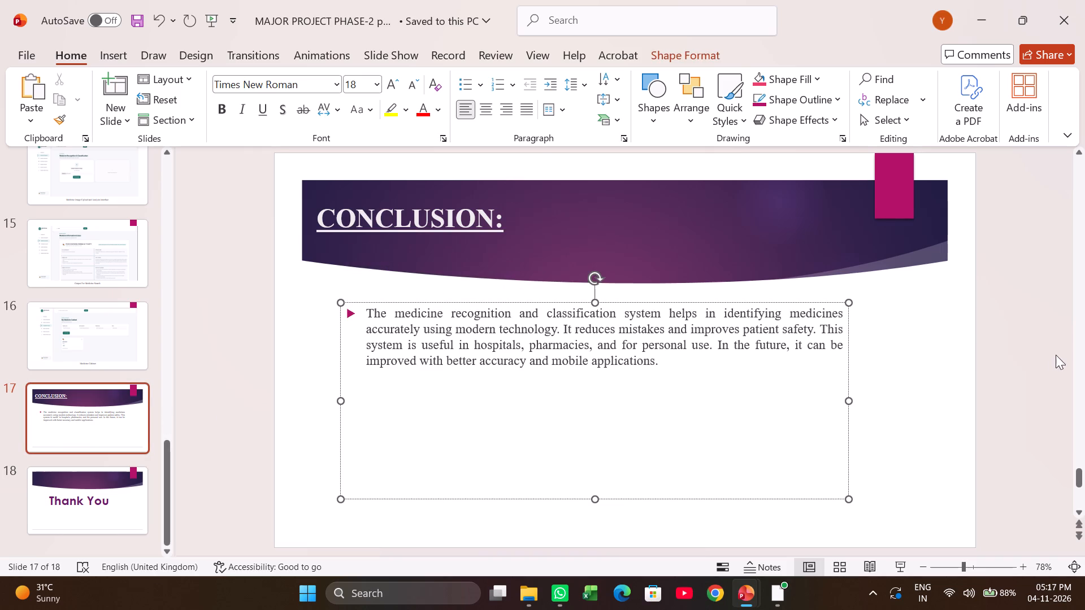
pyautogui.click(1061, 351)
# Go back through the deck from the Medicine Cabinet slide to view the Introduction slide and the opening title slide.
pyautogui.scroll(1, 683, 359)
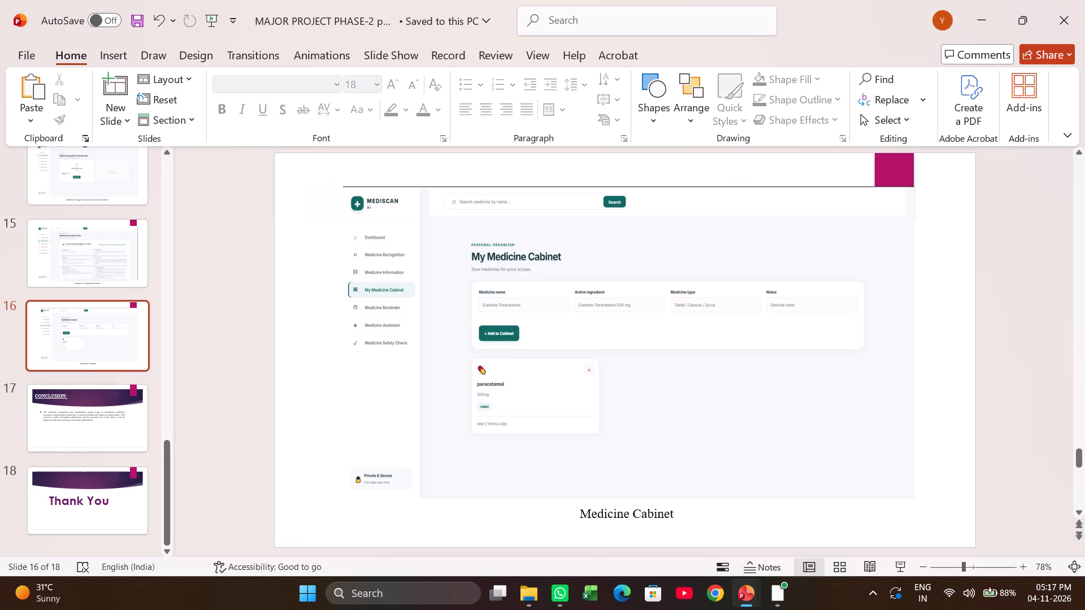
pyautogui.scroll(9, 105, 396)
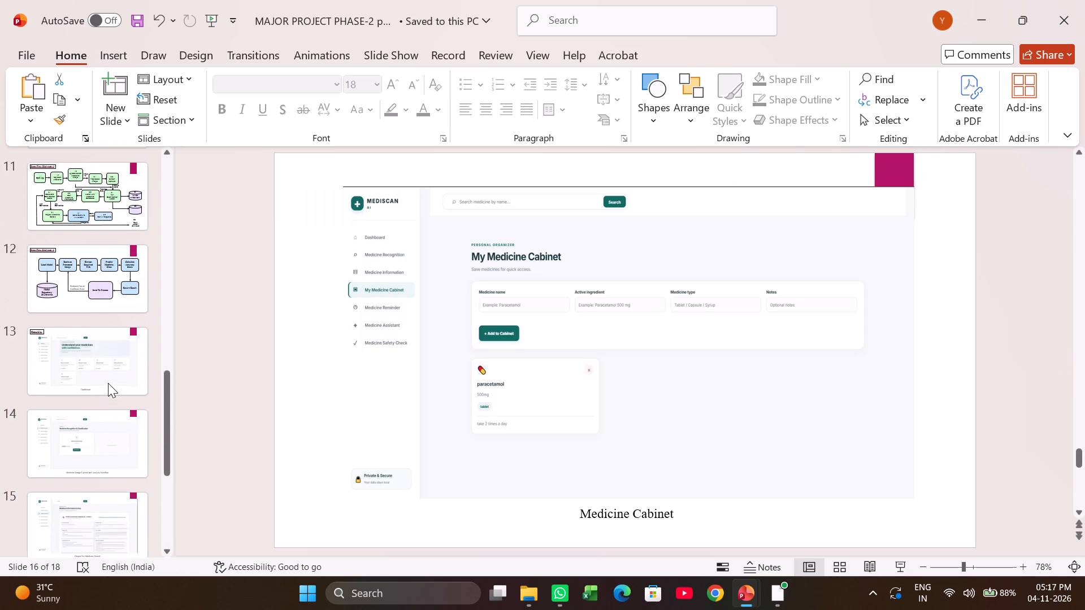
pyautogui.scroll(20, 108, 383)
pyautogui.scroll(12, 123, 376)
pyautogui.click(93, 287)
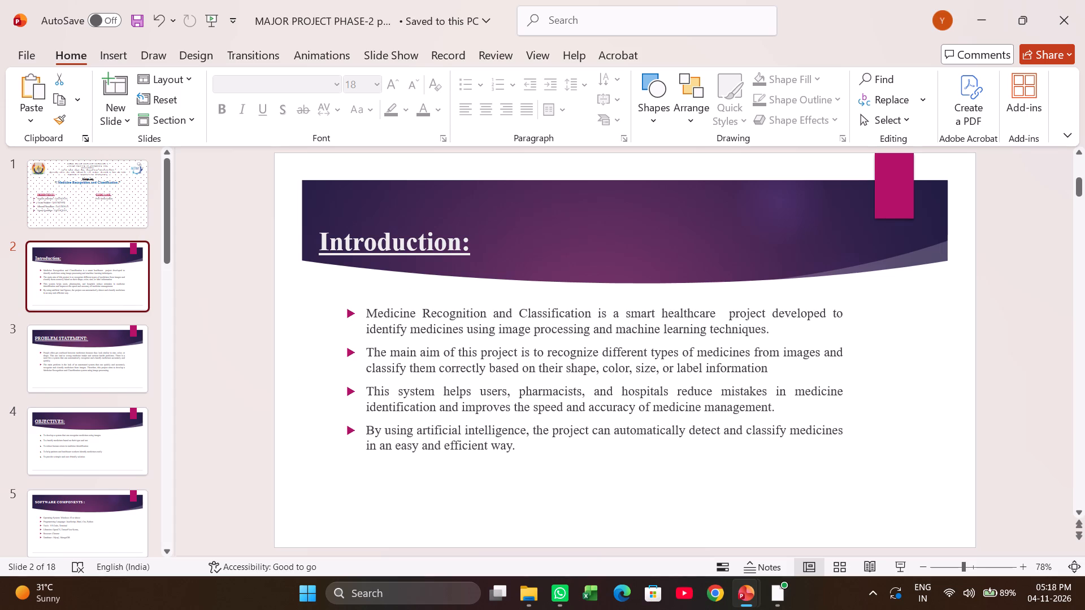
pyautogui.scroll(12, 376, 326)
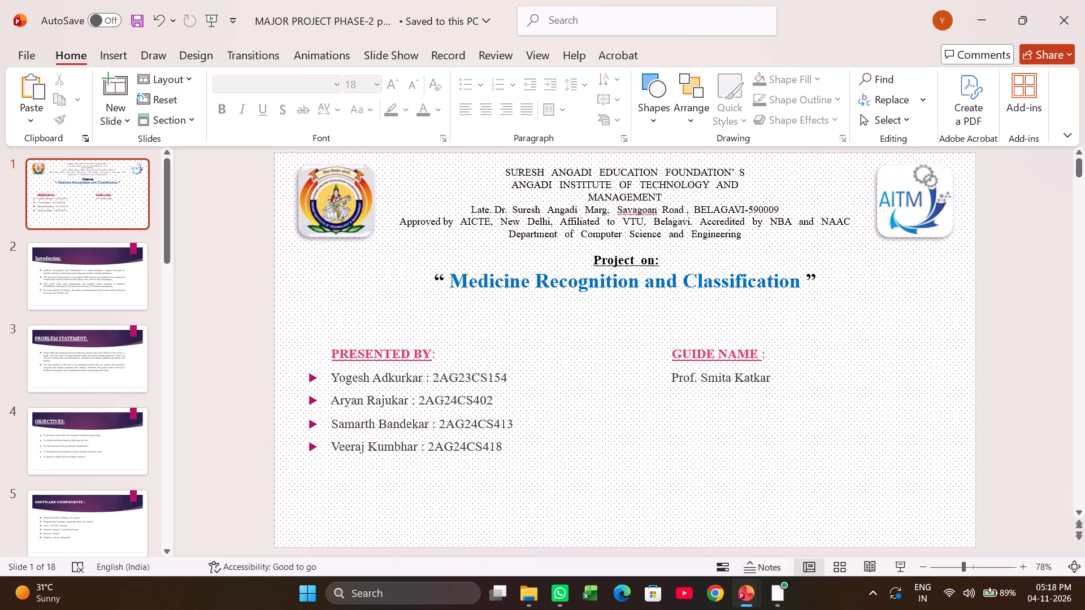
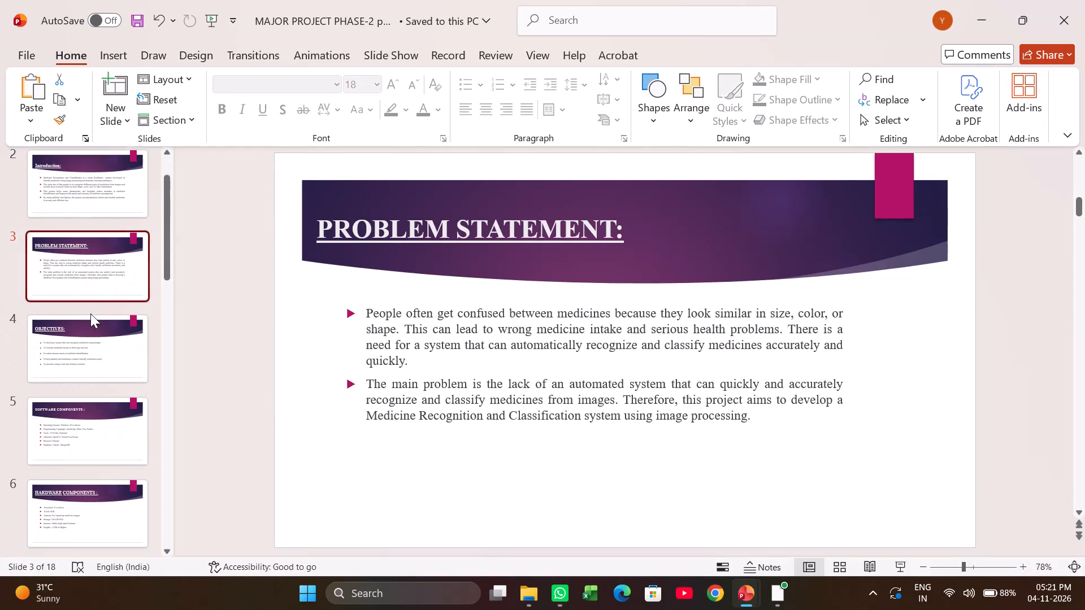
# Skim the slide thumbnails from the Problem Statement through the Conclusion slide and back to the beginning of the deck.
pyautogui.scroll(-6, 99, 316)
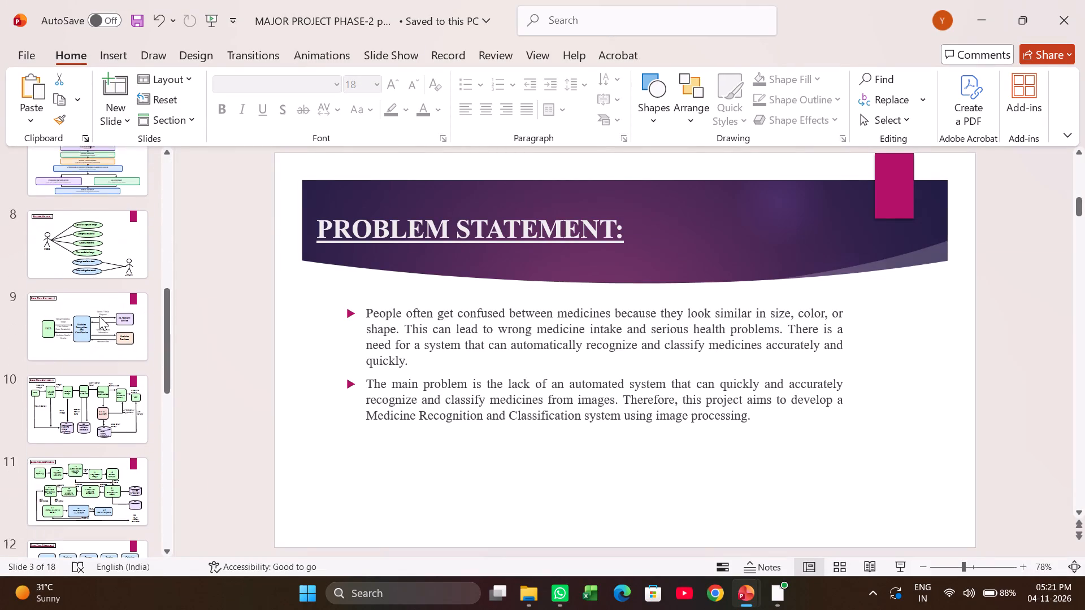
pyautogui.scroll(-6, 59, 282)
pyautogui.scroll(-3, 57, 360)
pyautogui.scroll(-3, 87, 320)
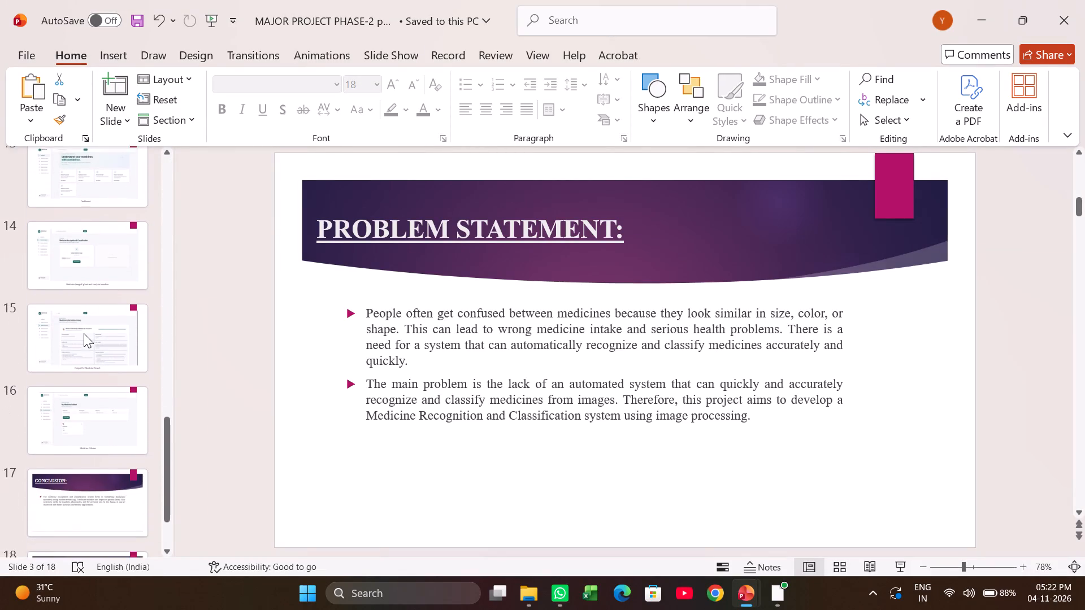
pyautogui.scroll(-12, 89, 324)
pyautogui.scroll(13, 97, 378)
pyautogui.scroll(15, 98, 377)
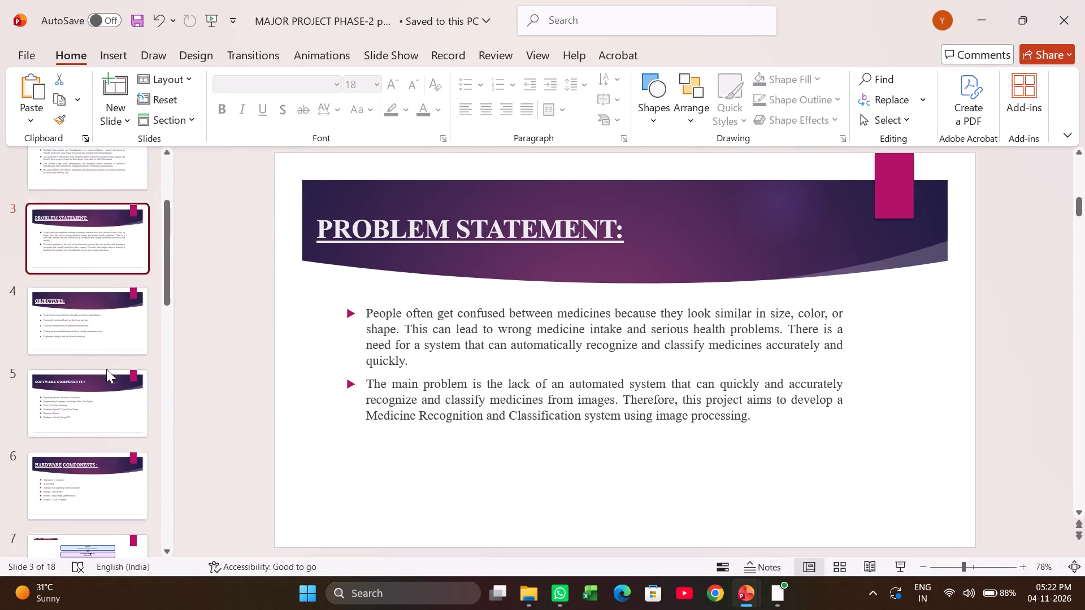
pyautogui.scroll(12, 106, 369)
# Look over the thumbnails of the objectives, software and hardware components, architecture, use case and data flow diagram slides again.
pyautogui.scroll(-9, 87, 236)
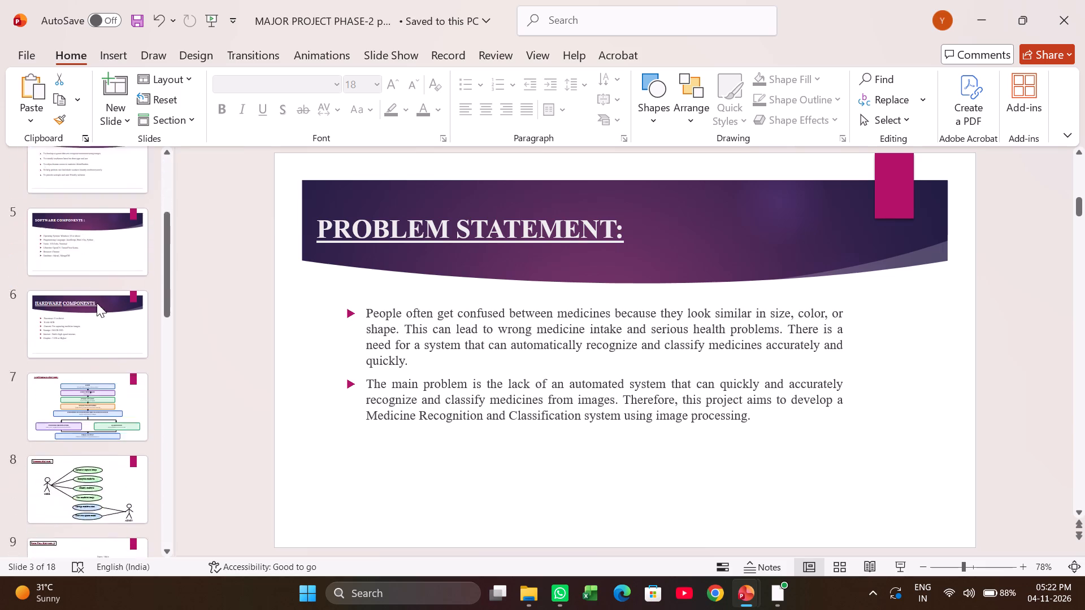
pyautogui.scroll(-16, 97, 303)
pyautogui.scroll(-18, 101, 305)
pyautogui.scroll(15, 108, 307)
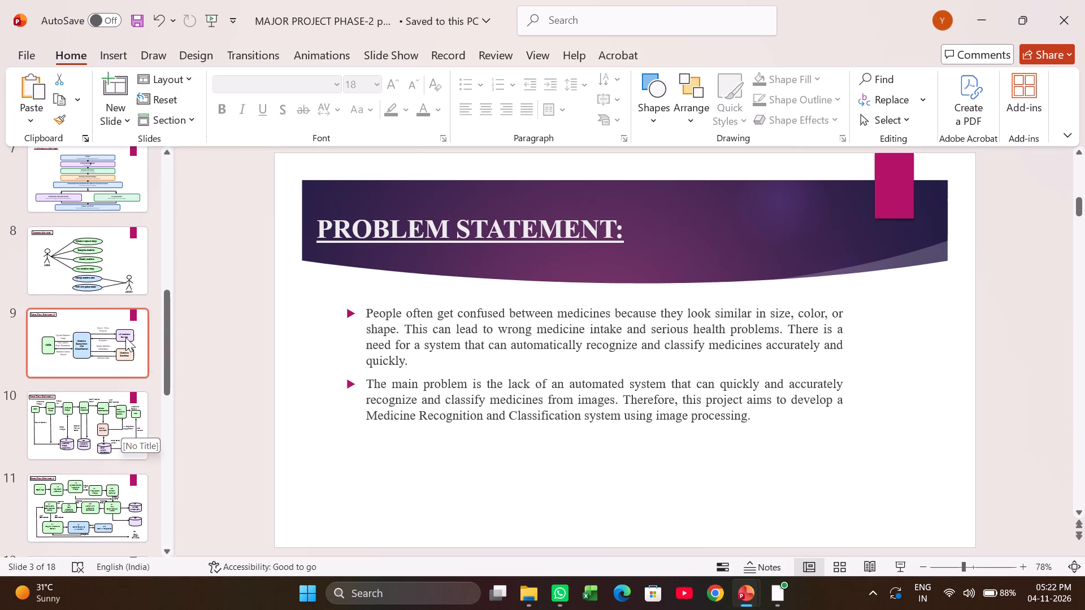
pyautogui.scroll(7, 111, 271)
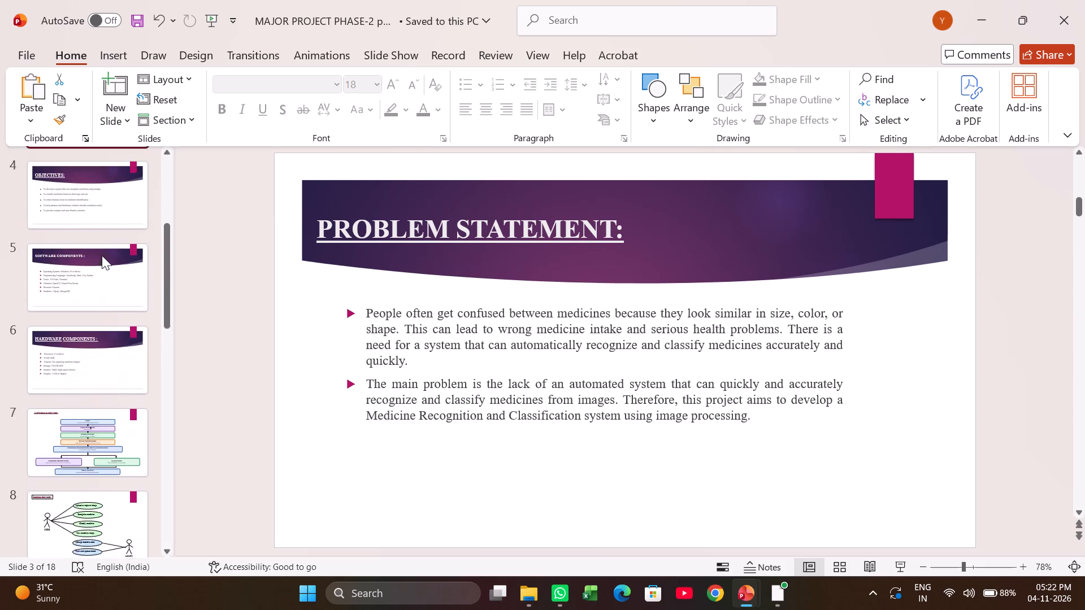
pyautogui.scroll(14, 102, 255)
pyautogui.scroll(-5, 90, 280)
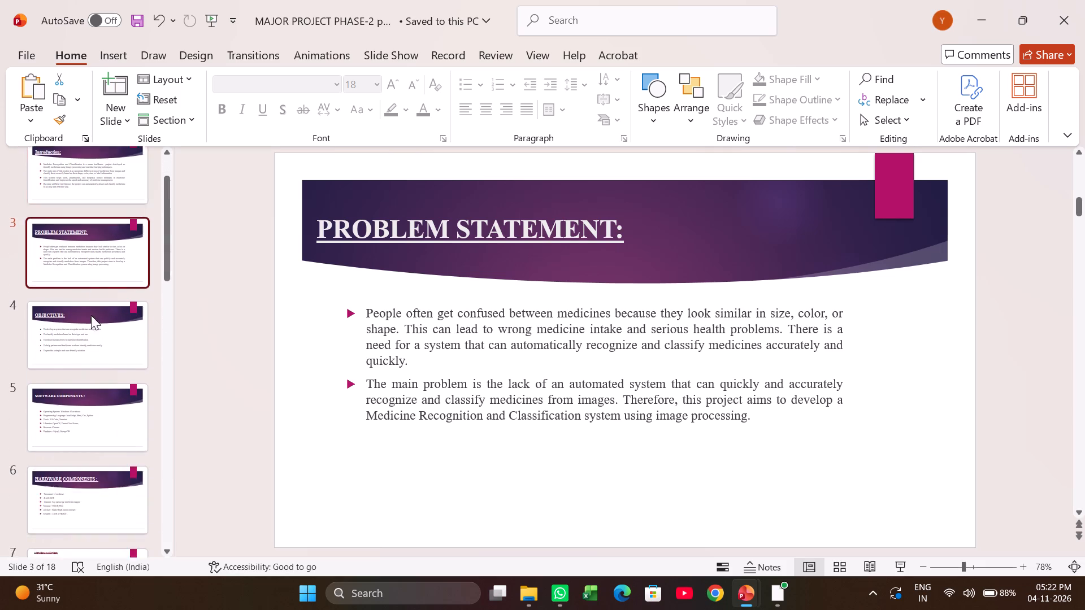
pyautogui.scroll(-2, 91, 315)
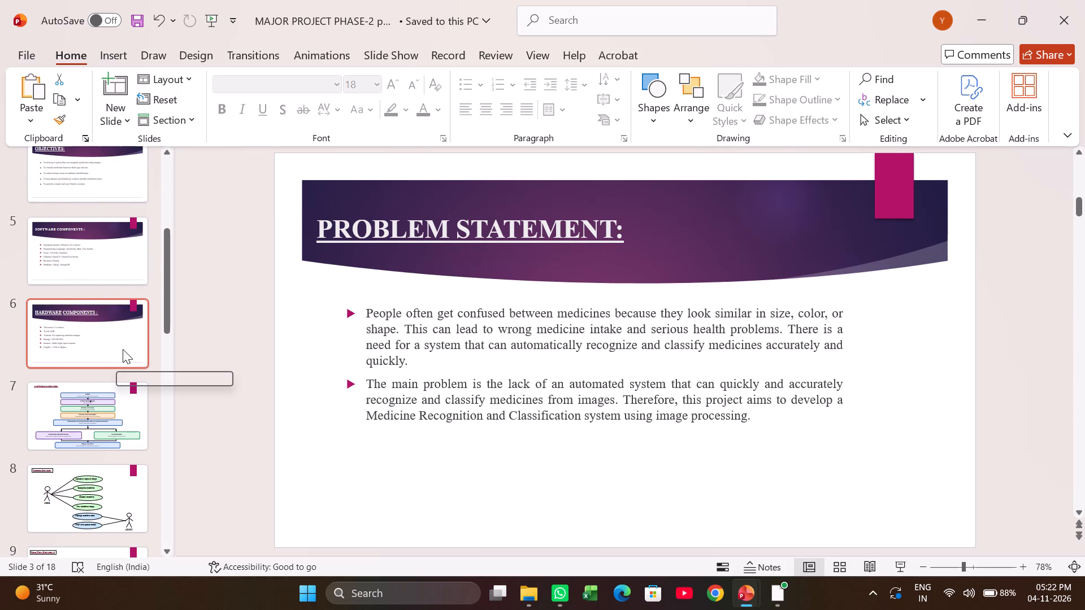
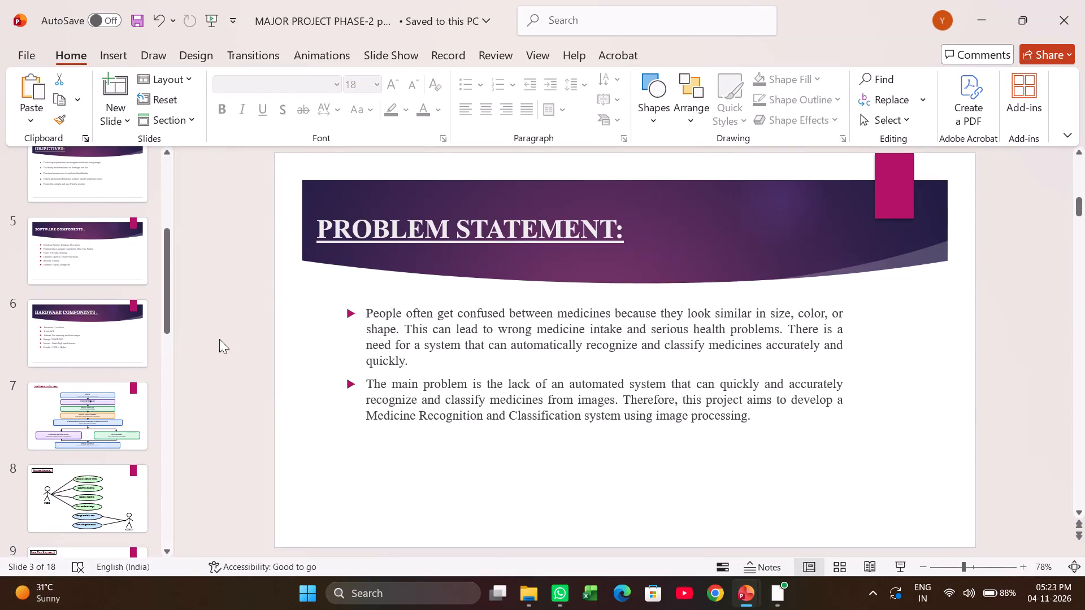
# Review the slides from the Problem Statement onward to Data Flow Diagram: 3, and inspect its Model Repository & Libraries cylinder.
pyautogui.scroll(-1, 284, 296)
pyautogui.scroll(-8, 423, 314)
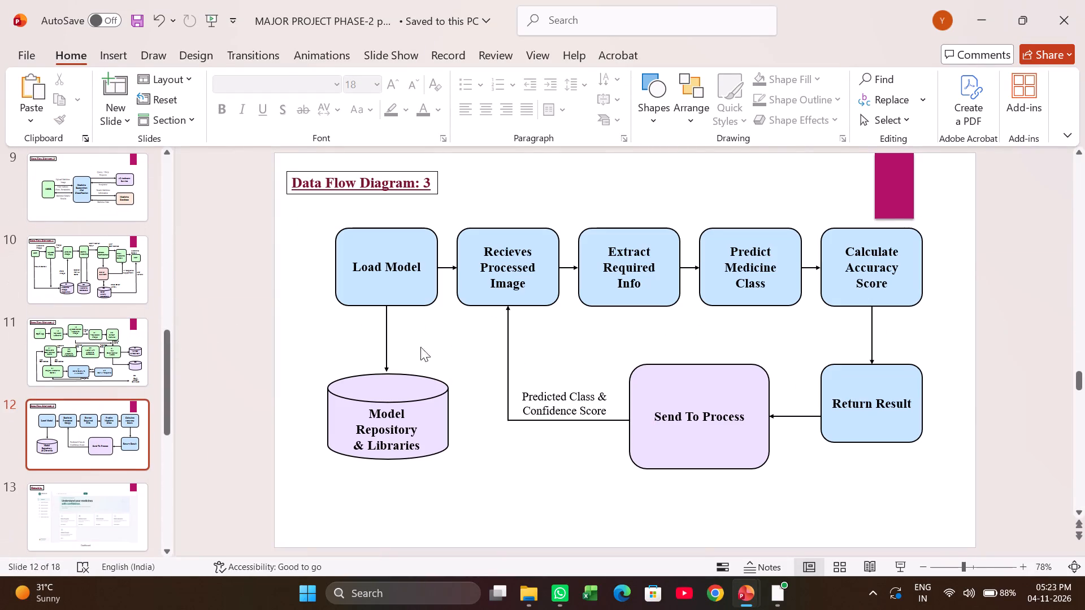
pyautogui.click(415, 395)
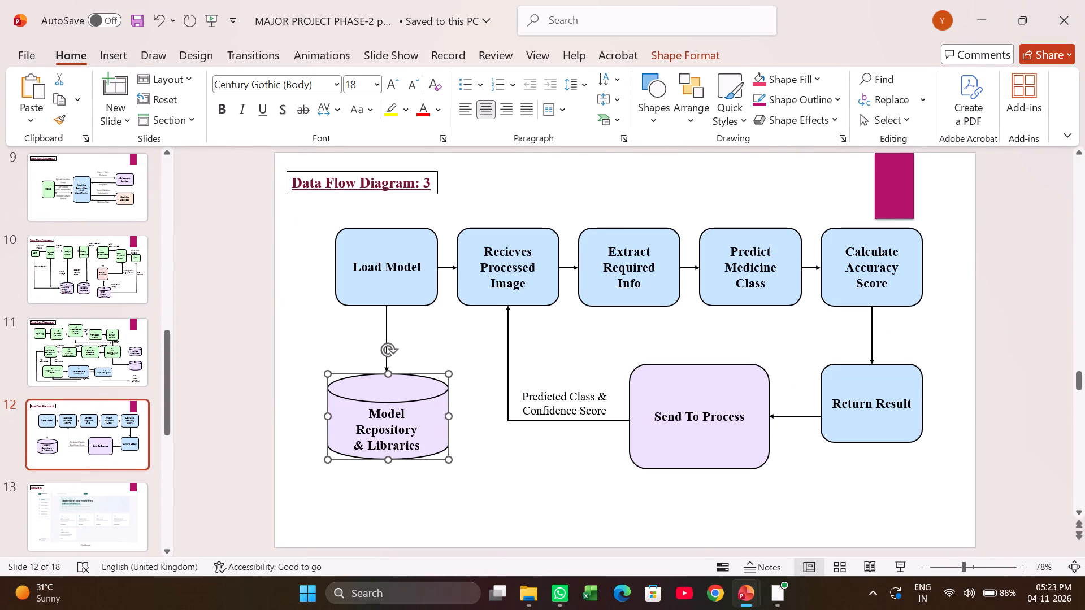
pyautogui.click(619, 346)
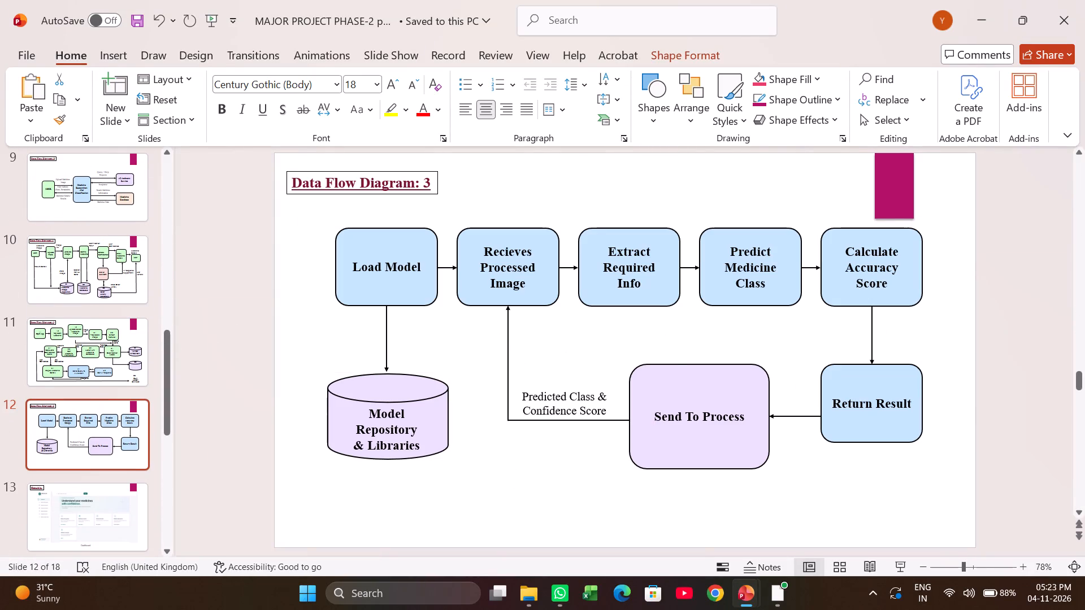
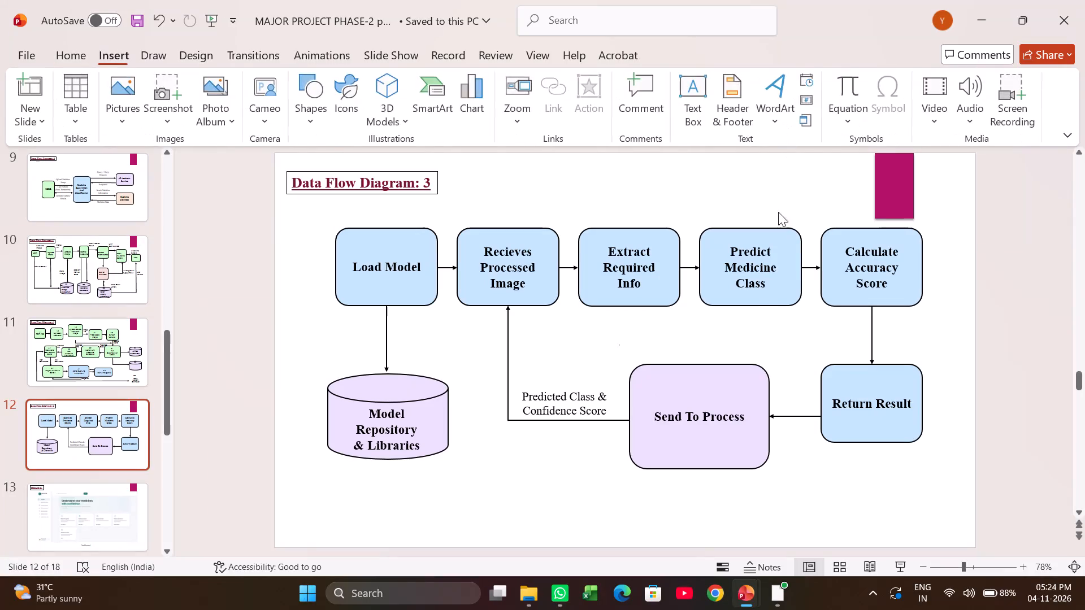
# Look over the application screenshot slides following Data Flow Diagram: 3, including the Medicine Image Upload and Analysis Interface, and return to that diagram.
pyautogui.scroll(-2, 756, 302)
pyautogui.scroll(-2, 705, 342)
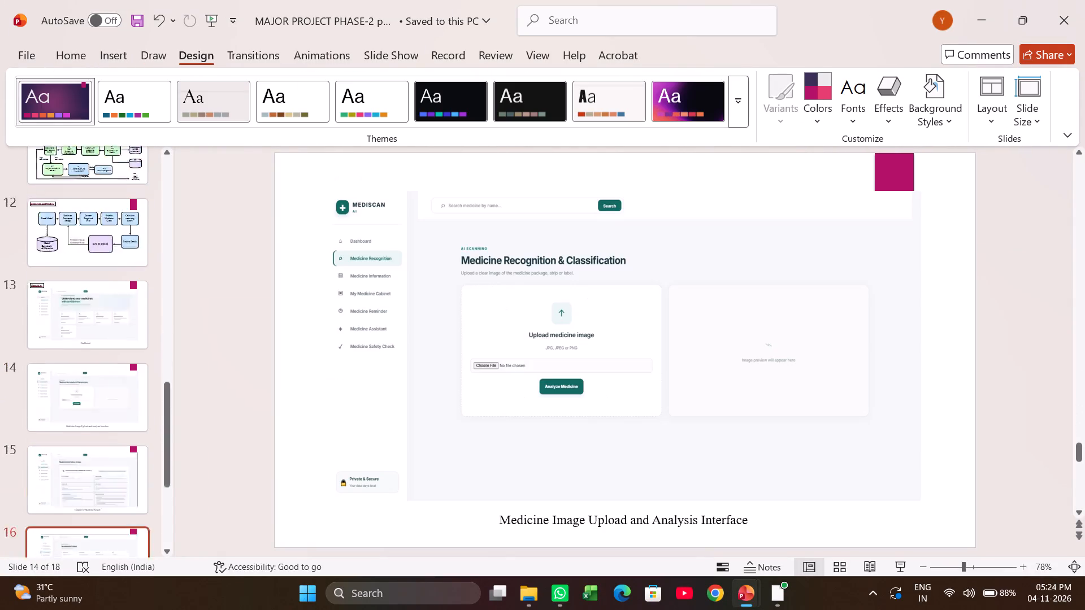
pyautogui.scroll(4, 679, 342)
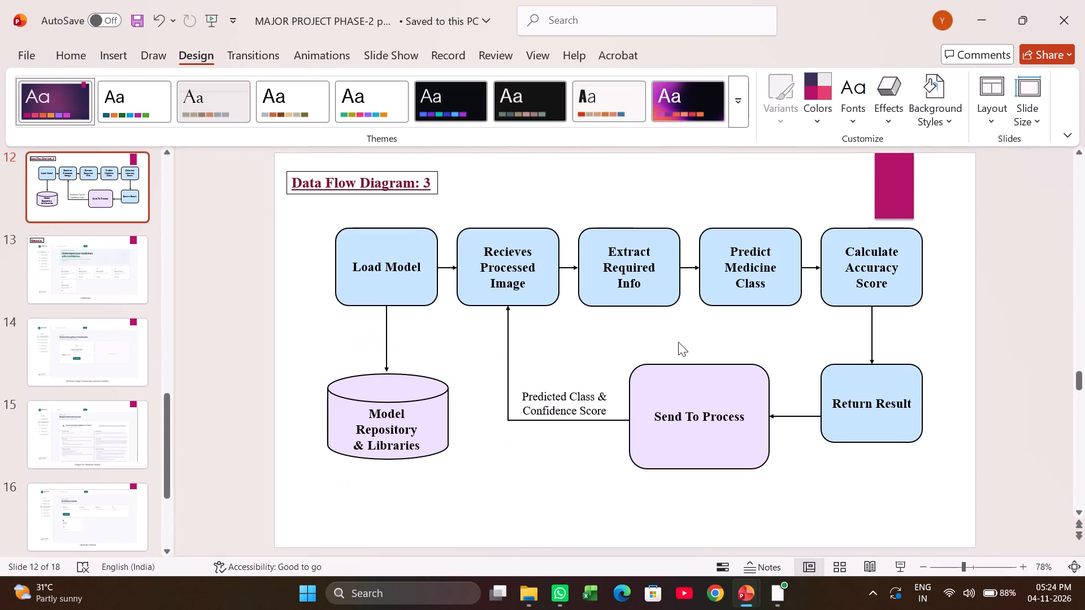
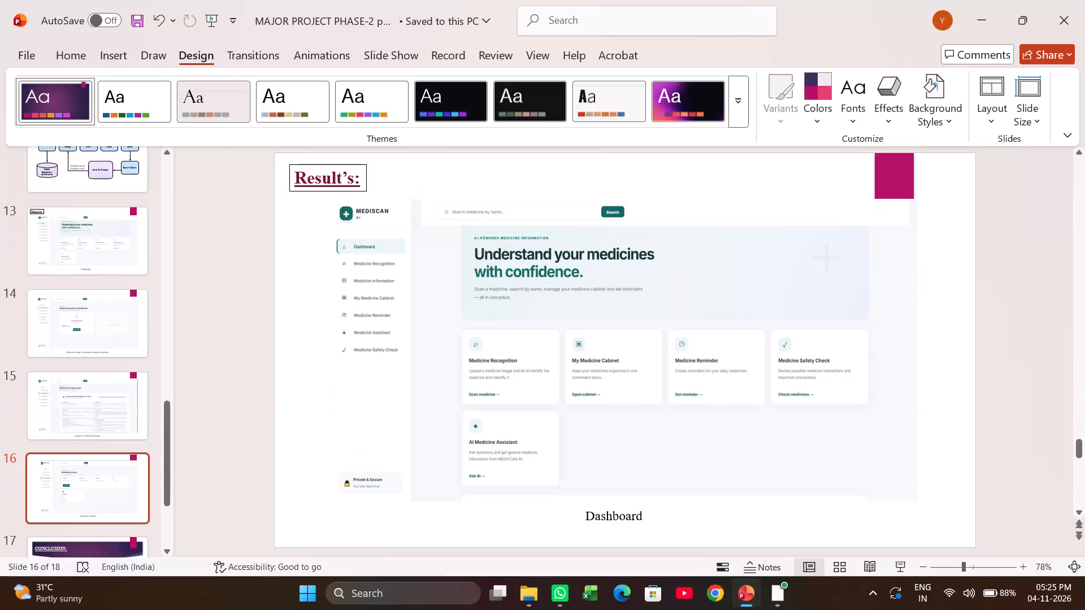
# Review the application screenshot slides and the Conclusion slide, and return to the "Result's:" Dashboard slide.
pyautogui.scroll(-7, 521, 355)
pyautogui.scroll(4, 533, 339)
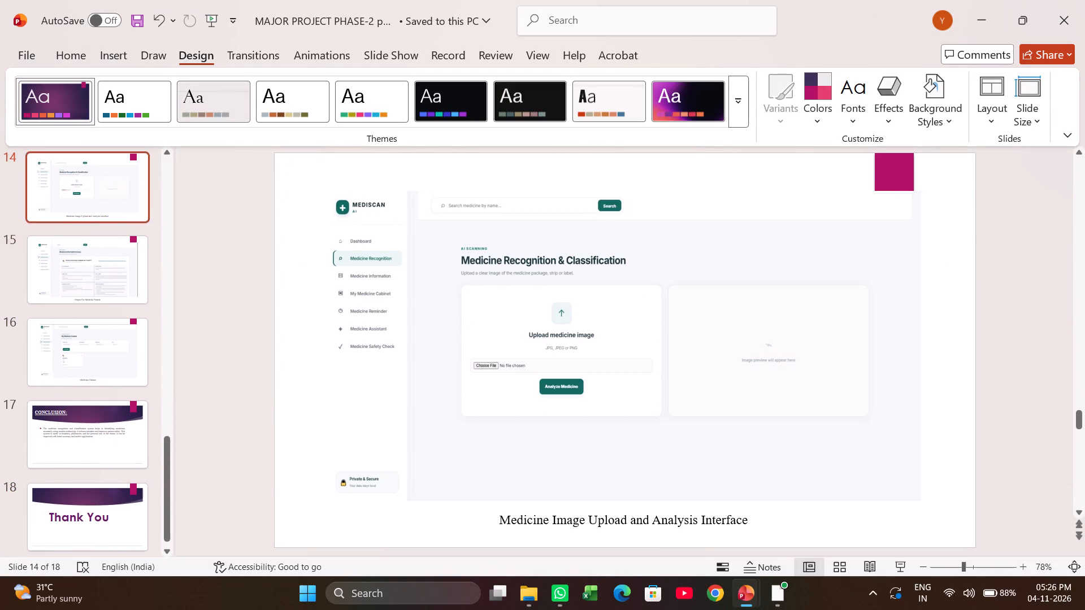
pyautogui.scroll(-2, 536, 334)
pyautogui.scroll(1, 541, 329)
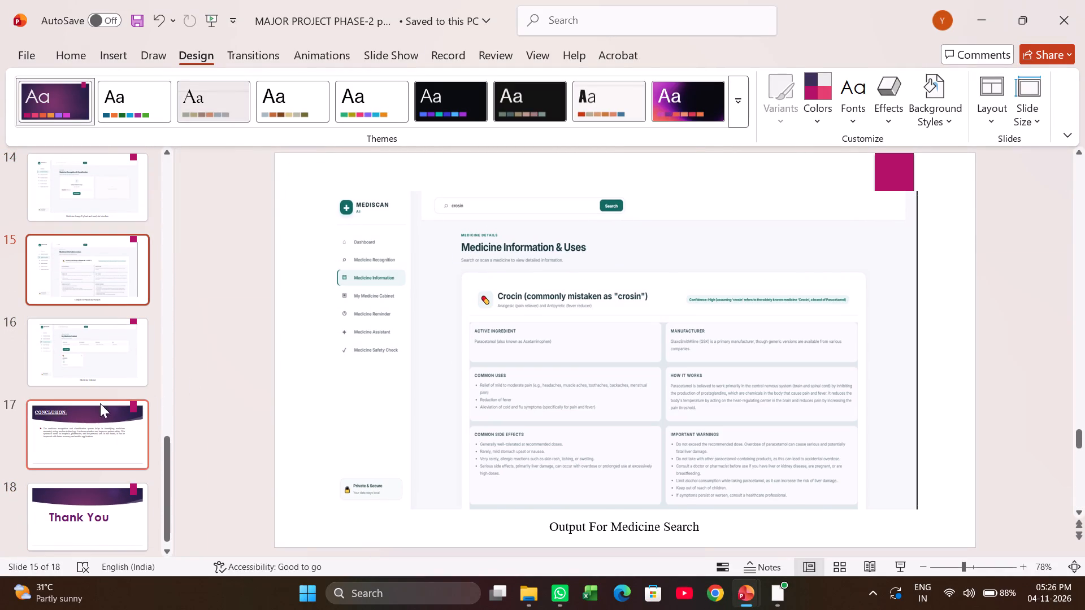
pyautogui.click(102, 417)
pyautogui.scroll(1, 138, 331)
pyautogui.click(126, 332)
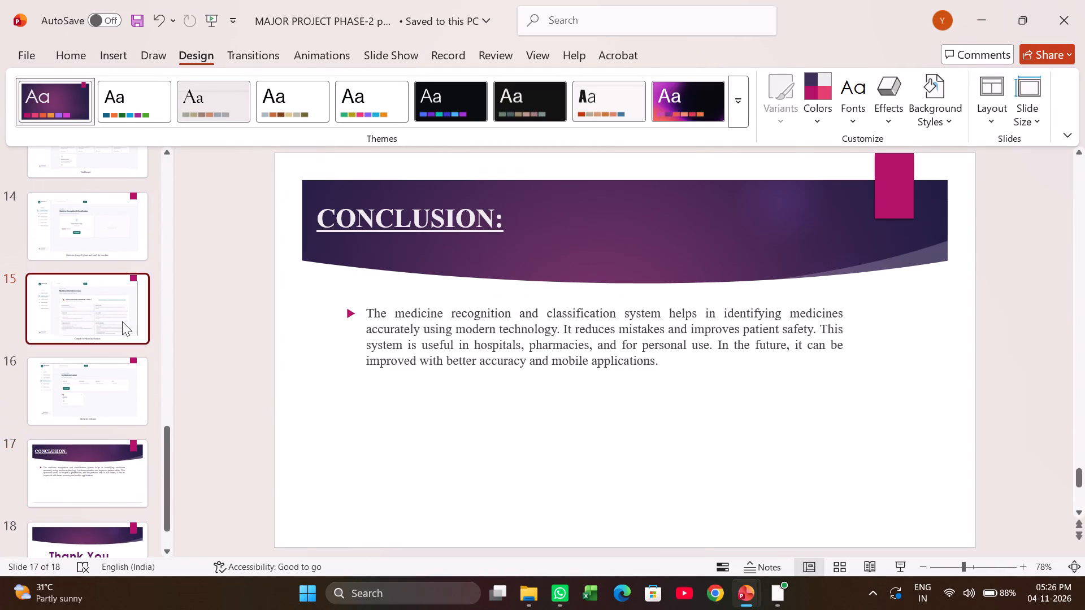
pyautogui.click(118, 287)
pyautogui.click(116, 236)
pyautogui.scroll(3, 116, 236)
pyautogui.click(110, 236)
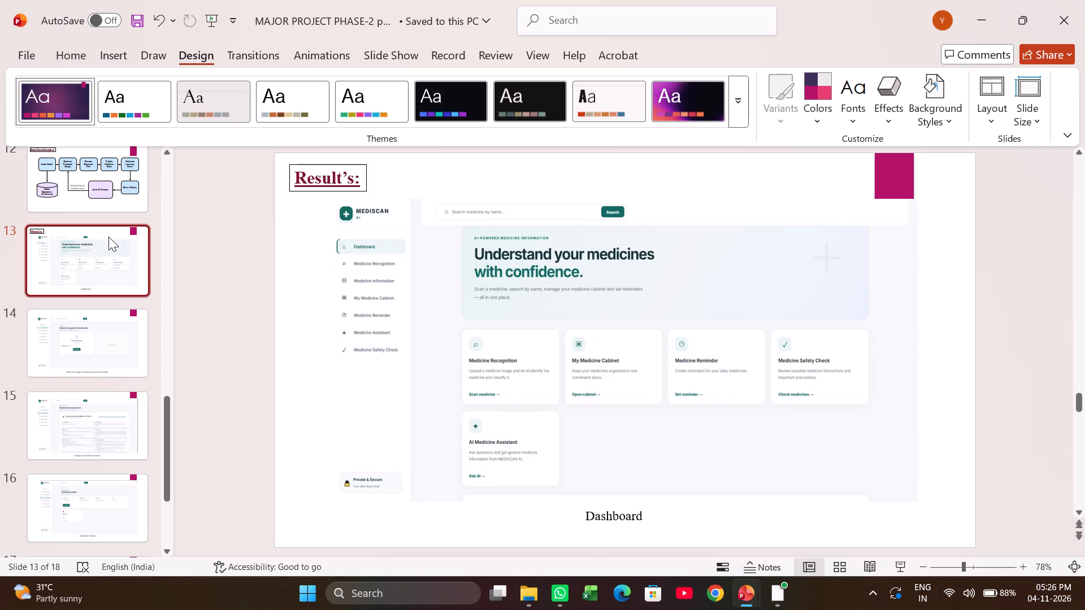
# Go back to the Data Flow Diagram: 2 slide and examine it alongside the Medicine Image Upload and Analysis Interface slide.
pyautogui.scroll(2, 507, 306)
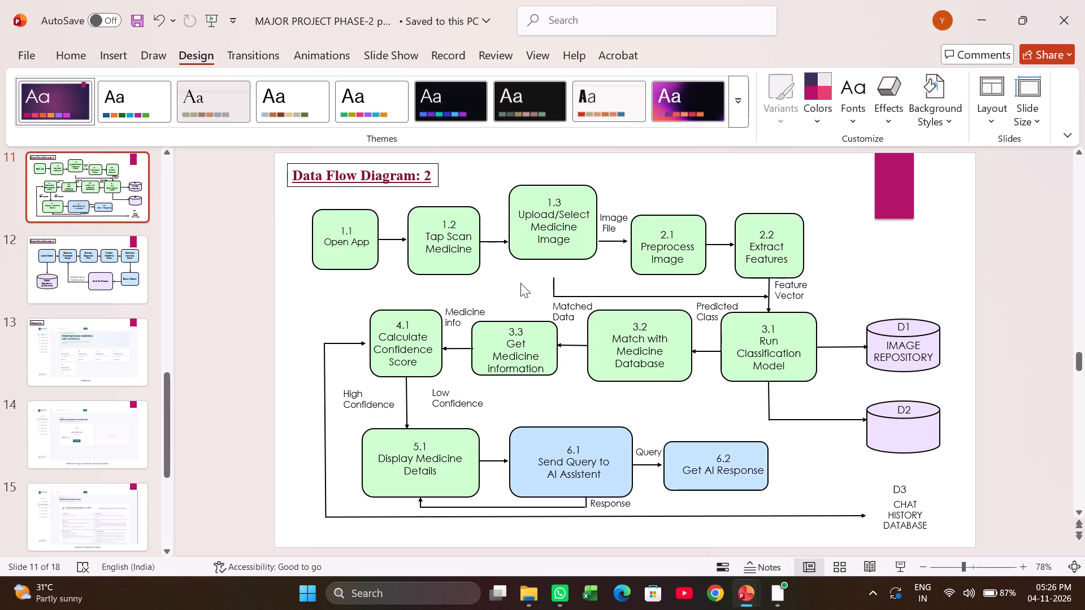
pyautogui.scroll(-3, 522, 281)
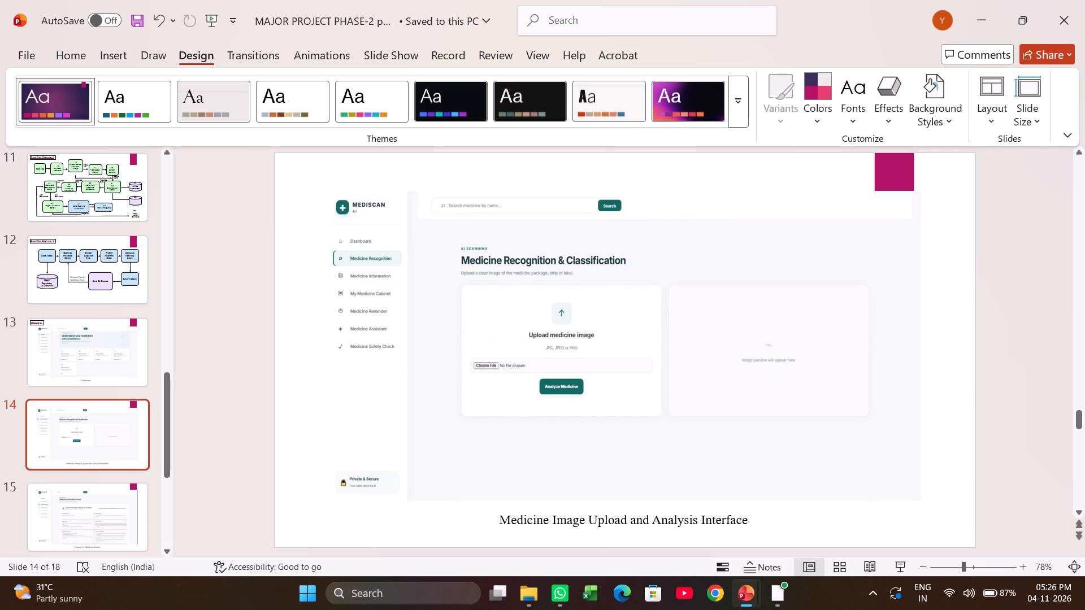
pyautogui.scroll(3, 477, 261)
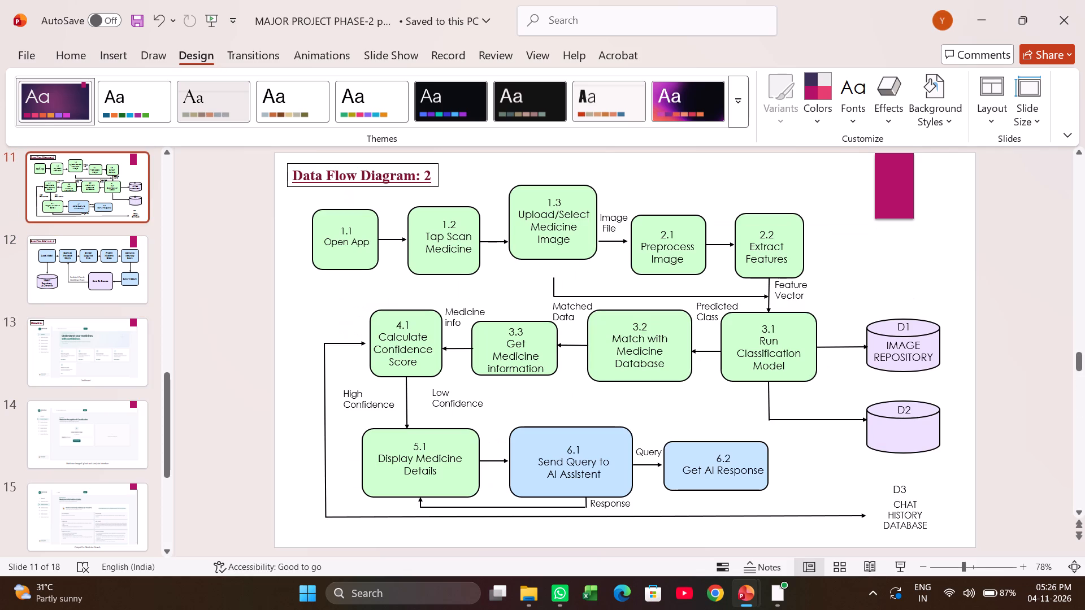
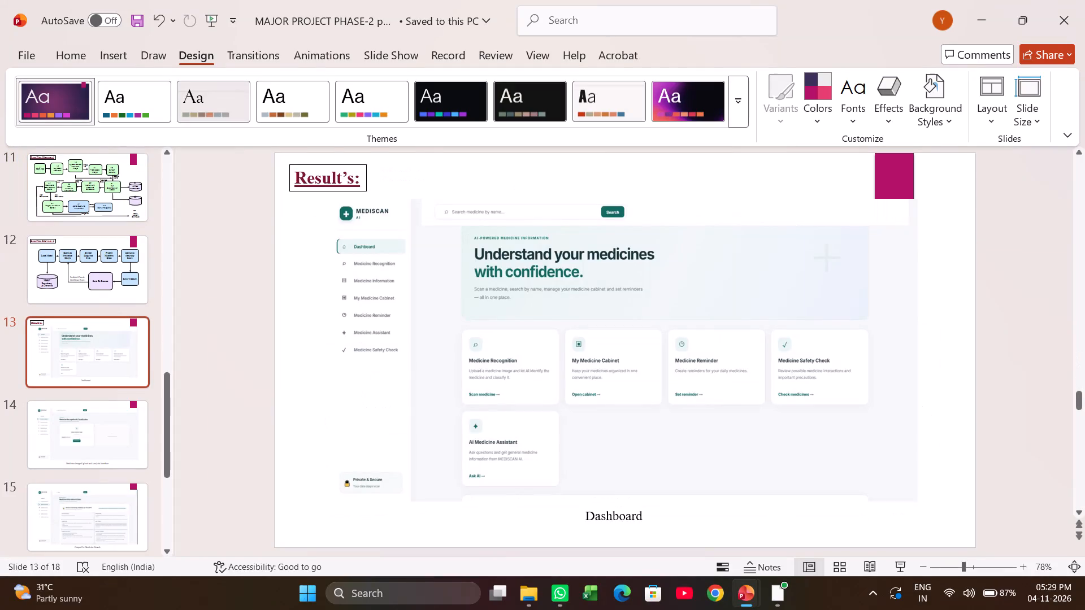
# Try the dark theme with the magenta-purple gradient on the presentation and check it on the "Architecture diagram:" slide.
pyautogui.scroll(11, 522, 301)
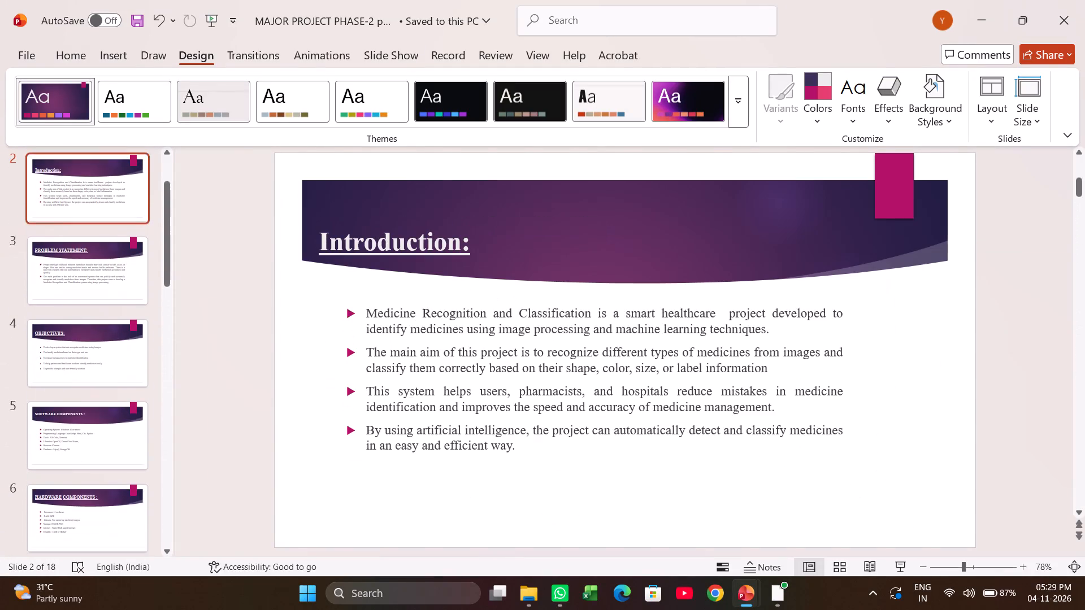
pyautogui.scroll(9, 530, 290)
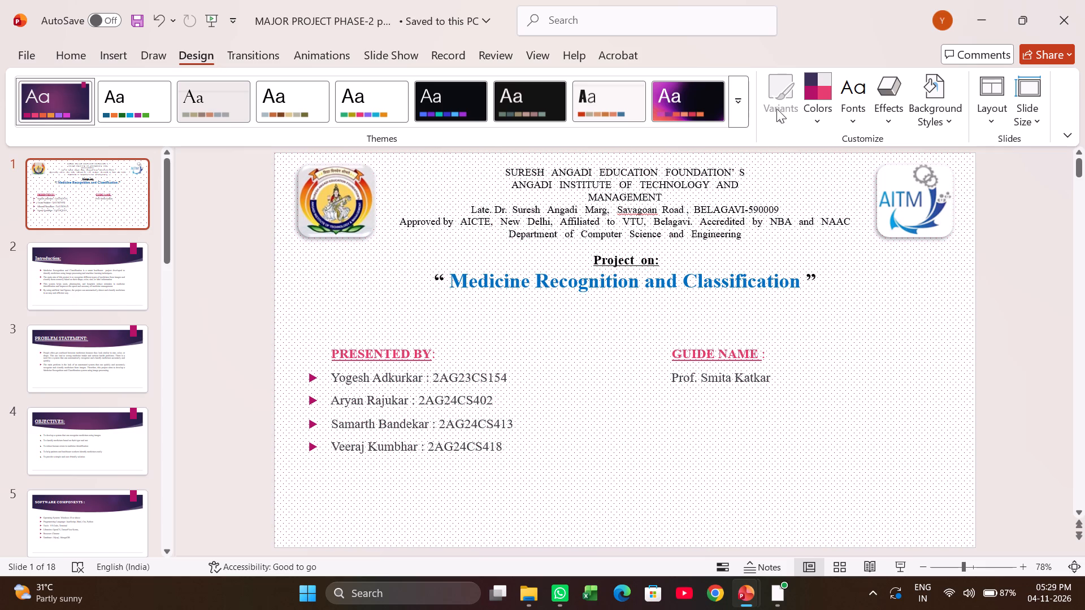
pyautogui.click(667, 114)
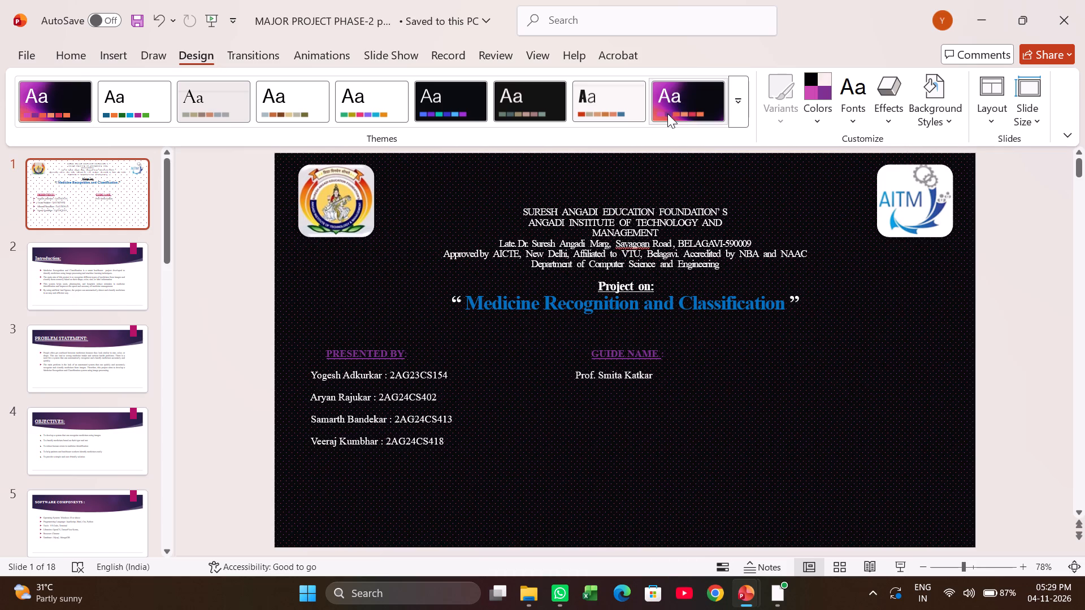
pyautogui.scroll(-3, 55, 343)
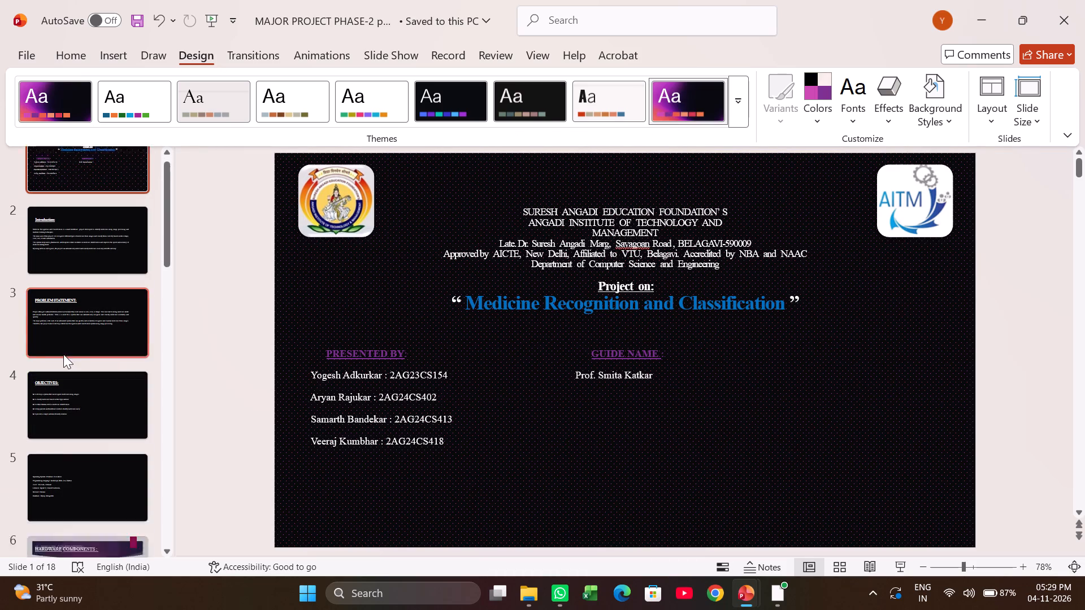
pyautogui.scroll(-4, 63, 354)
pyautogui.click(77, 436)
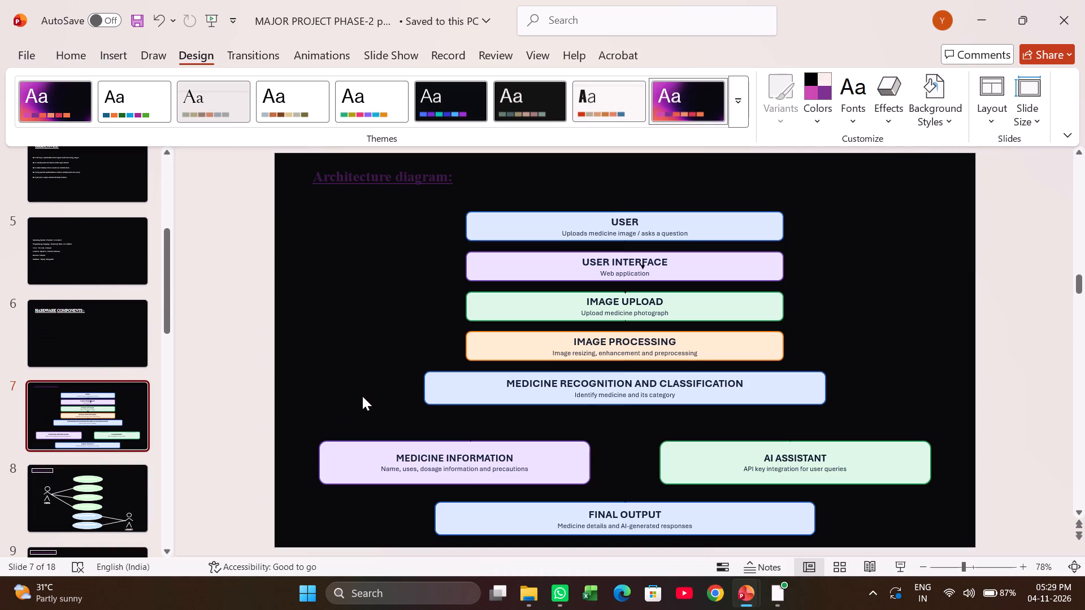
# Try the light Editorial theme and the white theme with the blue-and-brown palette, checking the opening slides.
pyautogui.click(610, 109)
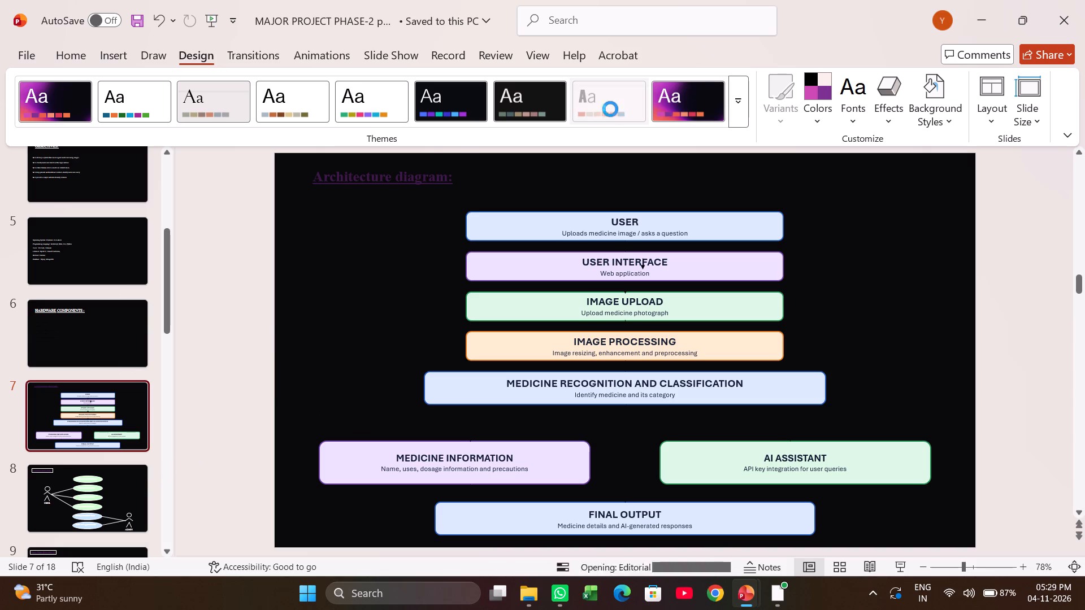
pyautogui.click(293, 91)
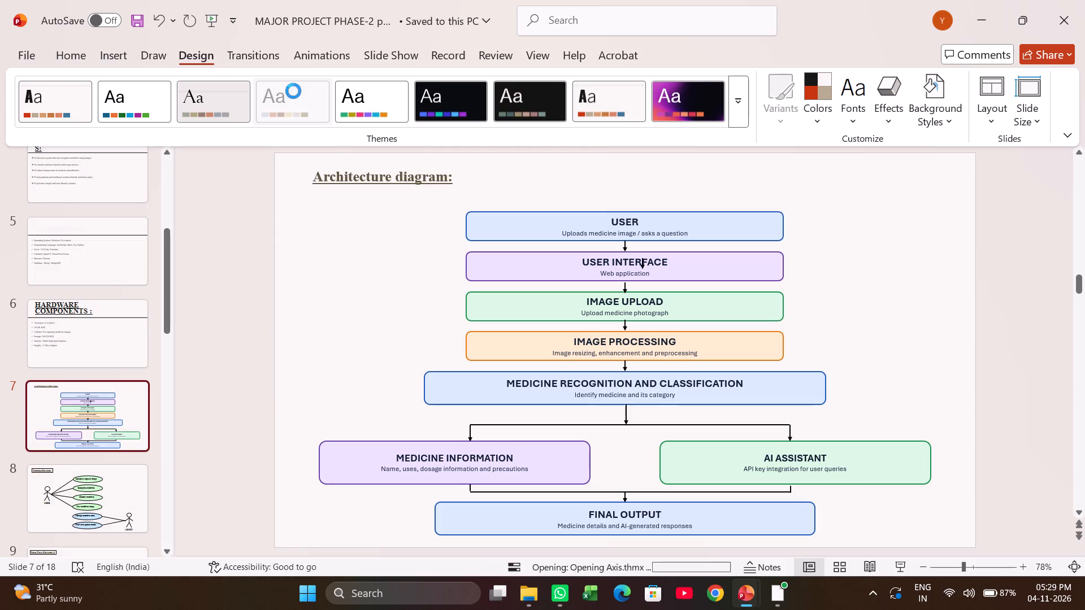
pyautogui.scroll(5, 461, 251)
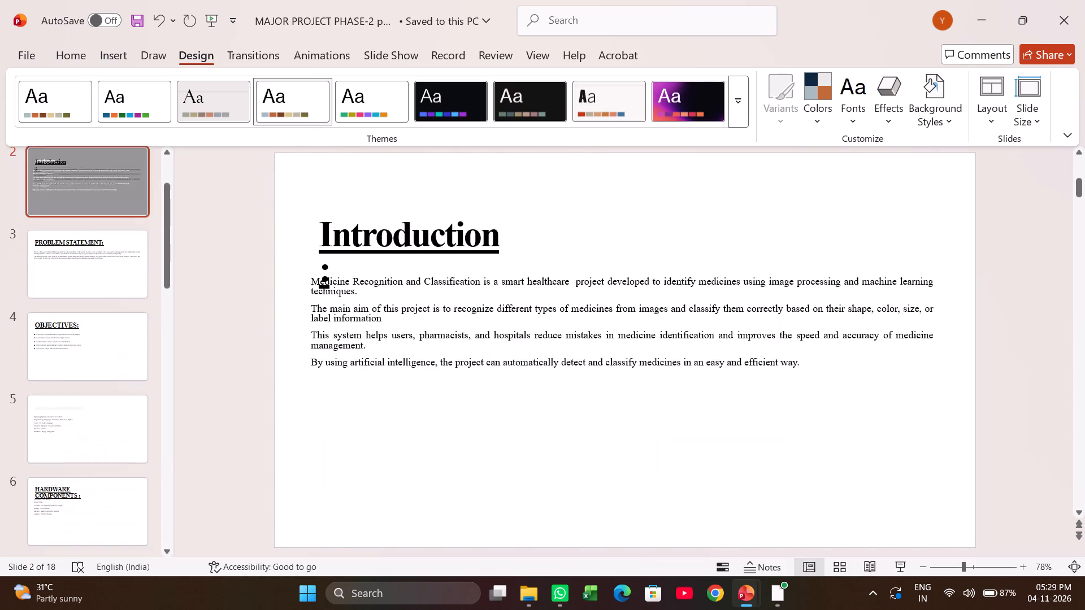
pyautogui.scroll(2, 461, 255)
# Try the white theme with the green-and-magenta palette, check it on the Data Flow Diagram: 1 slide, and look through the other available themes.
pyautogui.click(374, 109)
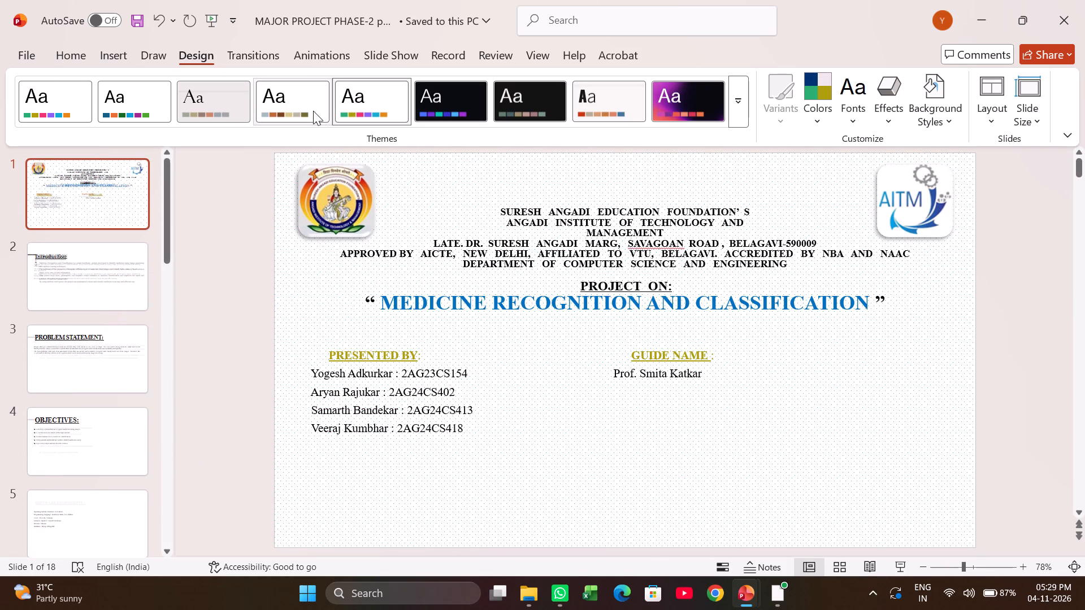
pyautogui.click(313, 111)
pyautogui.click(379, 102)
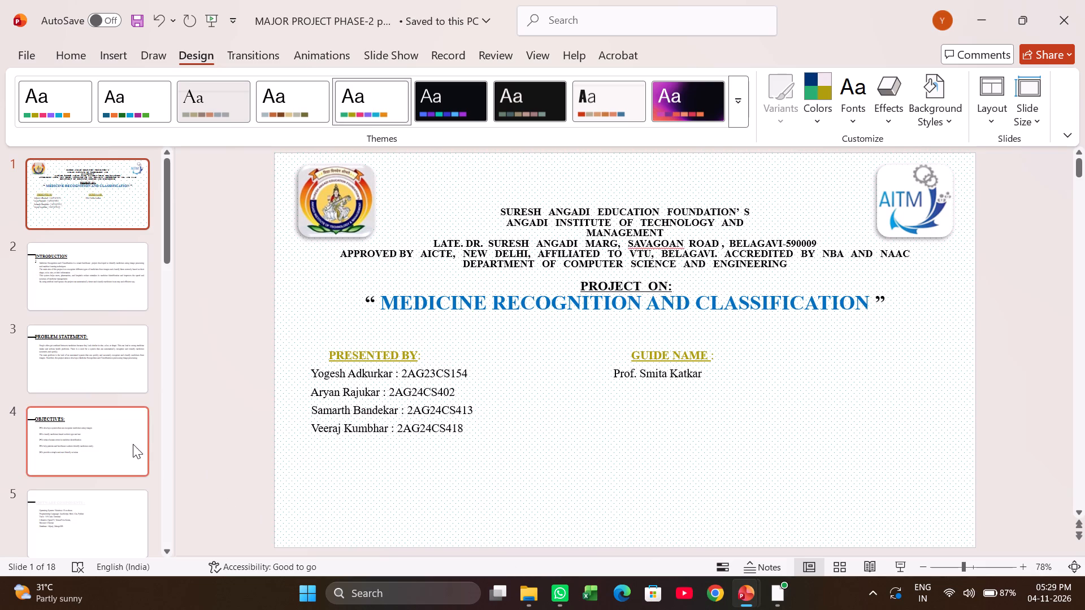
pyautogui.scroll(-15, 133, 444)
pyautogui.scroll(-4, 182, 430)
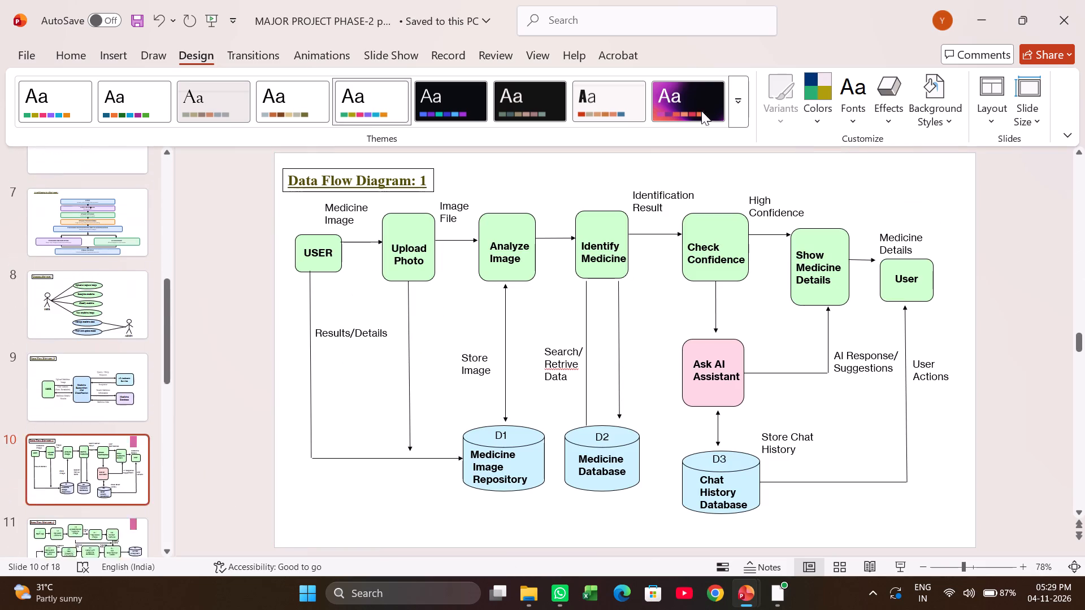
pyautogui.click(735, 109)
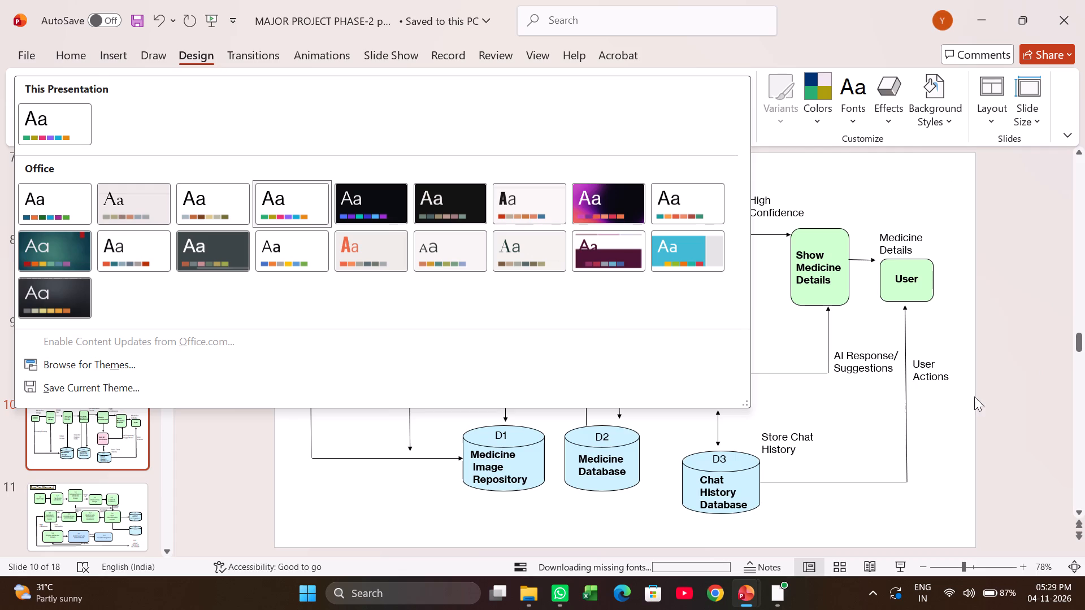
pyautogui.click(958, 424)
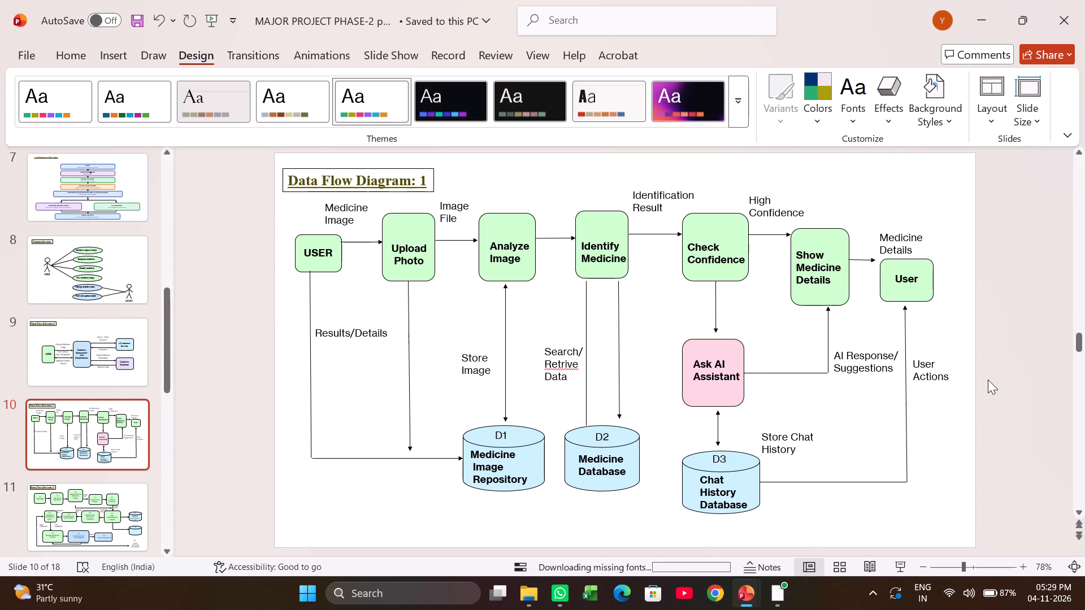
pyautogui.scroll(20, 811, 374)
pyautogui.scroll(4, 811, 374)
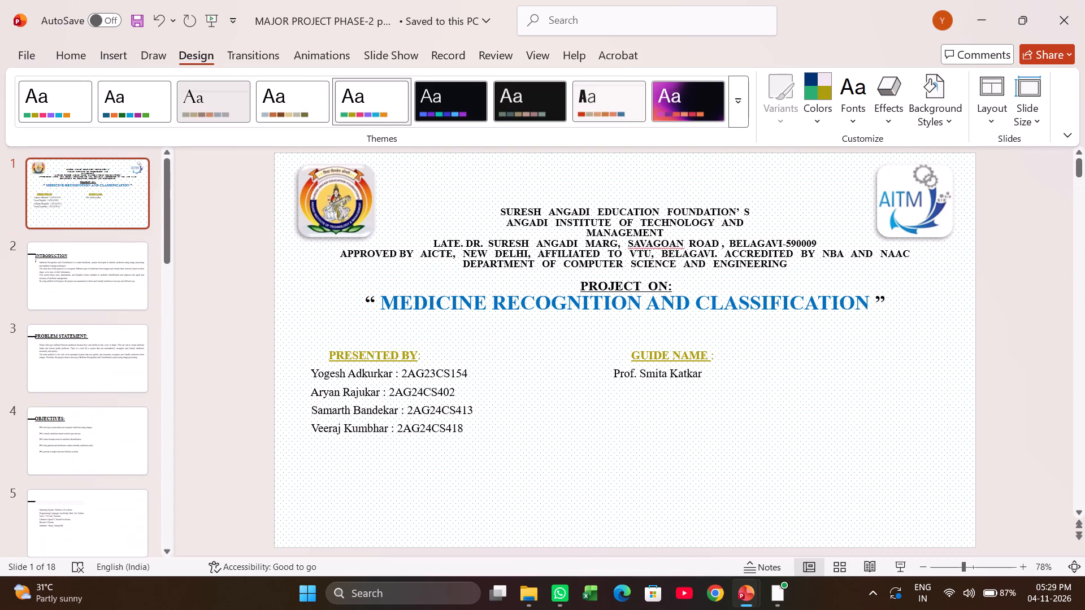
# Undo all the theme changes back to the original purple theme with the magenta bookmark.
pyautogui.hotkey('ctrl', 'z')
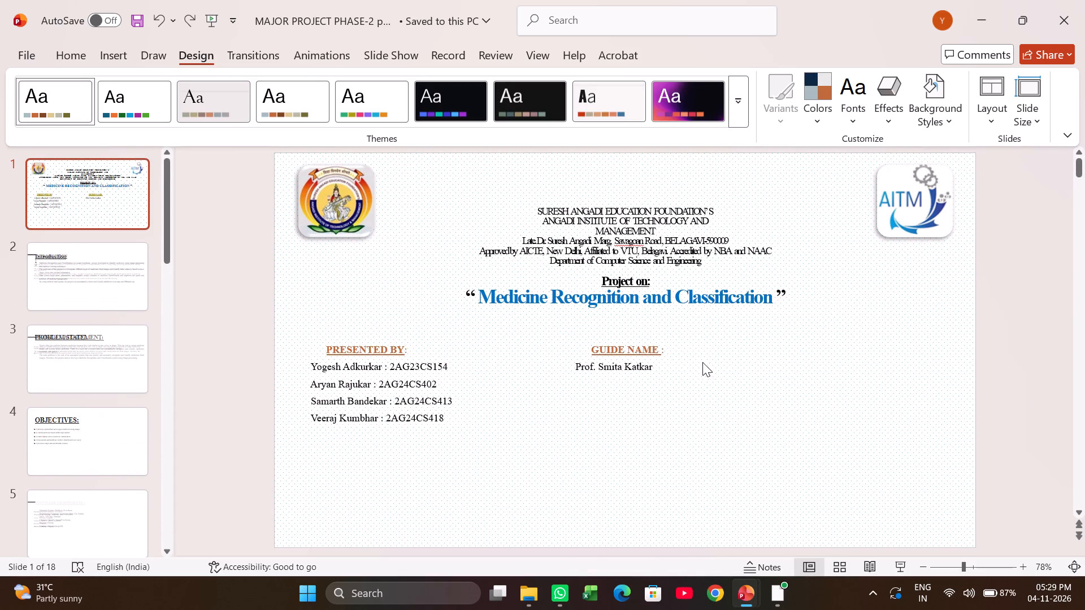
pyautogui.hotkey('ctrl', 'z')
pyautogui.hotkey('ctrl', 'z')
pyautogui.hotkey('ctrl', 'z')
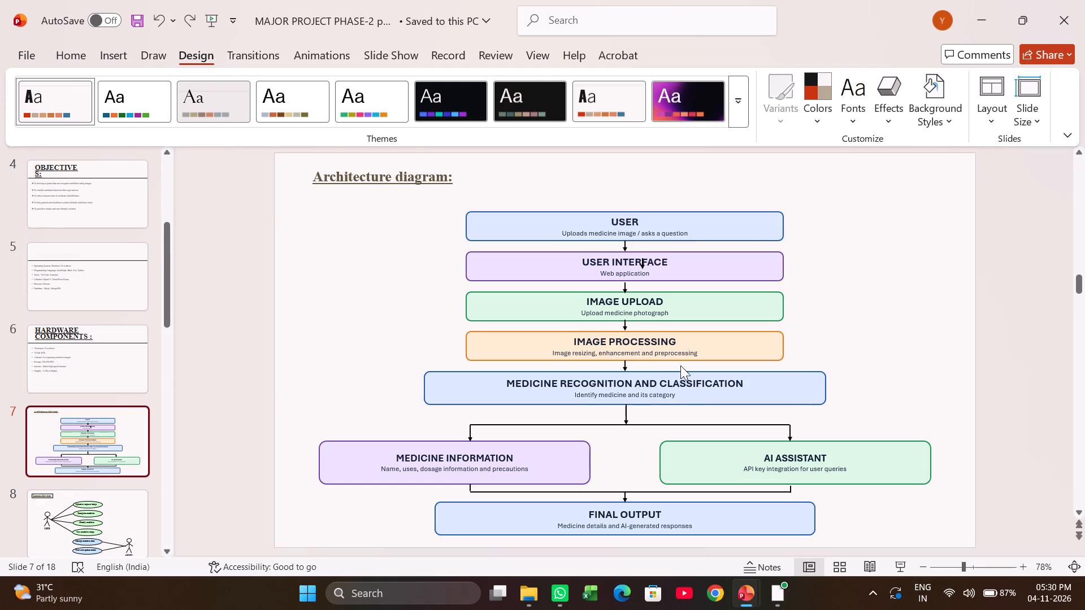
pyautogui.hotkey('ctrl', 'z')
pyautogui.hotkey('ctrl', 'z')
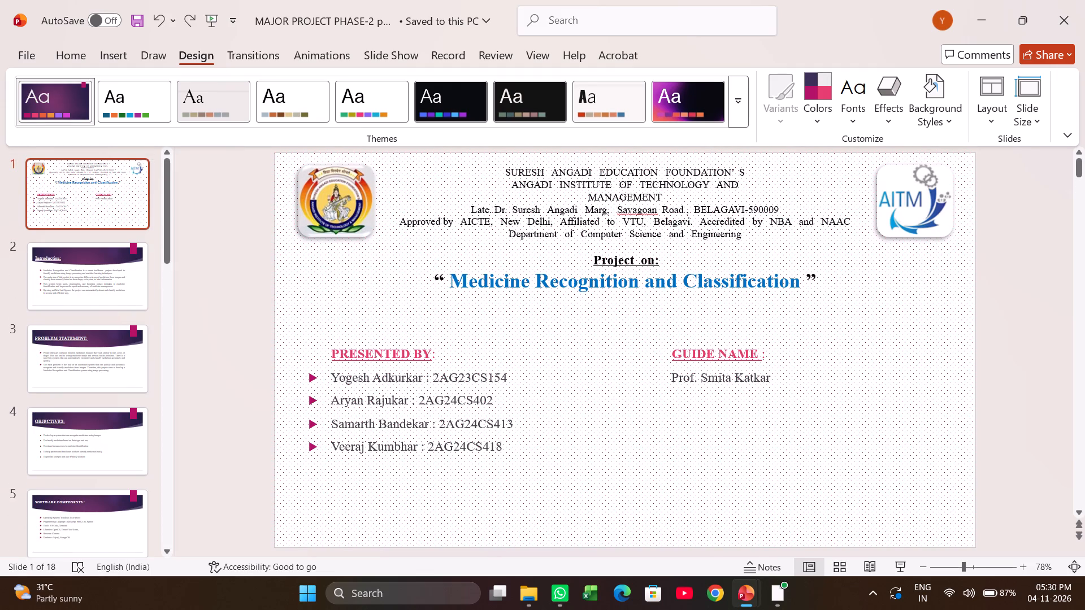
# Add "Using Image Processing" after "Medicine Recognition and Classification" in the project title on the first slide, inside the quotation marks.
pyautogui.click(800, 282)
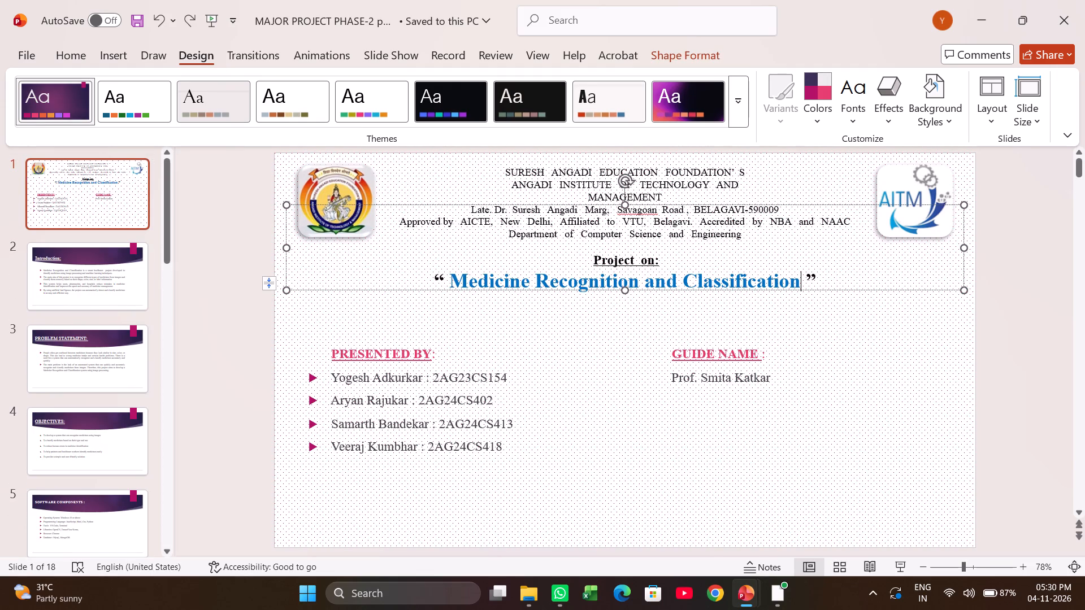
pyautogui.press('space')
pyautogui.press('space')
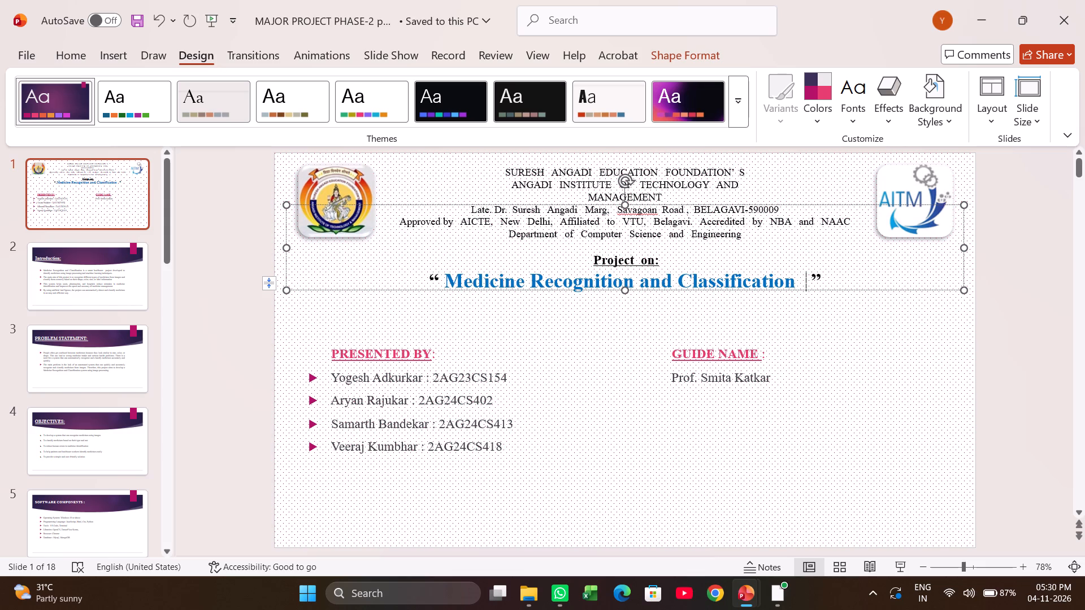
pyautogui.press('BackSpace')
pyautogui.press('BackSpace')
pyautogui.press('space')
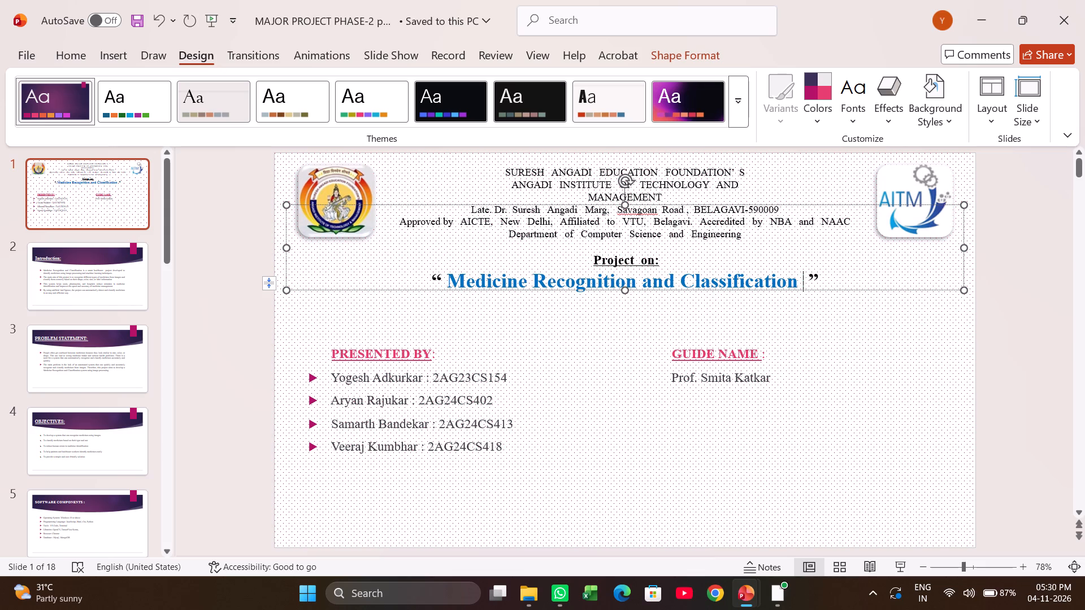
pyautogui.write('Usin')
pyautogui.press('g')
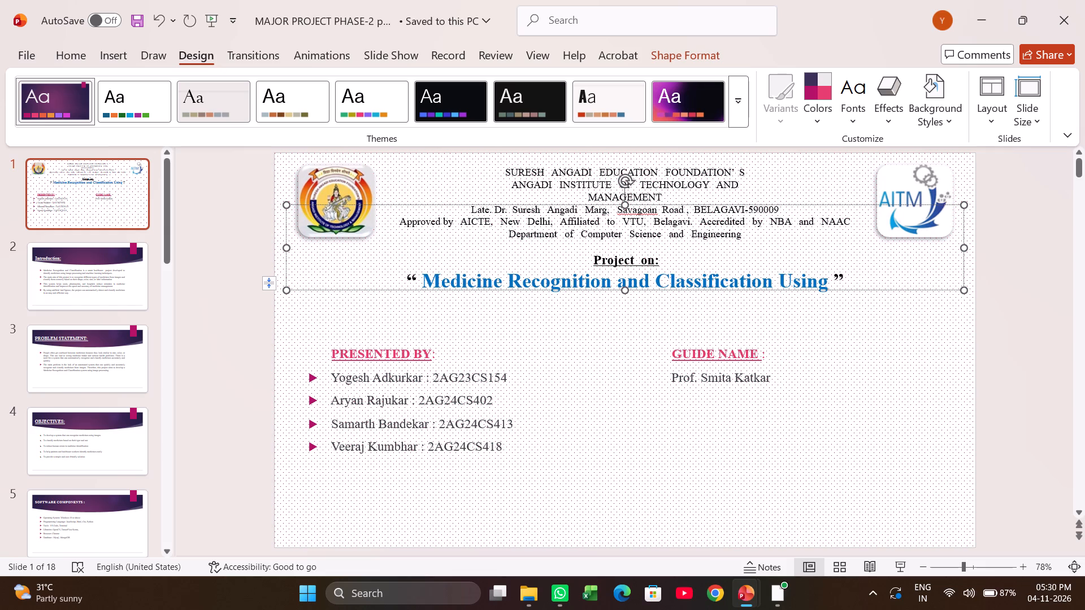
pyautogui.press('space')
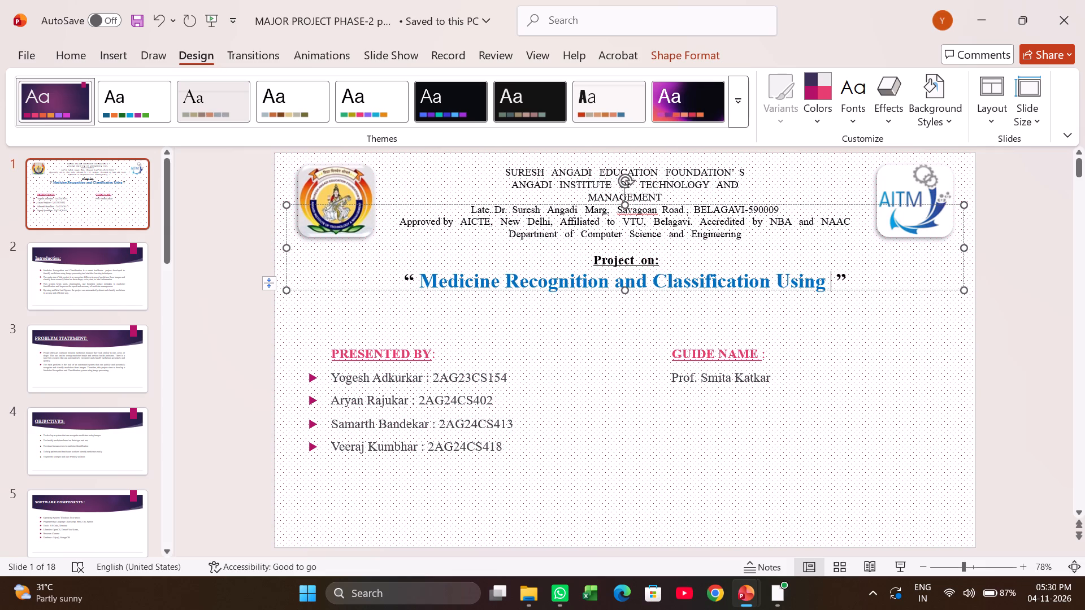
pyautogui.write('Image')
pyautogui.press('space')
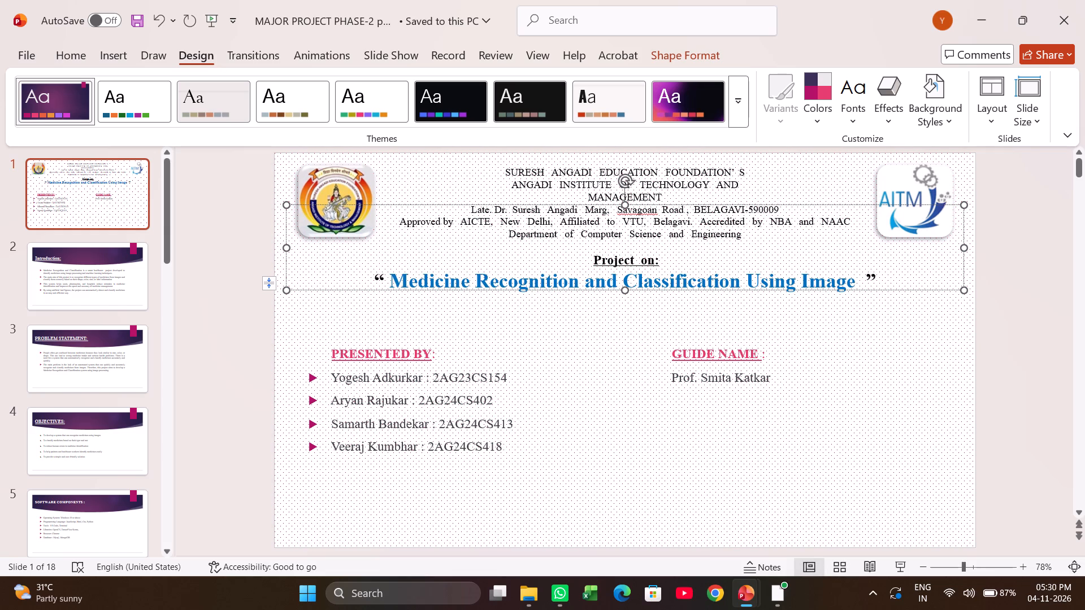
pyautogui.write('Processing')
pyautogui.press('space')
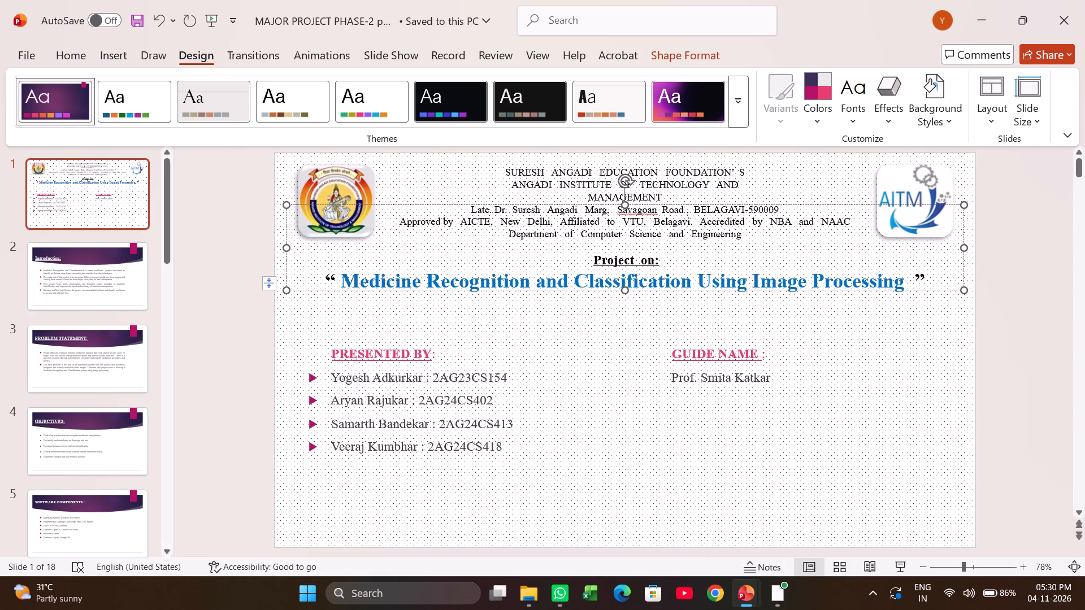
pyautogui.write('With')
pyautogui.press('space')
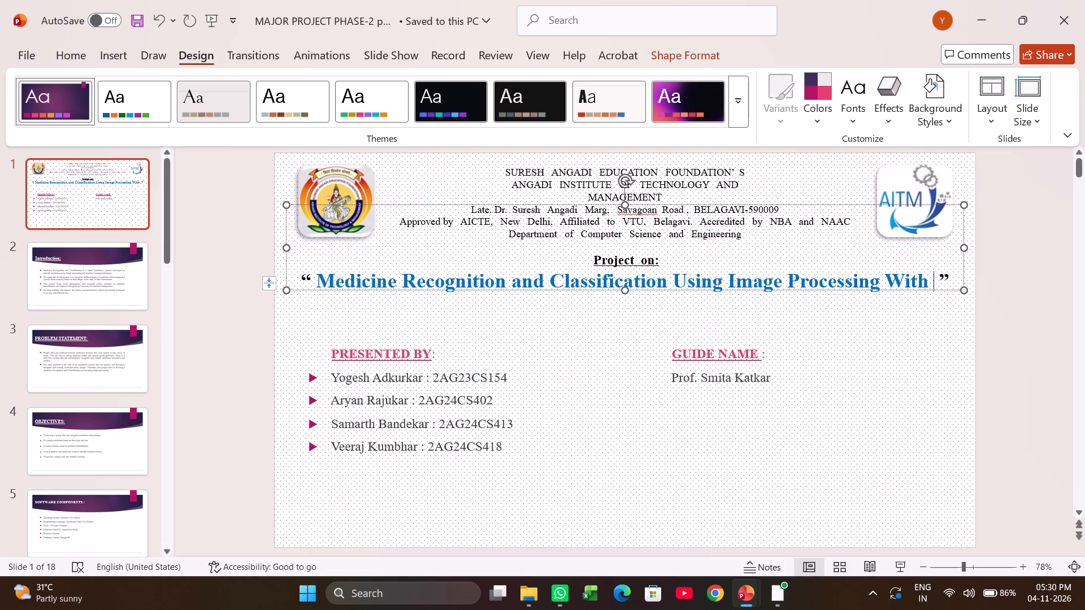
pyautogui.write('An')
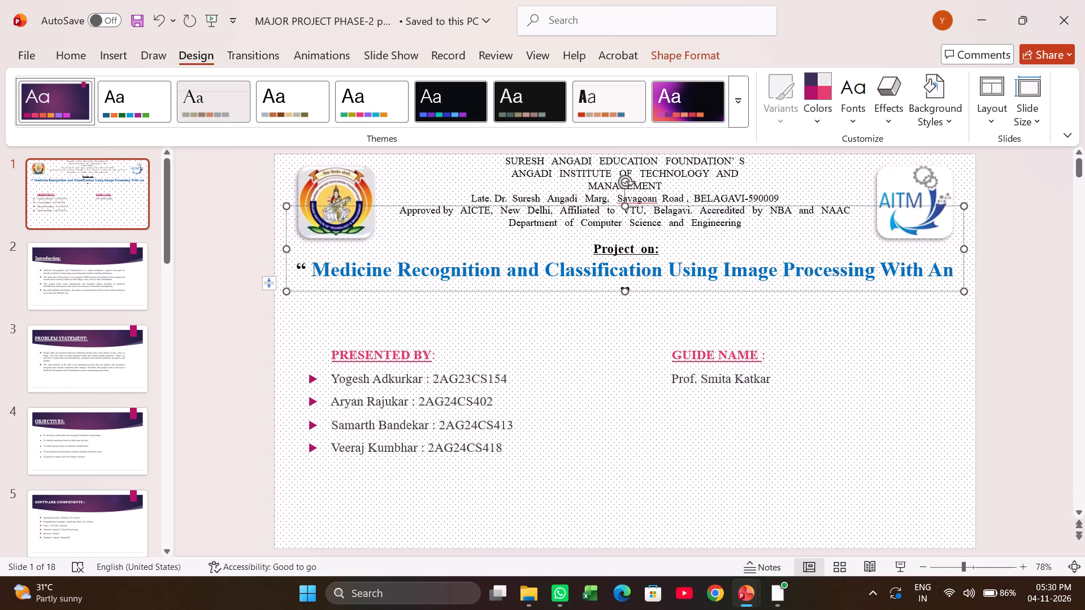
pyautogui.press('space')
pyautogui.write('AI')
pyautogui.press('space')
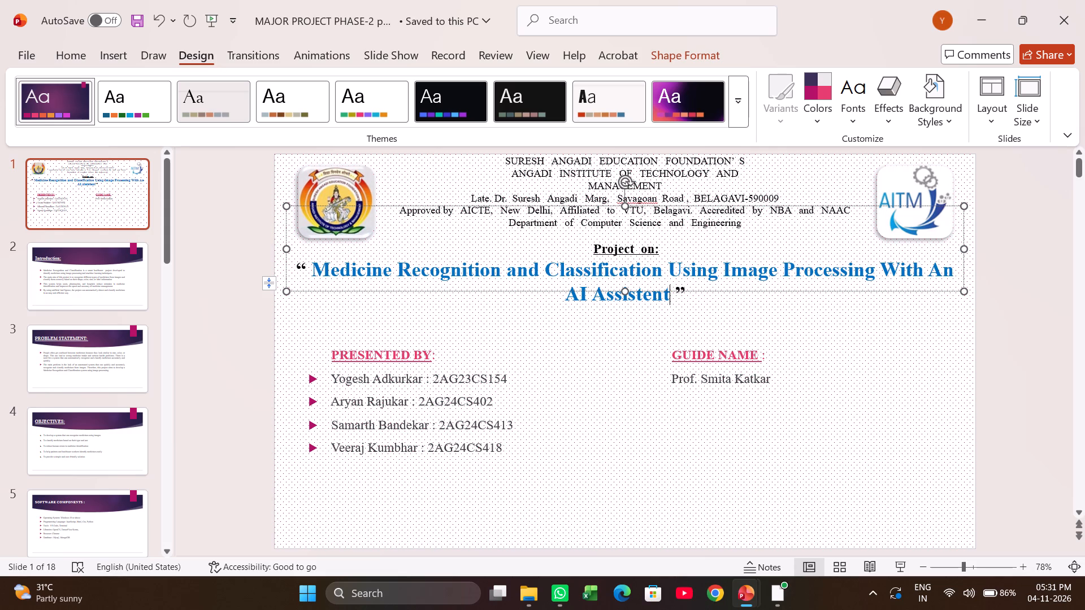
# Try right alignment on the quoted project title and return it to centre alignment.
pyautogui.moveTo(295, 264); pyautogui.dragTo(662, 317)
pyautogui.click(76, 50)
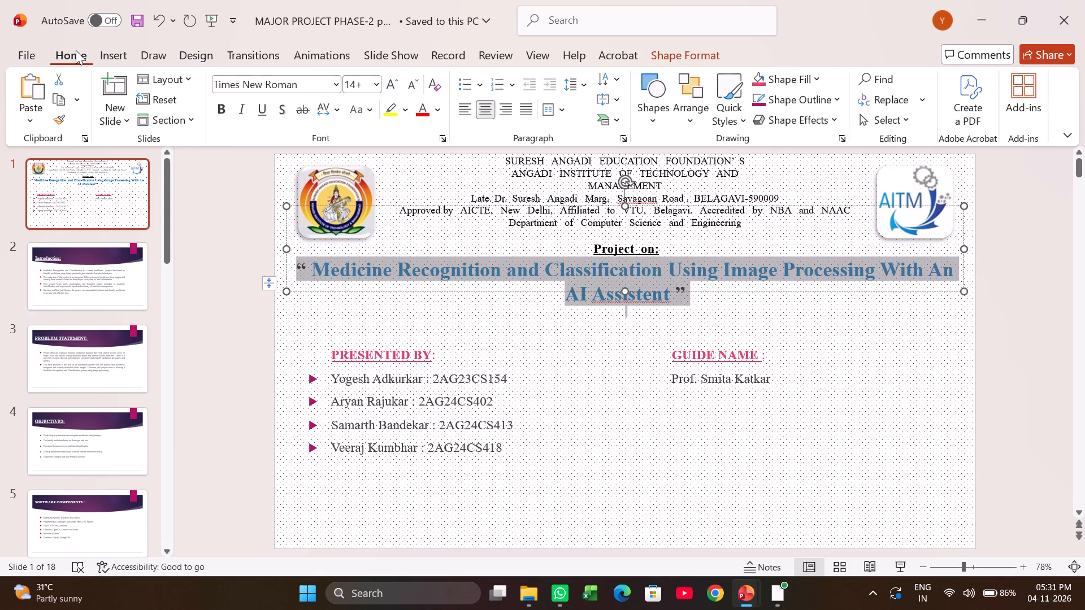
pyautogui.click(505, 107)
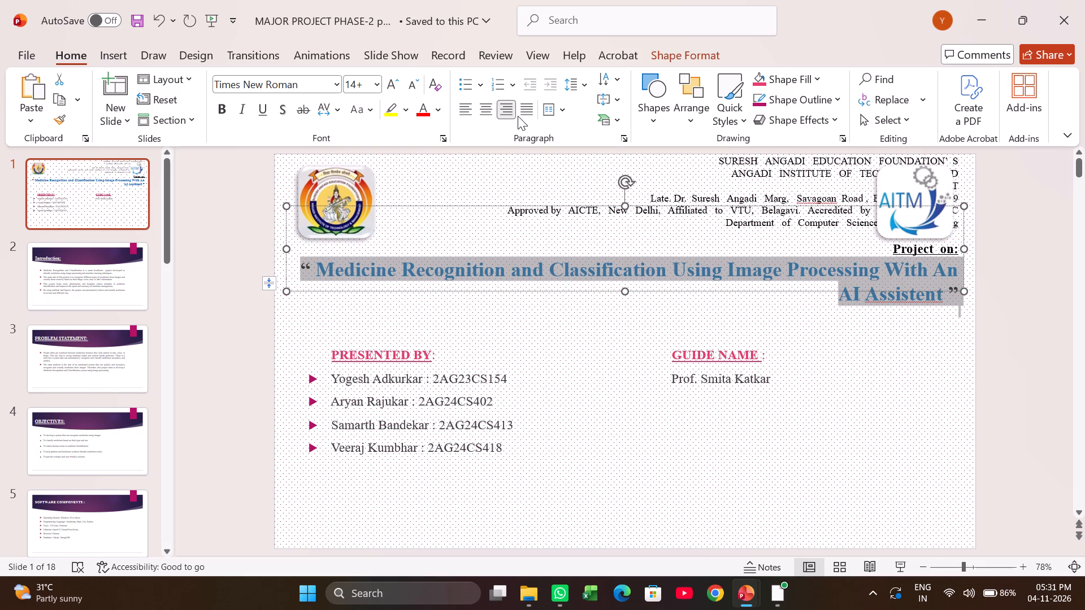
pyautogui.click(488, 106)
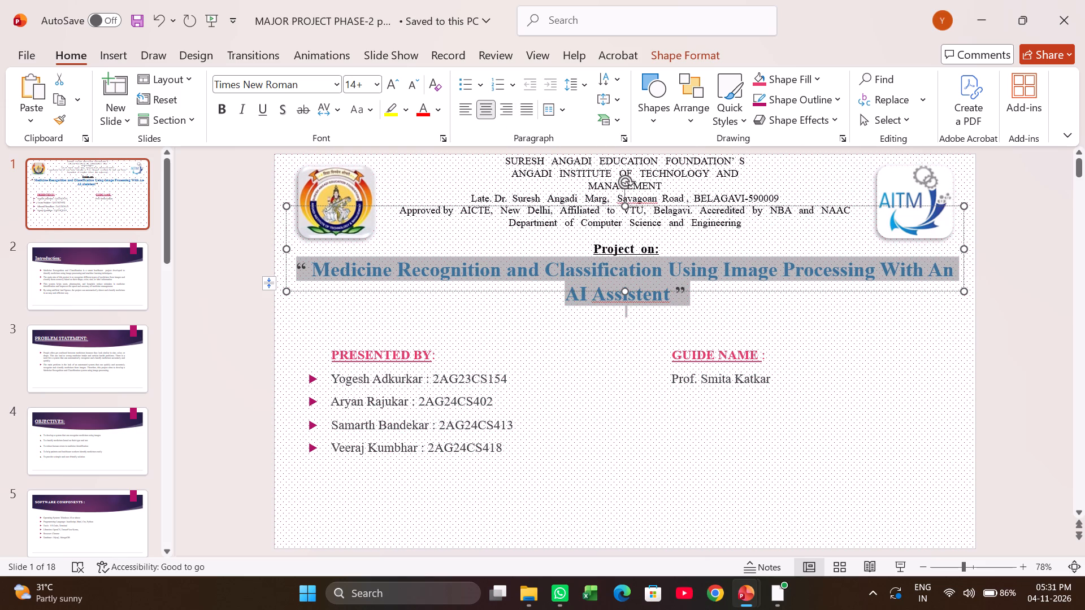
# Break the quoted project title after "Image Processing" so that "With An AI Assistent" starts the second line.
pyautogui.click(722, 278)
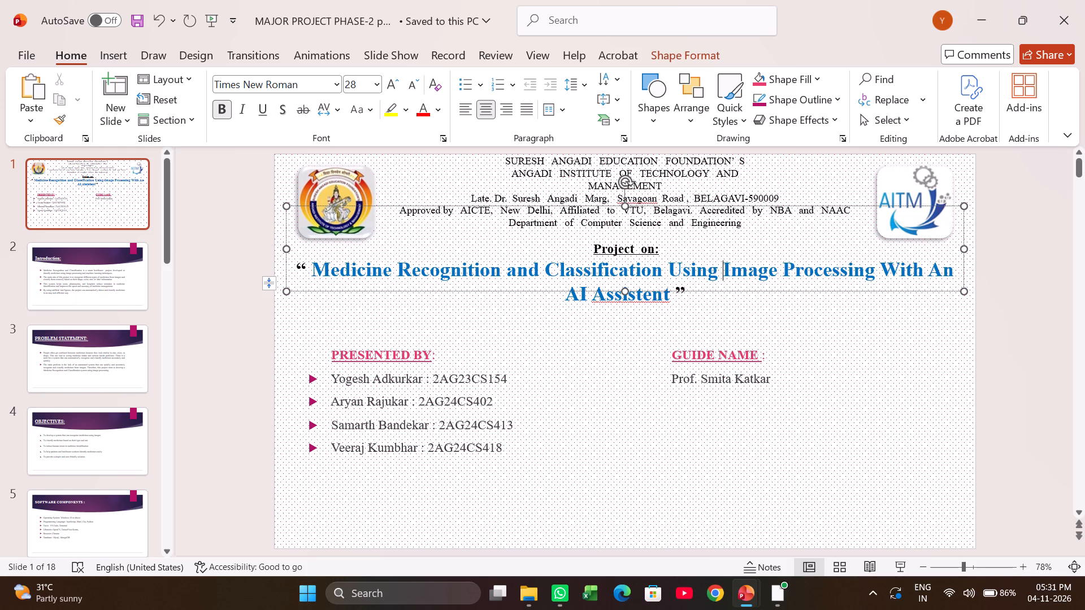
pyautogui.click(879, 268)
pyautogui.press('Return')
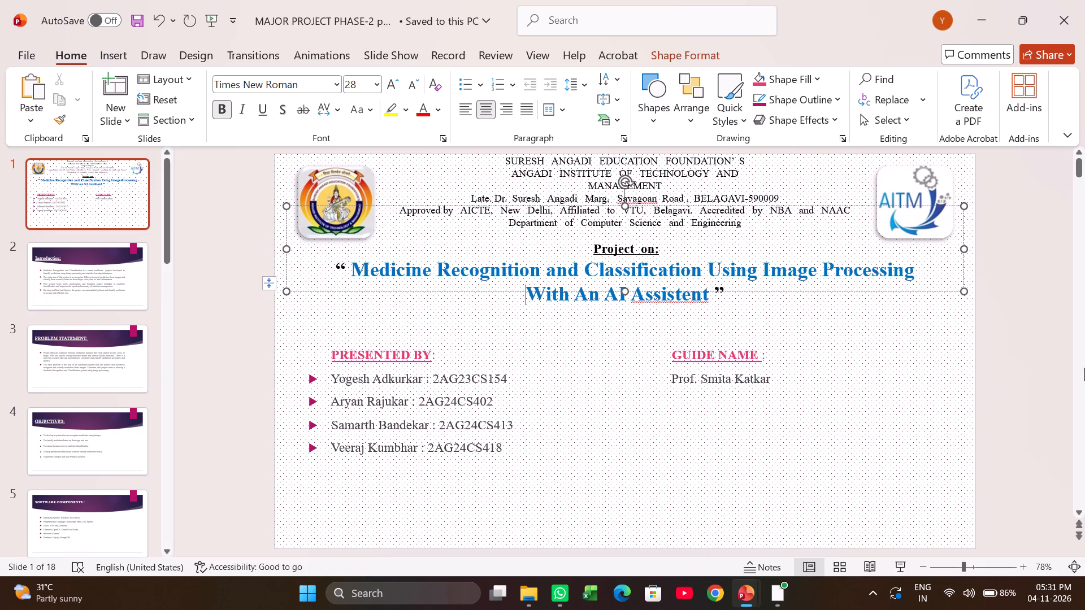
pyautogui.click(1065, 369)
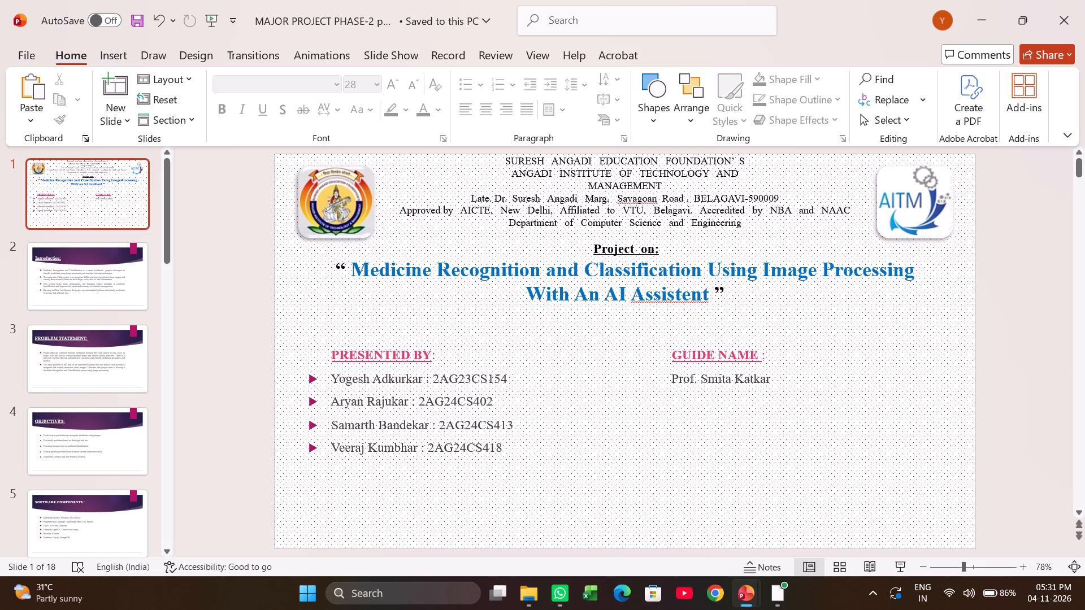
# Have the spell checker ignore all occurrences of "Assistent", starting from the project title.
pyautogui.rightClick(672, 300)
pyautogui.click(725, 391)
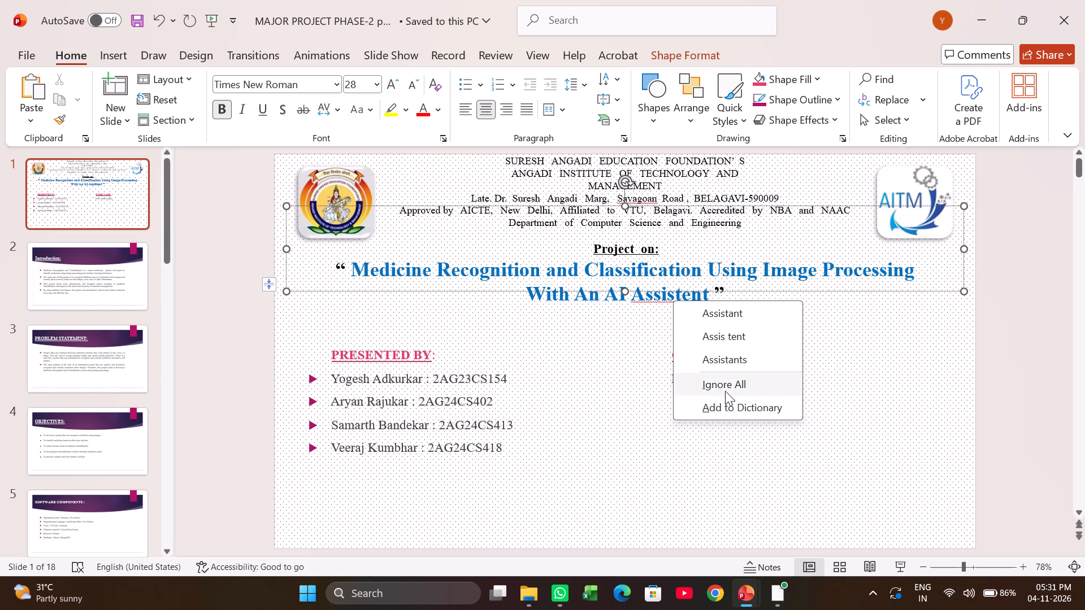
pyautogui.click(1080, 322)
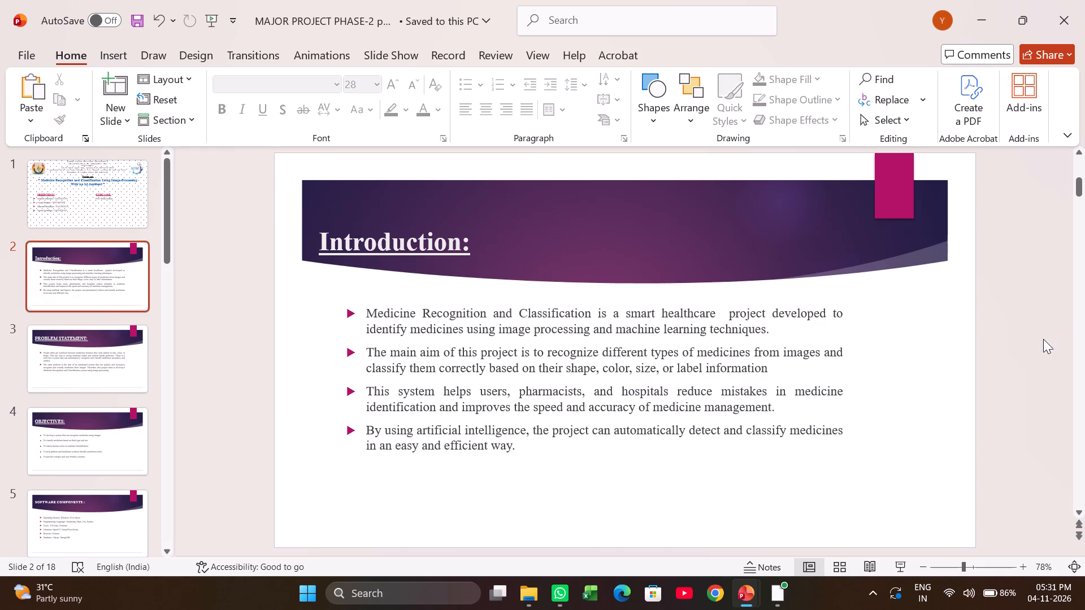
# Apply the Times New Roman font to the whole quoted project title on the first slide.
pyautogui.click(109, 227)
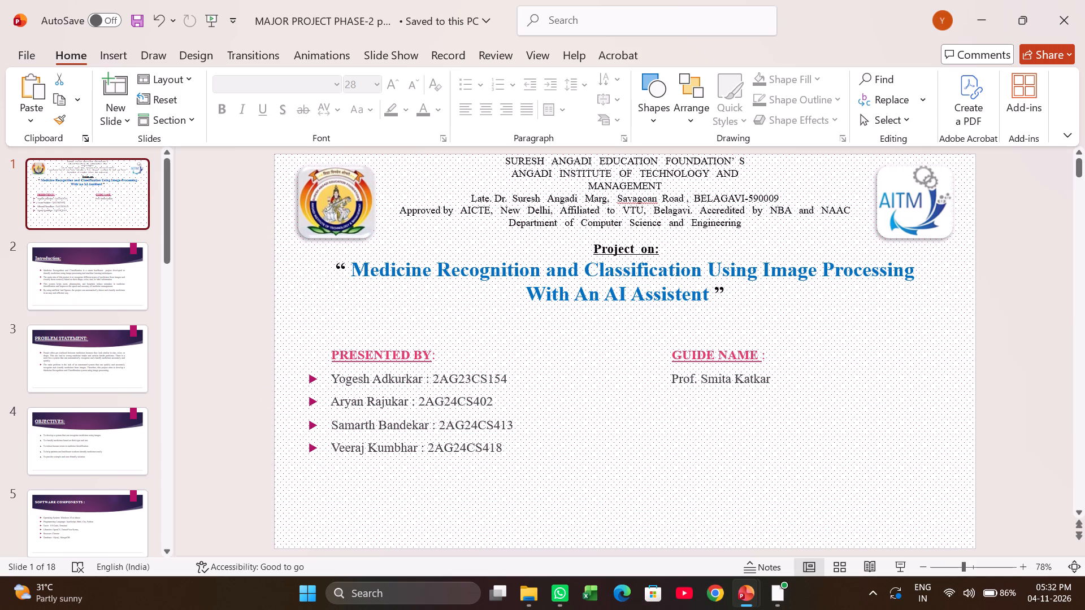
pyautogui.moveTo(727, 293); pyautogui.dragTo(336, 258)
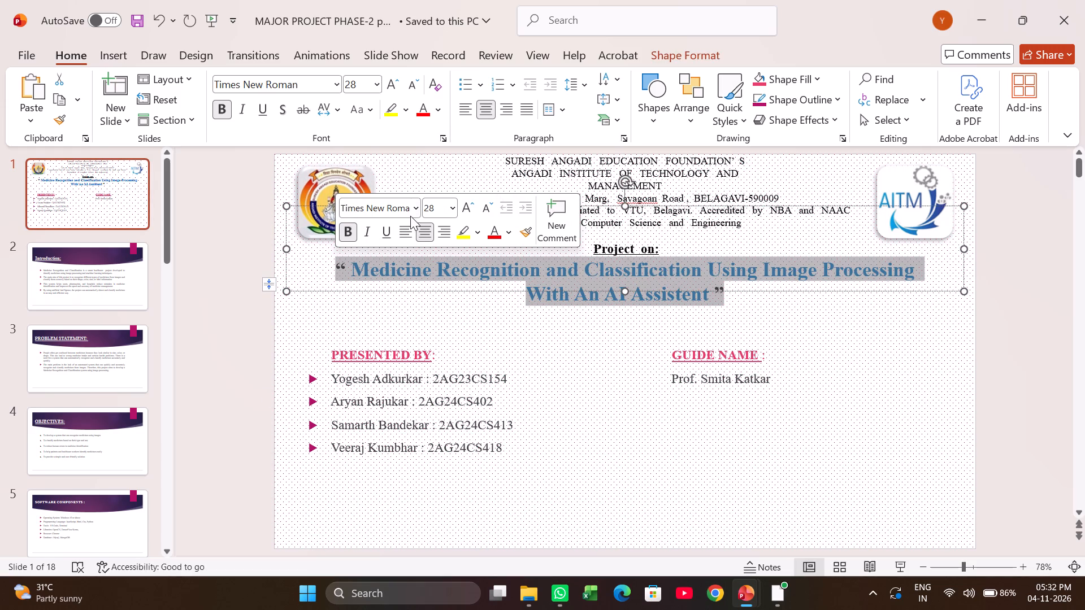
pyautogui.click(416, 214)
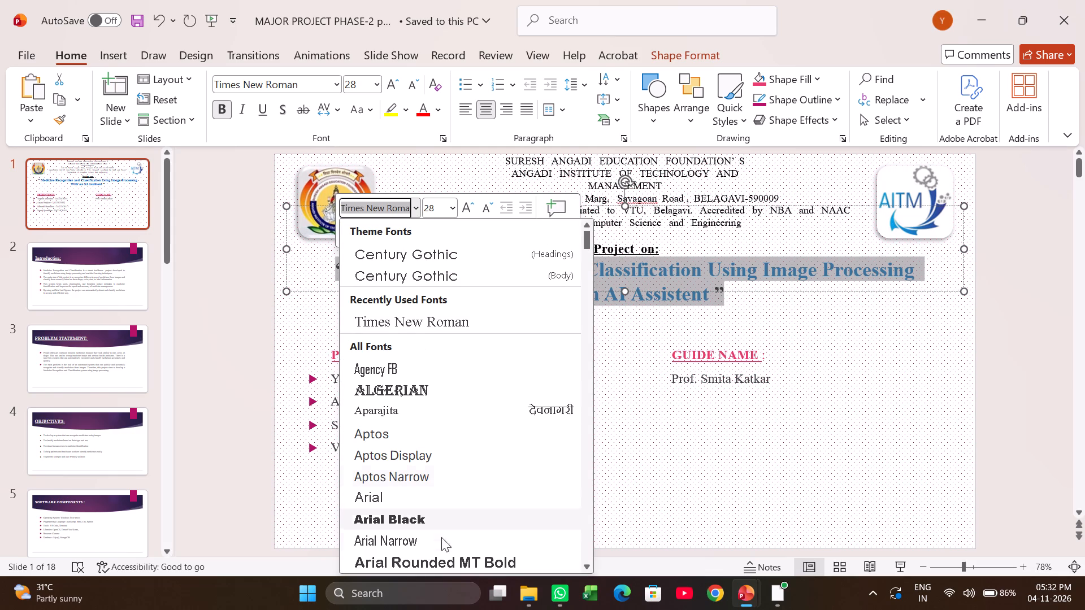
pyautogui.click(418, 327)
# Set the font of the empty line below the presenters' names to Times New Roman.
pyautogui.click(614, 466)
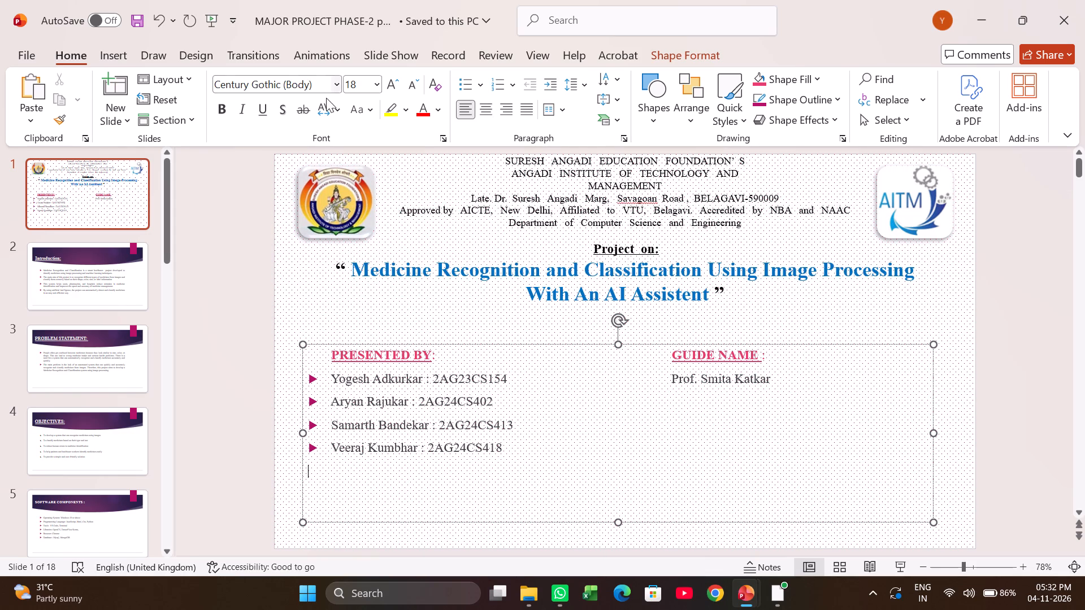
pyautogui.click(336, 85)
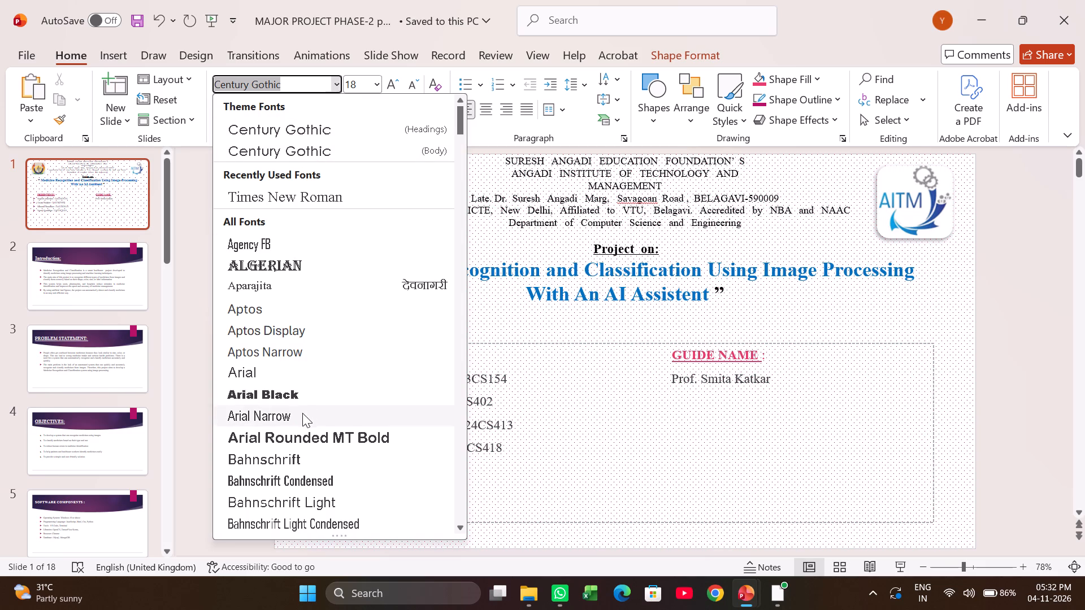
pyautogui.click(284, 202)
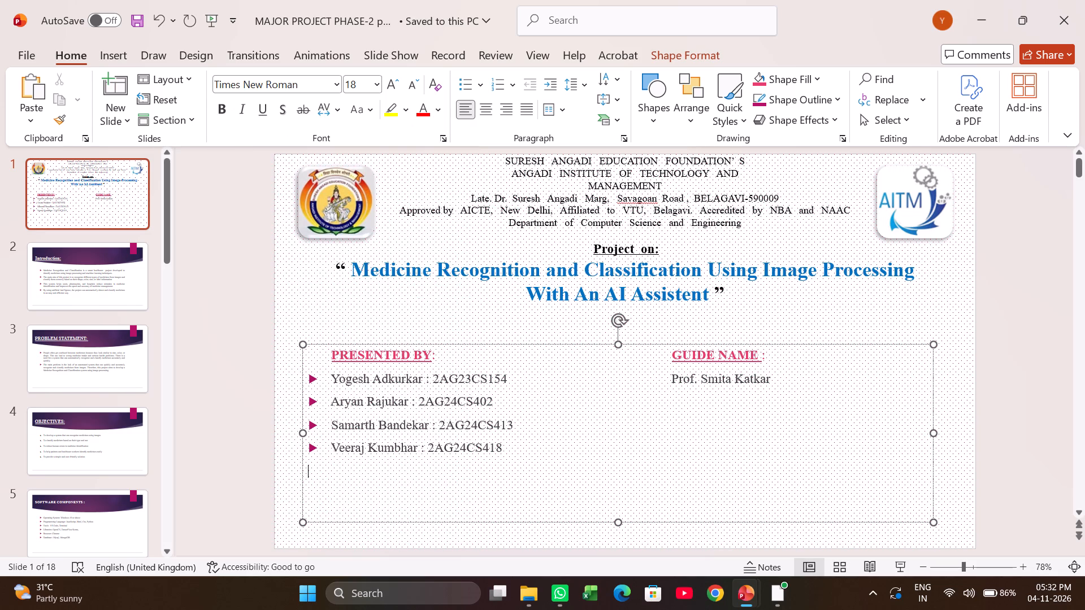
# Check the fonts of the headings and body text on the slides from Problem Statement to Hardware Components.
pyautogui.scroll(-2, 641, 426)
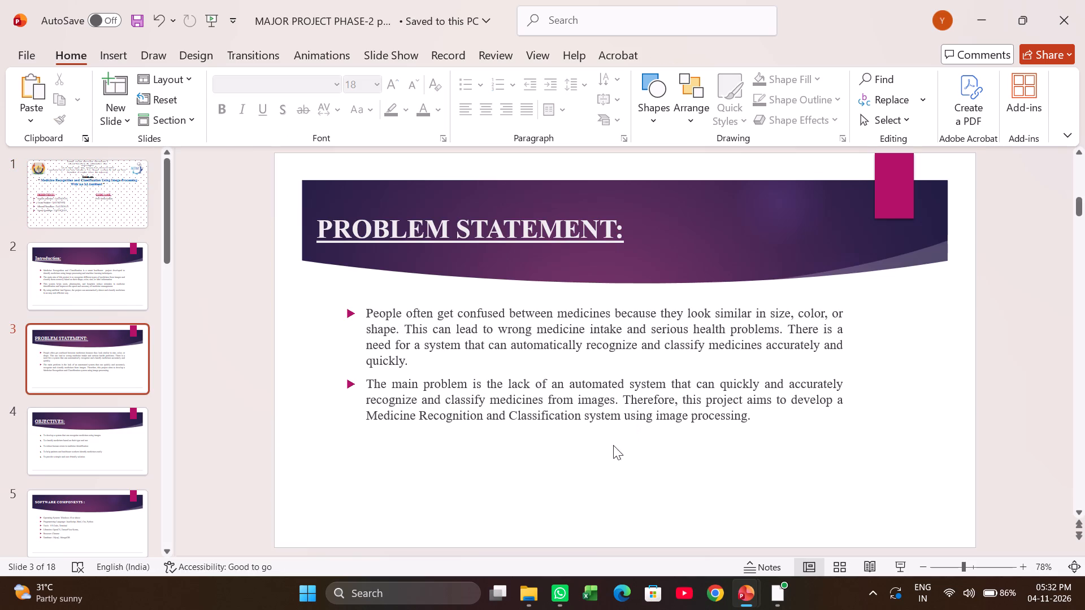
pyautogui.moveTo(777, 421); pyautogui.dragTo(343, 279)
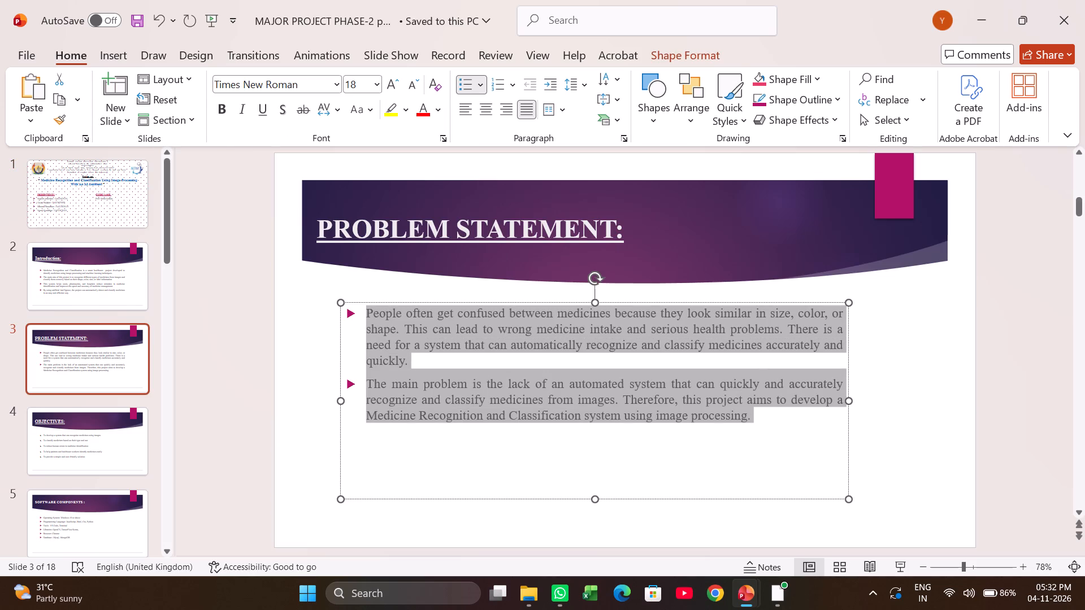
pyautogui.moveTo(343, 279); pyautogui.dragTo(320, 212)
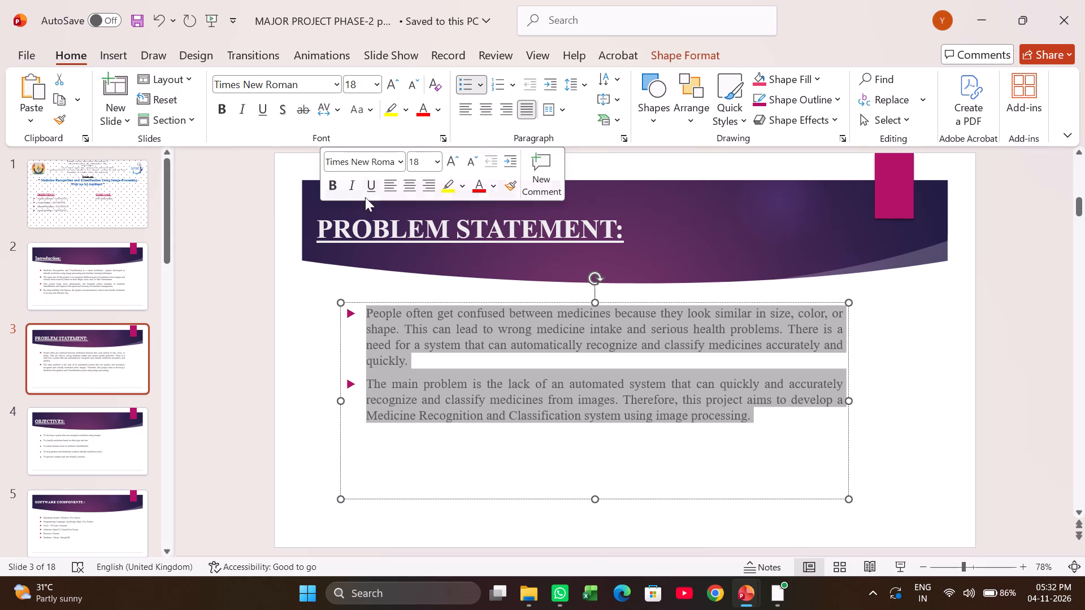
pyautogui.click(1005, 464)
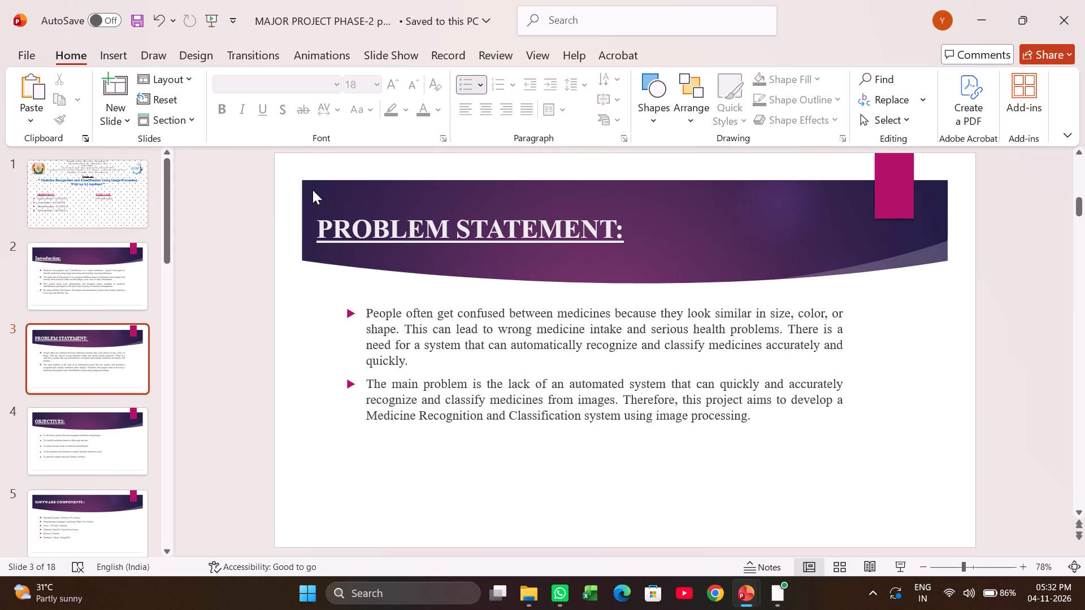
pyautogui.click(351, 228)
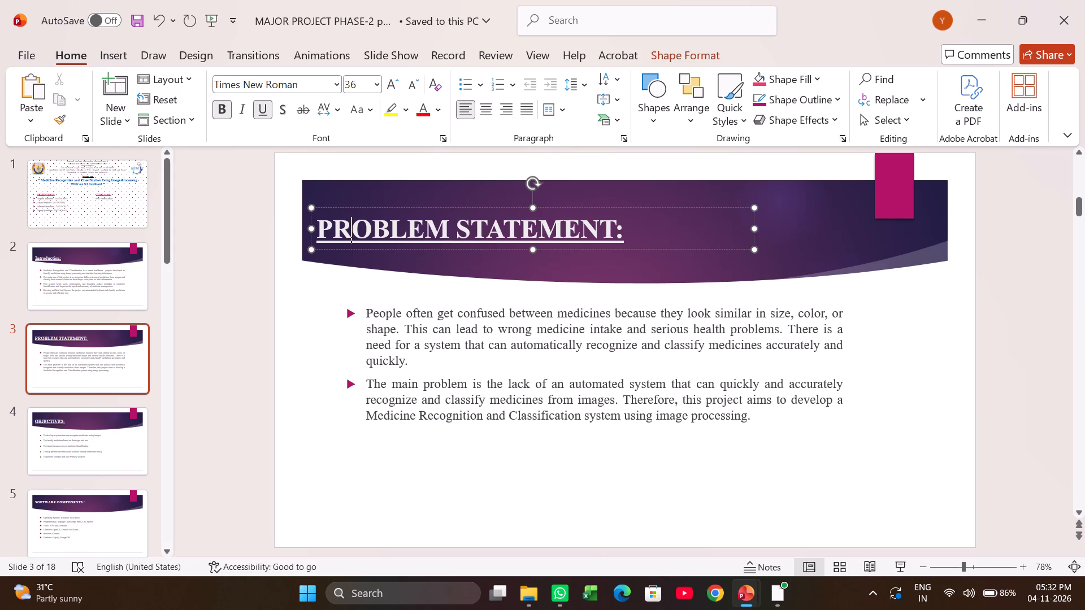
pyautogui.click(597, 399)
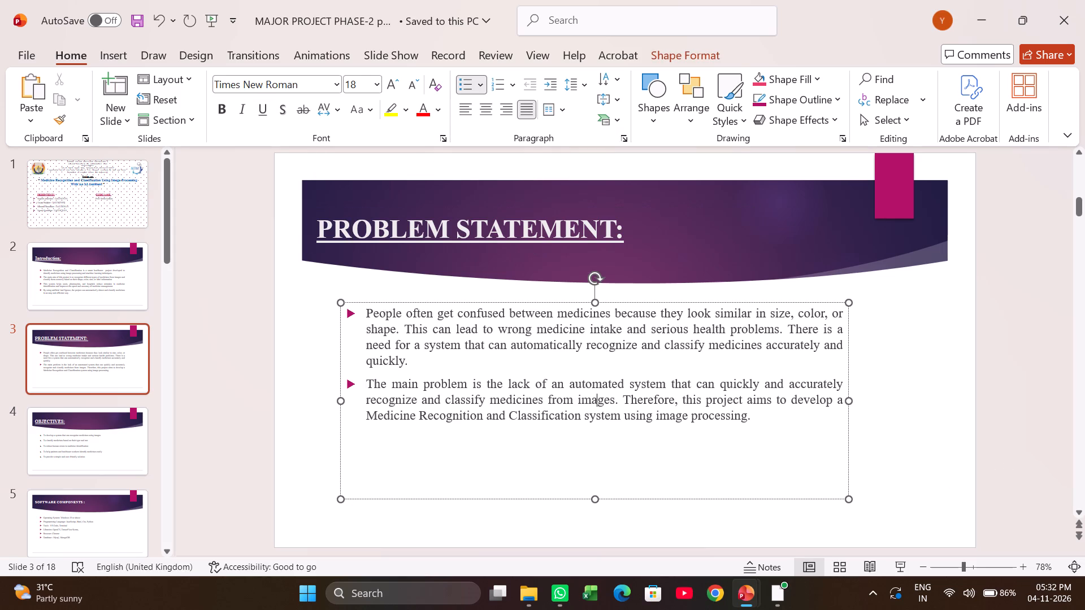
pyautogui.scroll(-2, 585, 403)
pyautogui.click(547, 368)
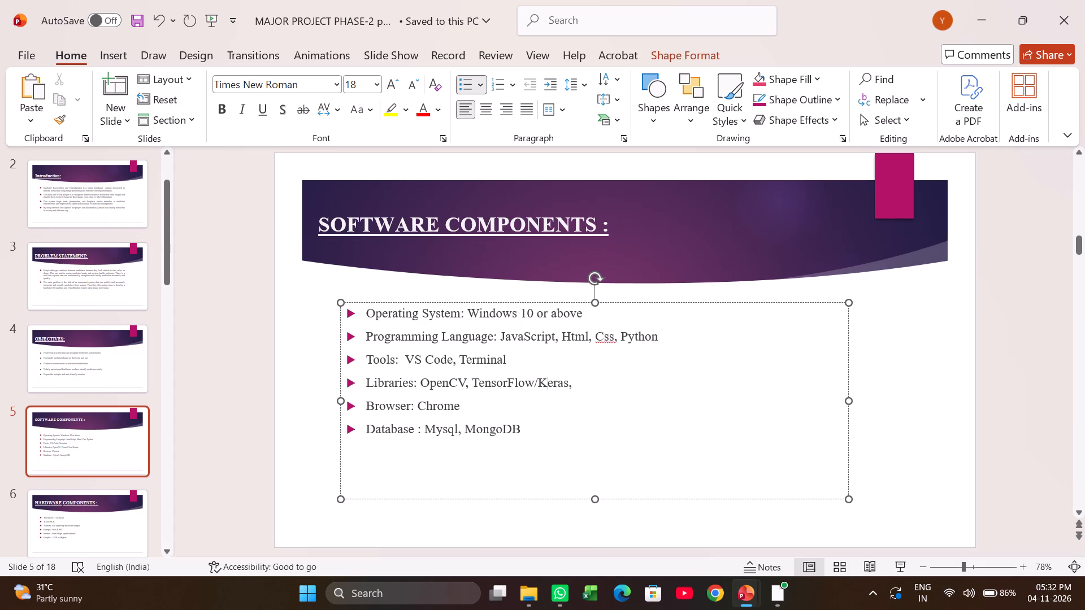
pyautogui.click(538, 221)
pyautogui.scroll(-1, 504, 327)
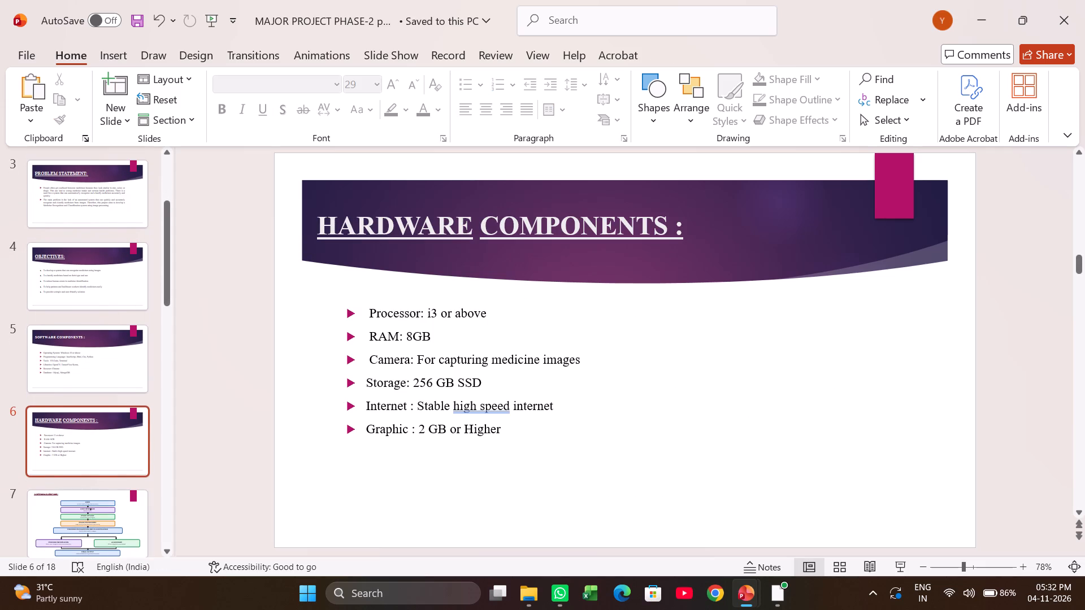
pyautogui.click(521, 384)
# Change the font of all the boxes in the Architecture diagram on slide 7 to Times New Roman.
pyautogui.scroll(-1, 579, 377)
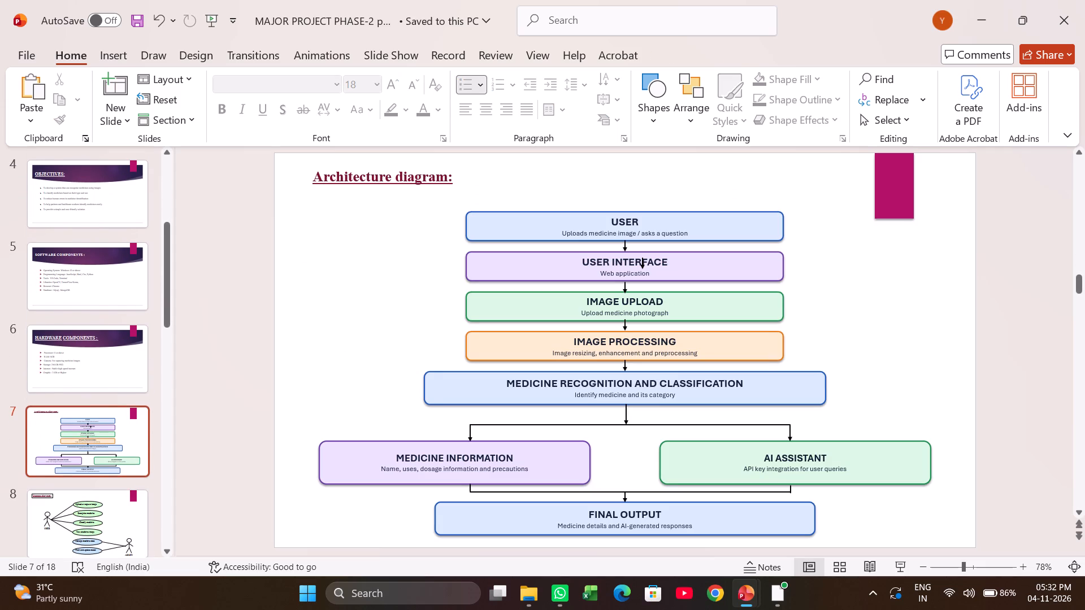
pyautogui.click(575, 378)
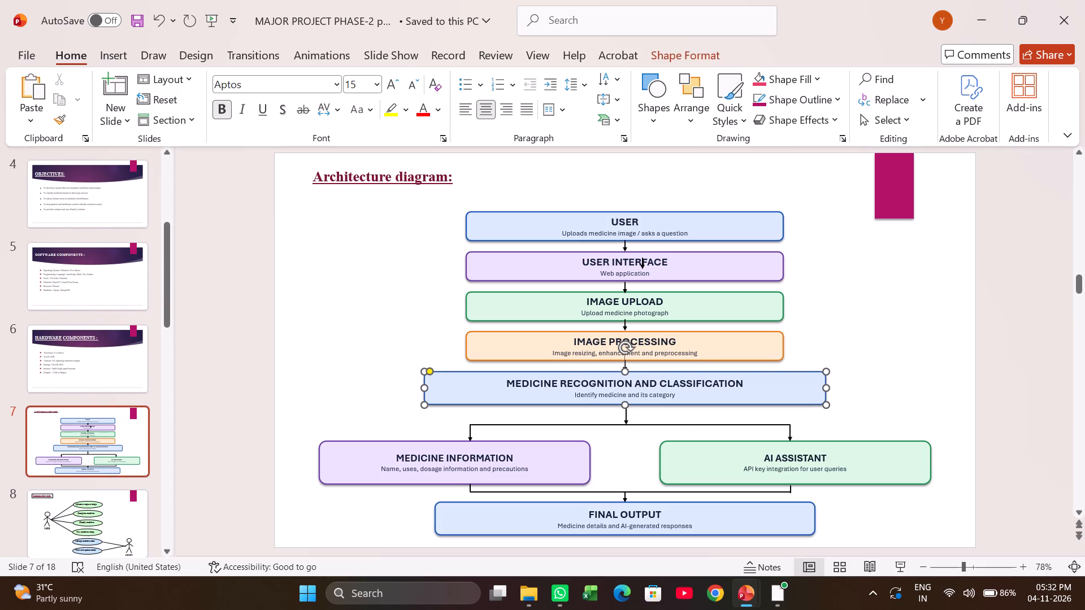
pyautogui.click(439, 286)
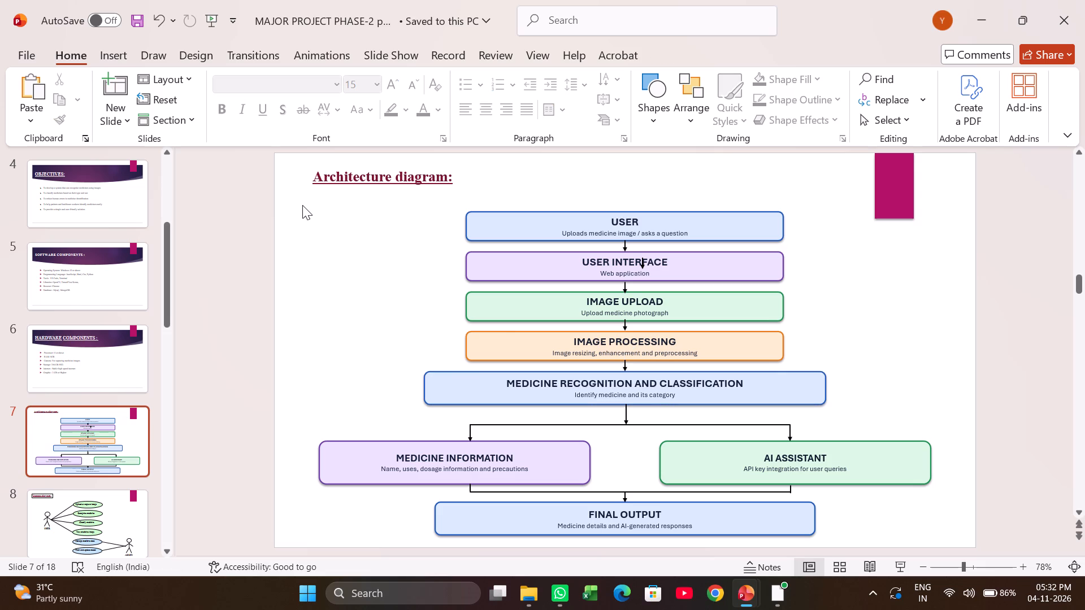
pyautogui.moveTo(292, 195); pyautogui.dragTo(1010, 562)
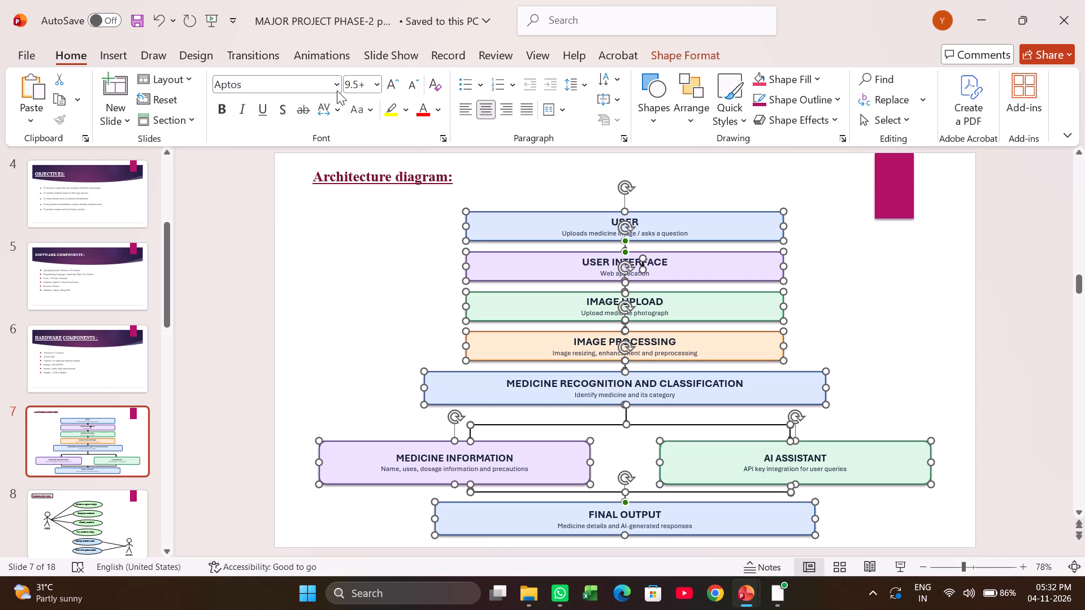
pyautogui.click(334, 85)
pyautogui.click(309, 202)
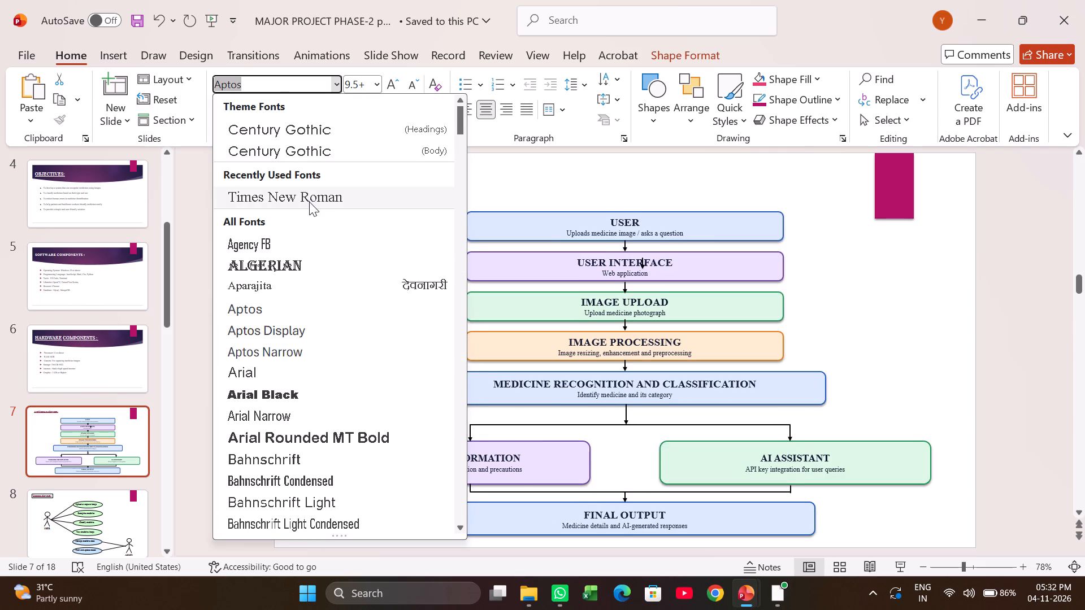
pyautogui.click(361, 293)
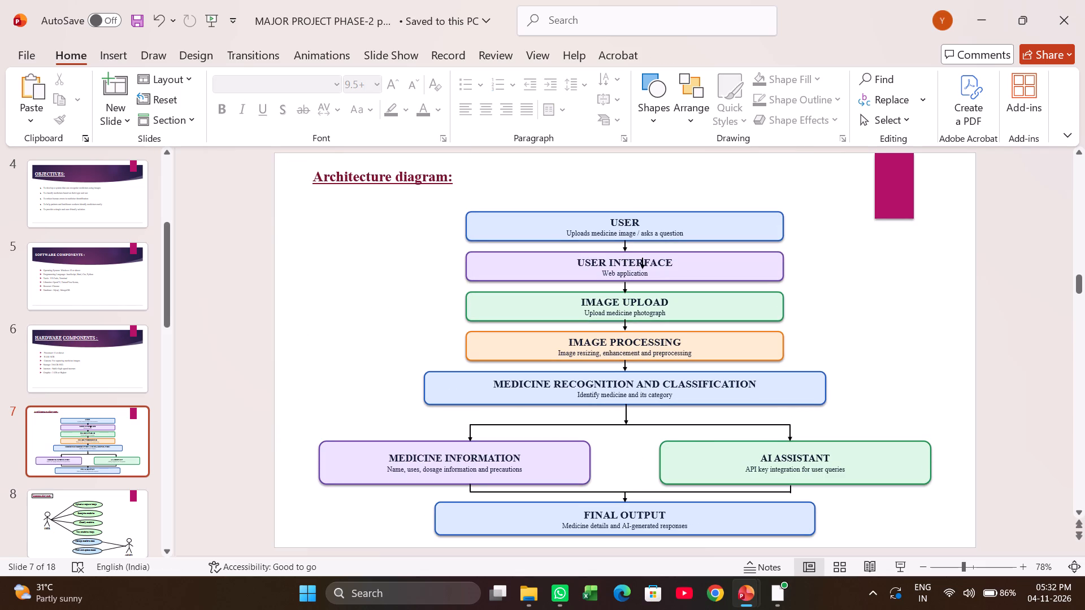
# Check the fonts used in the Usecase diagram and in Data Flow Diagram: 0.
pyautogui.scroll(-1, 690, 443)
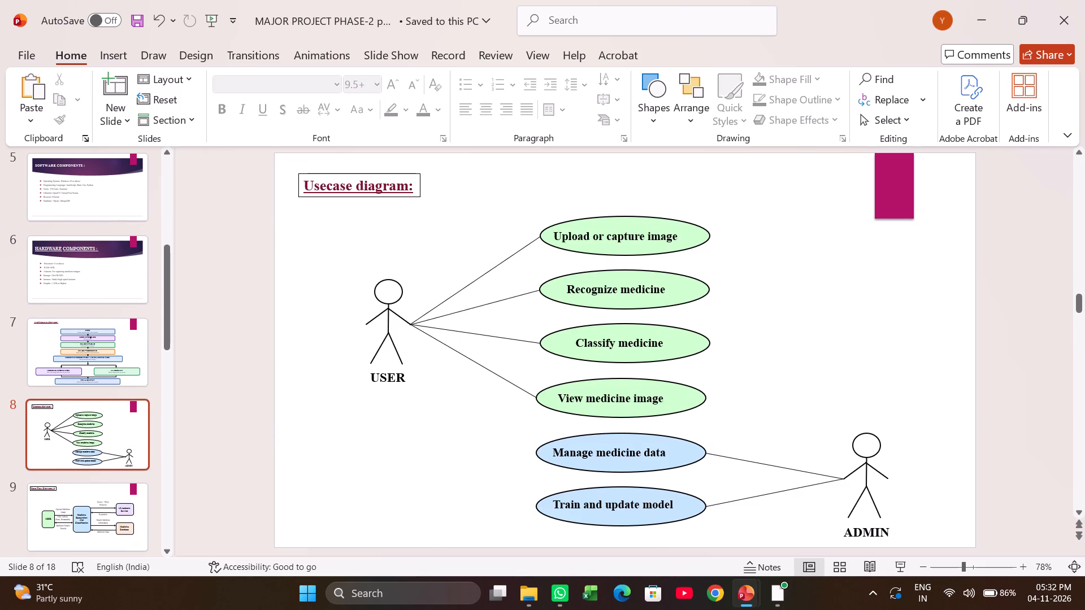
pyautogui.moveTo(306, 206); pyautogui.dragTo(945, 500)
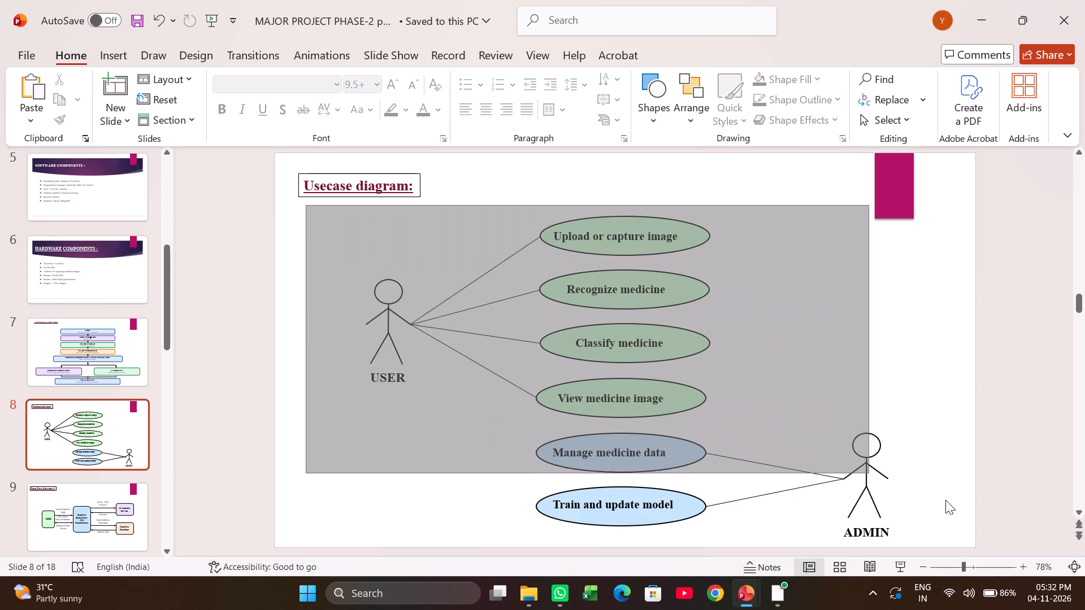
pyautogui.moveTo(945, 500); pyautogui.dragTo(973, 544)
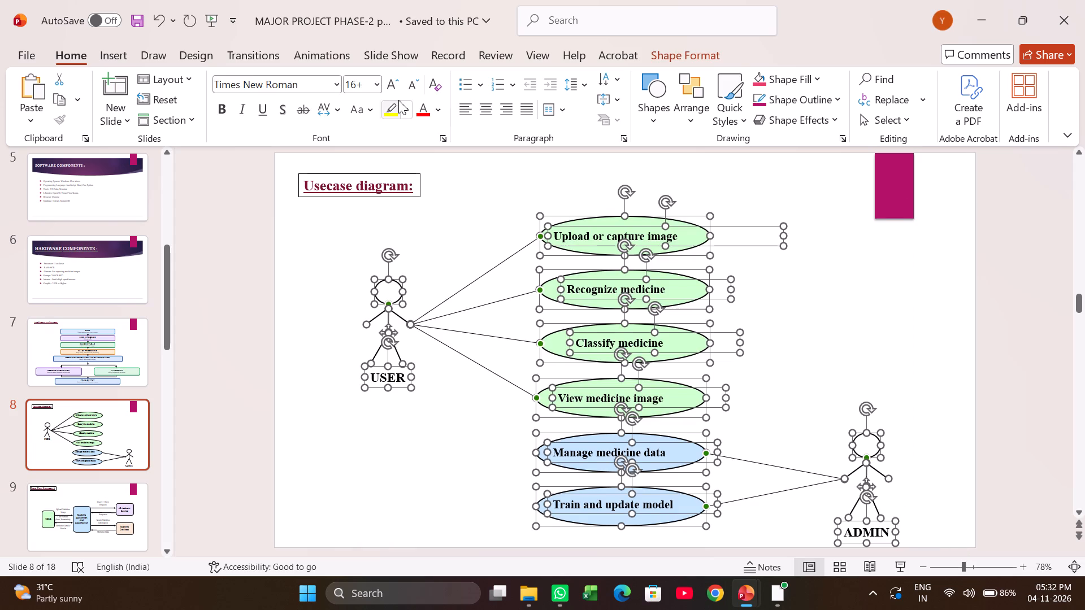
pyautogui.click(321, 258)
pyautogui.scroll(-1, 444, 314)
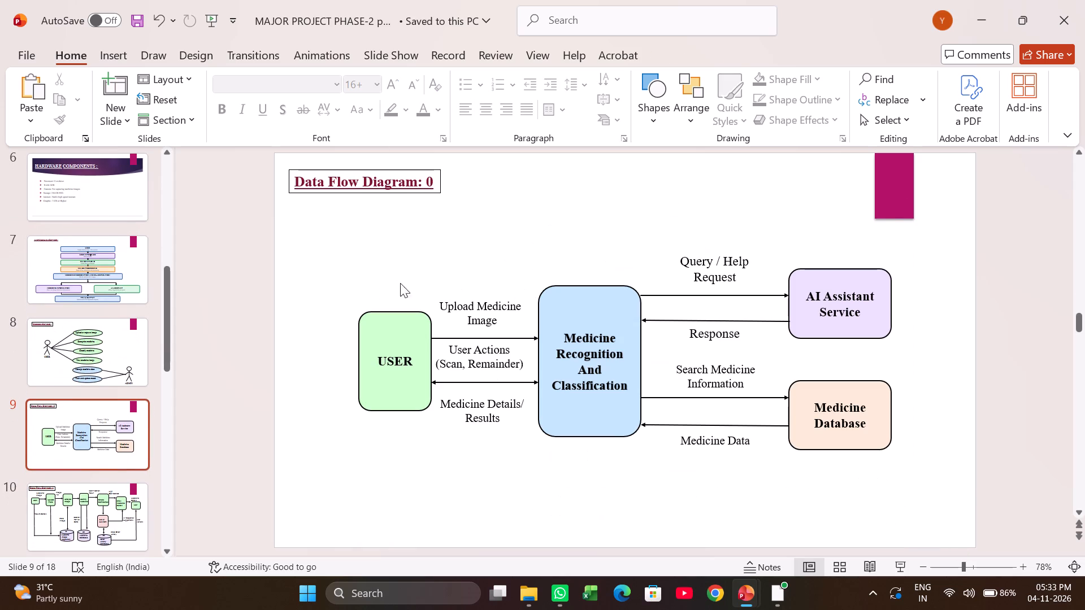
pyautogui.moveTo(308, 202); pyautogui.dragTo(906, 485)
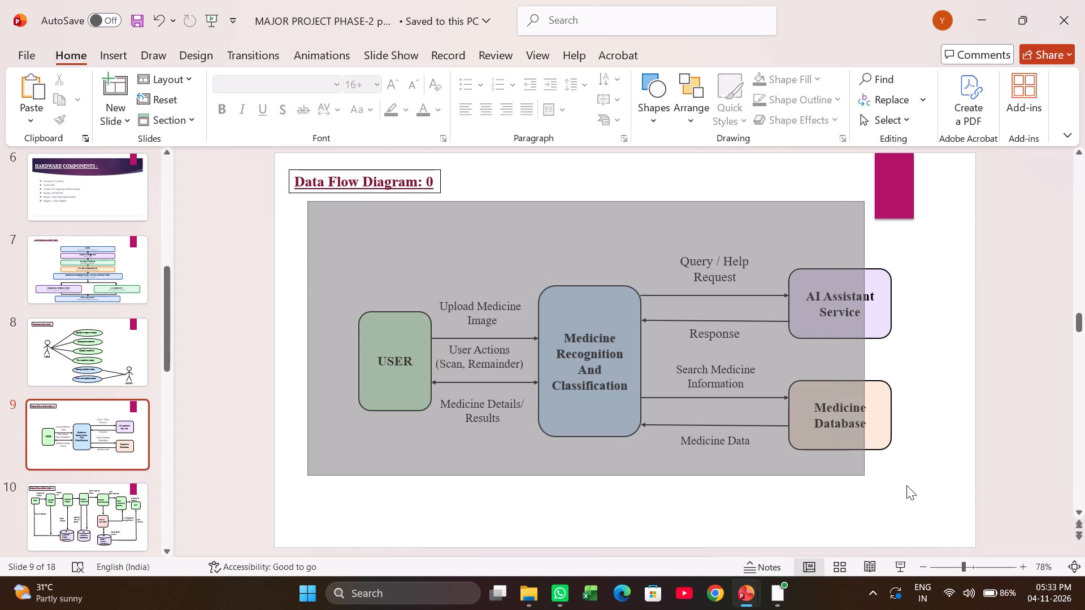
pyautogui.moveTo(906, 485); pyautogui.dragTo(909, 485)
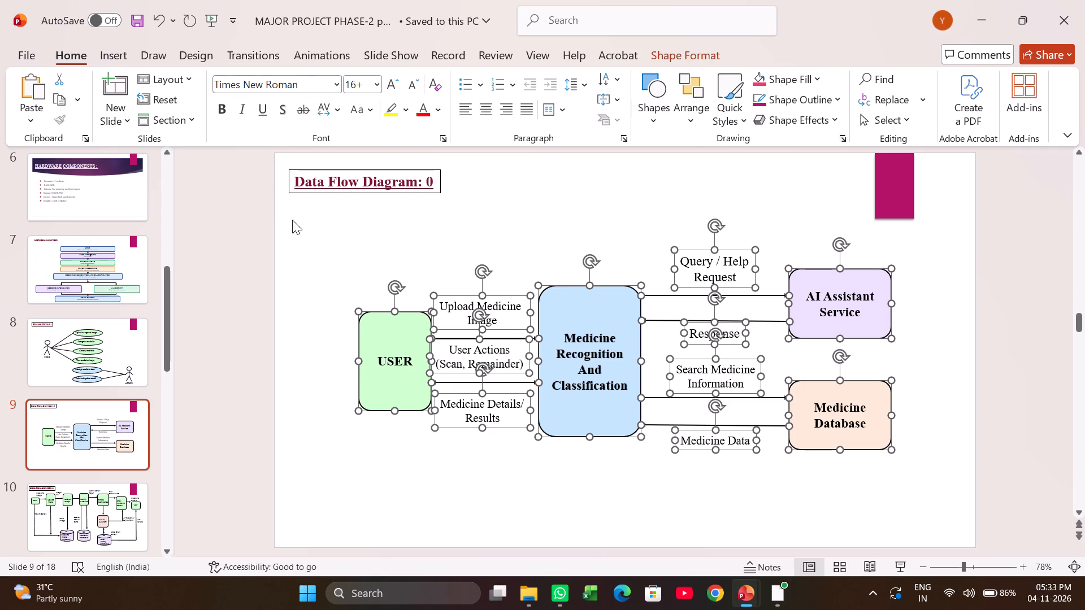
pyautogui.click(314, 272)
# Change the font of the boxes, data stores and most flow labels in Data Flow Diagram: 1 to Times New Roman.
pyautogui.scroll(-1, 366, 276)
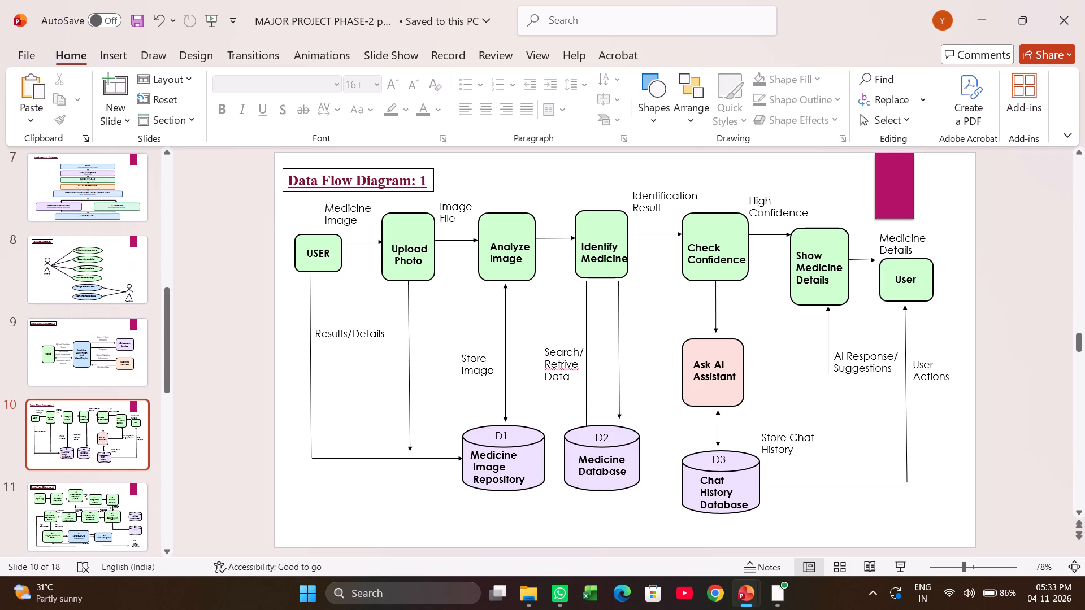
pyautogui.moveTo(281, 200); pyautogui.dragTo(937, 532)
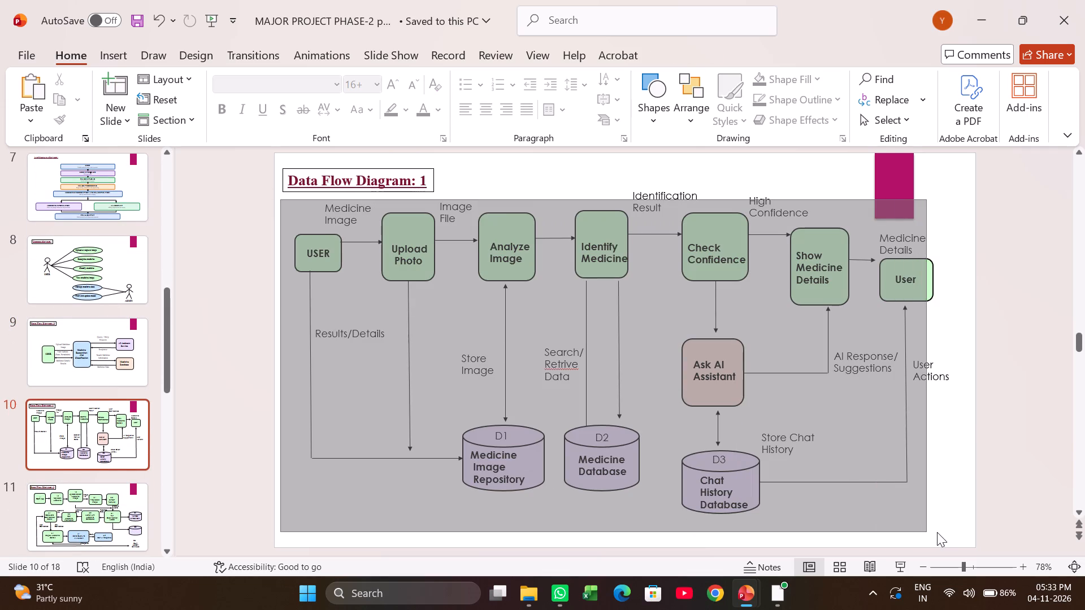
pyautogui.moveTo(937, 532); pyautogui.dragTo(964, 541)
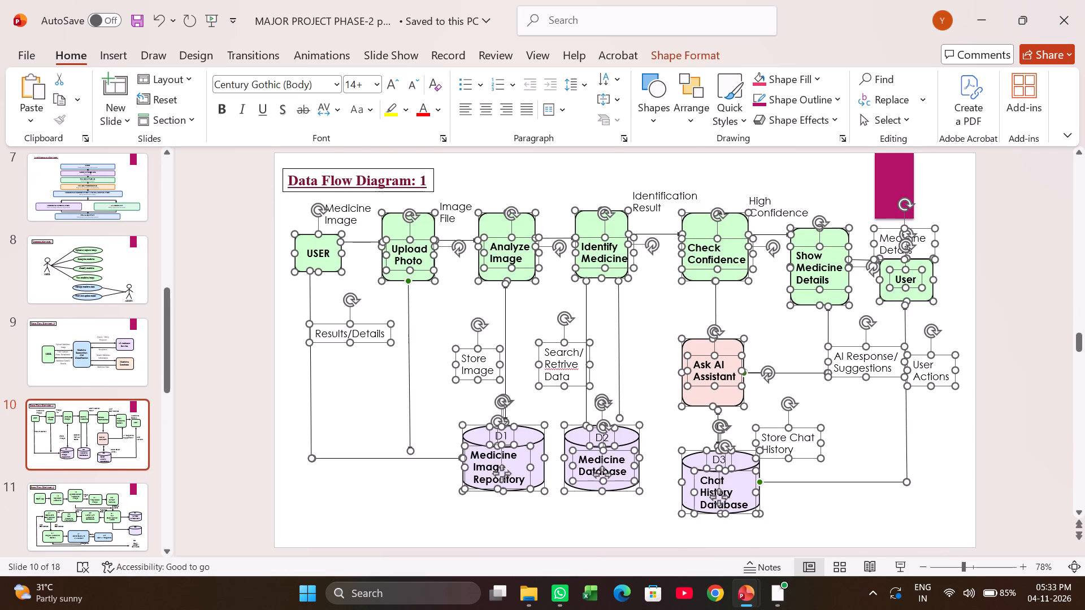
pyautogui.click(337, 89)
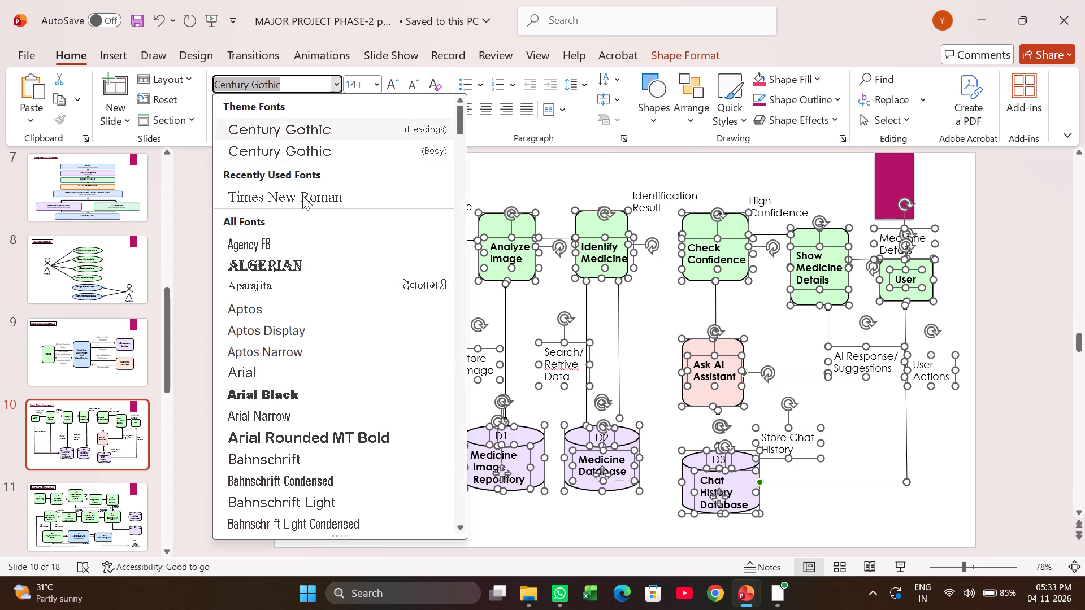
pyautogui.click(292, 204)
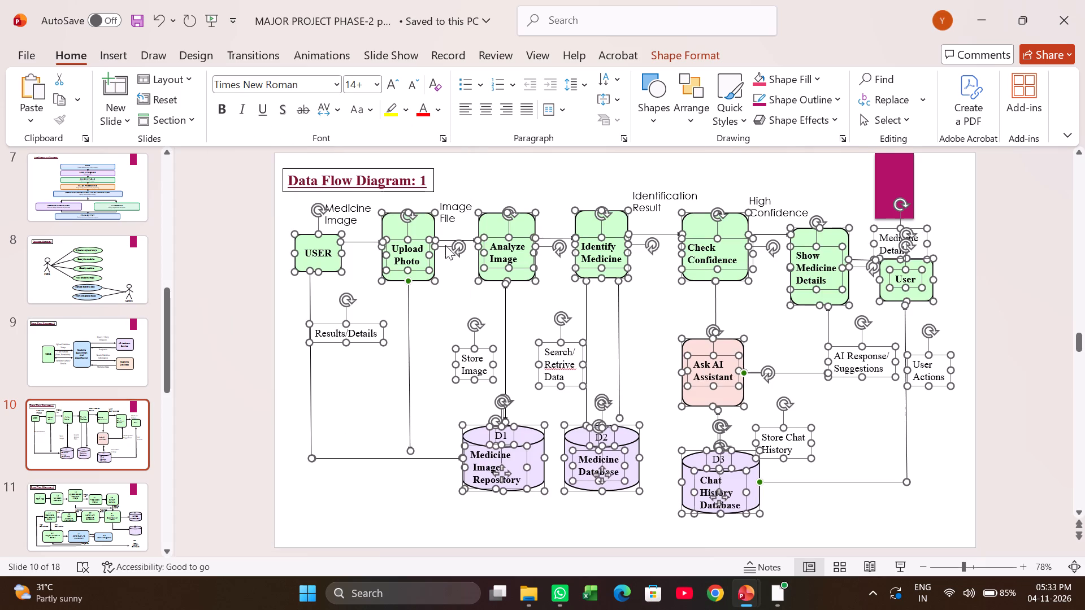
# Set the Identification Result and High Confidence labels in Data Flow Diagram: 1 to Times New Roman.
pyautogui.click(615, 185)
pyautogui.moveTo(616, 185); pyautogui.dragTo(630, 194)
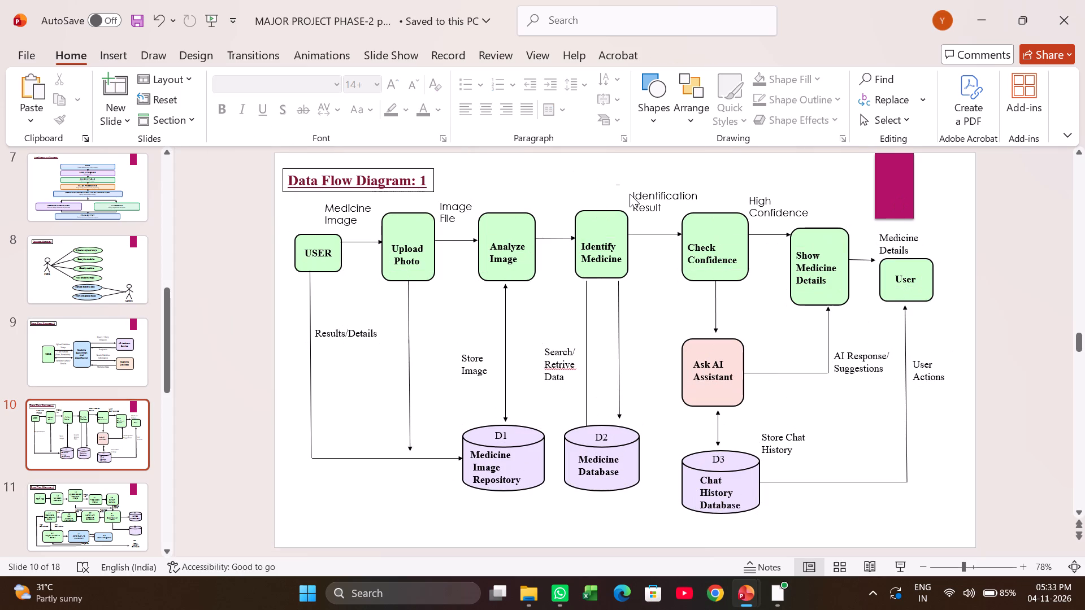
pyautogui.moveTo(630, 194); pyautogui.dragTo(835, 232)
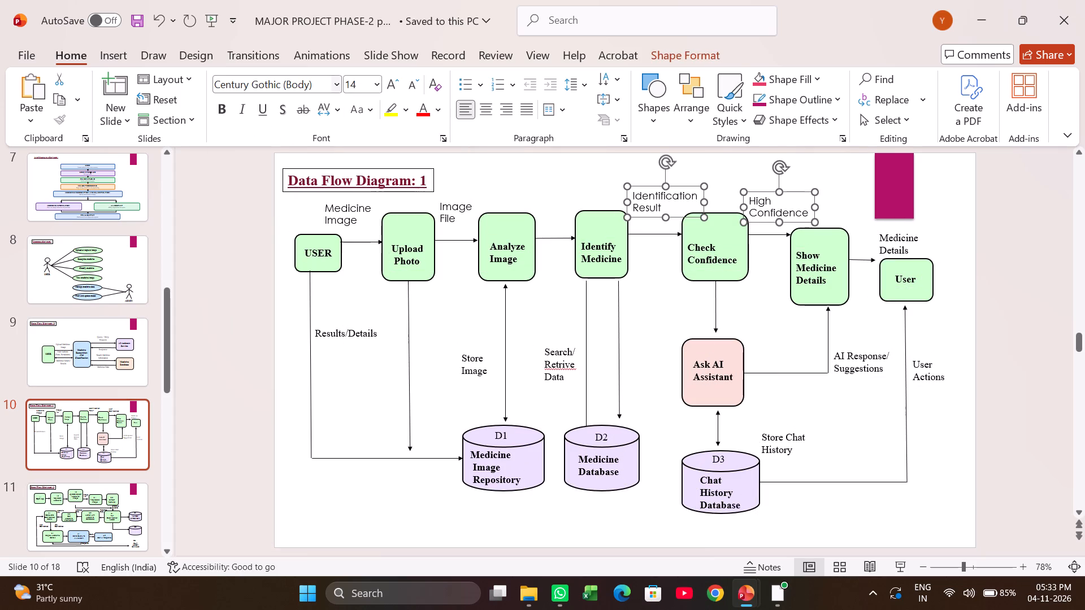
pyautogui.click(337, 87)
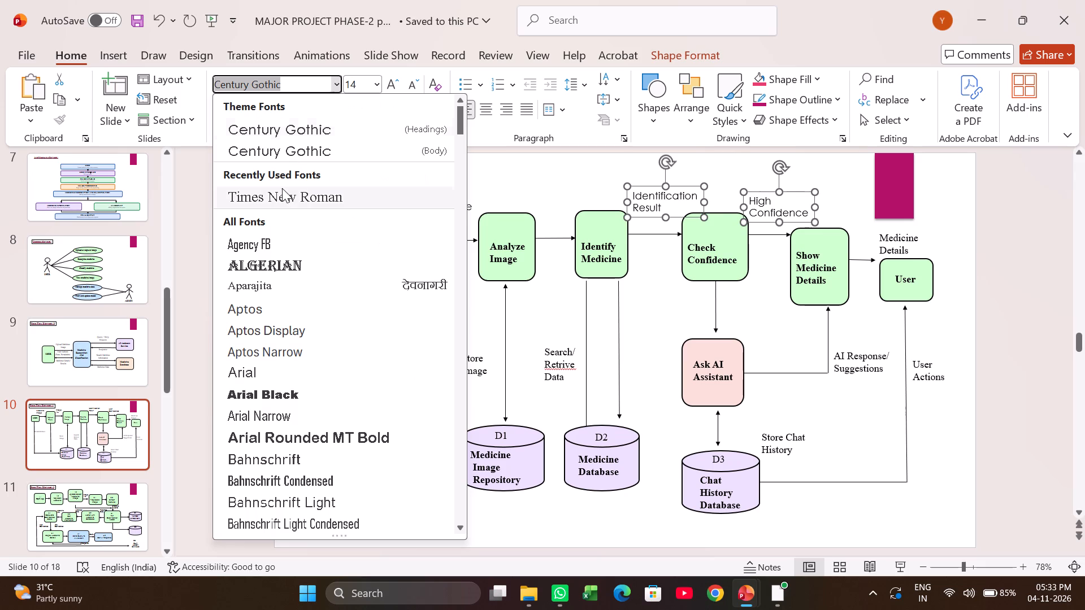
pyautogui.click(282, 193)
# Check the fonts used by the boxes and labels across Data Flow Diagram: 1.
pyautogui.moveTo(311, 201); pyautogui.dragTo(391, 226)
pyautogui.moveTo(287, 204); pyautogui.dragTo(1084, 428)
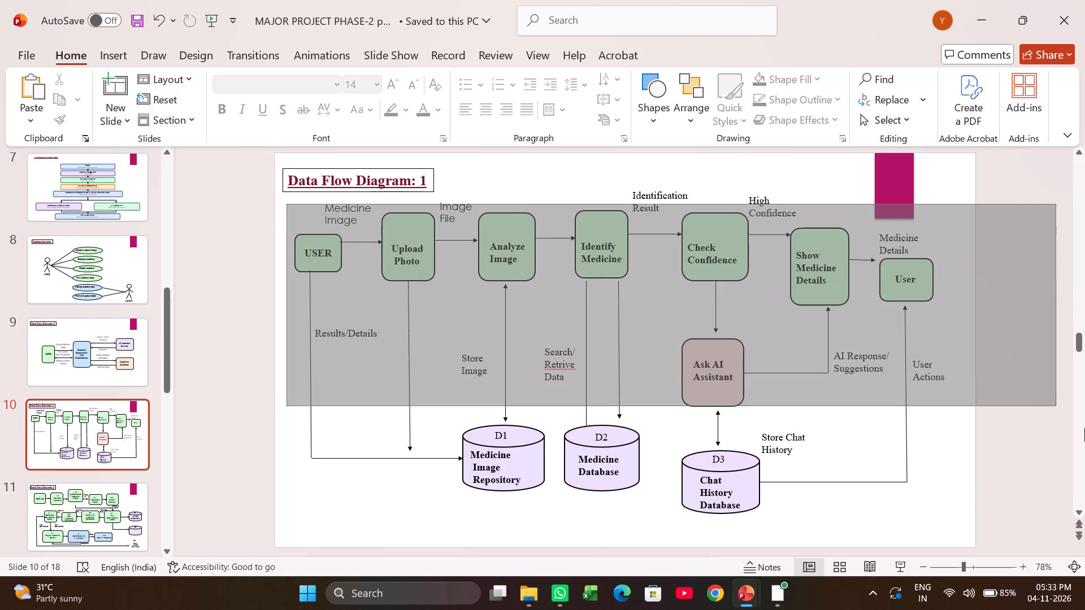
pyautogui.moveTo(1084, 428); pyautogui.dragTo(1084, 572)
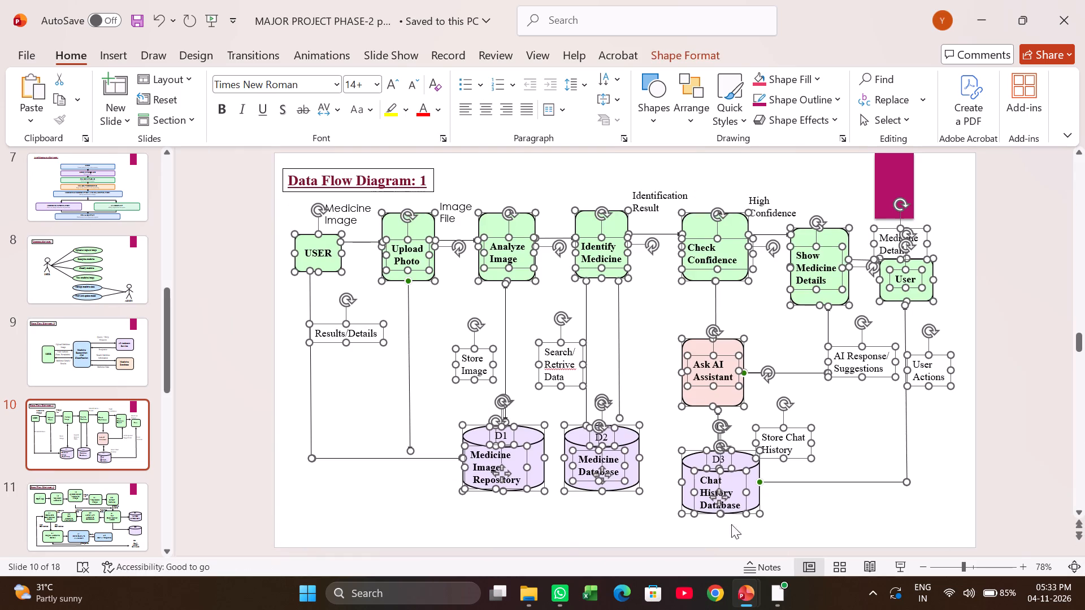
pyautogui.click(307, 492)
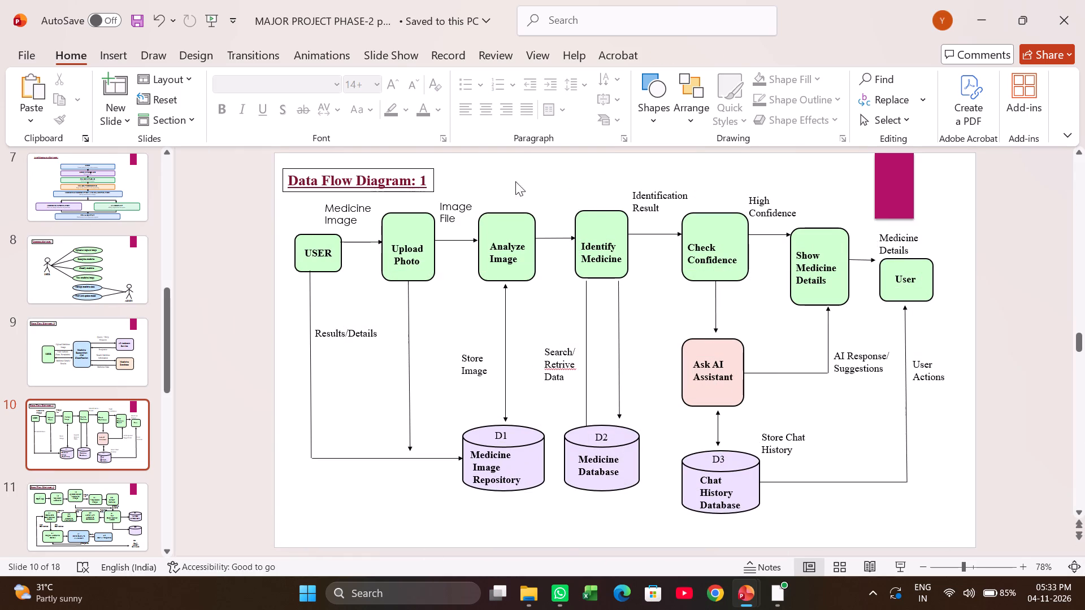
pyautogui.moveTo(518, 166); pyautogui.dragTo(1082, 468)
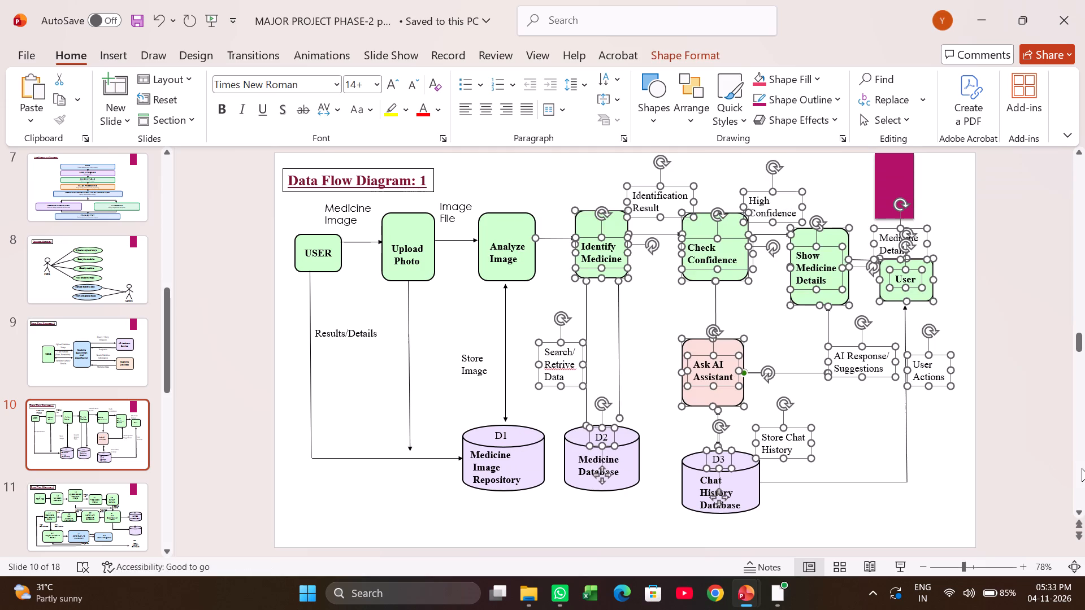
pyautogui.click(335, 403)
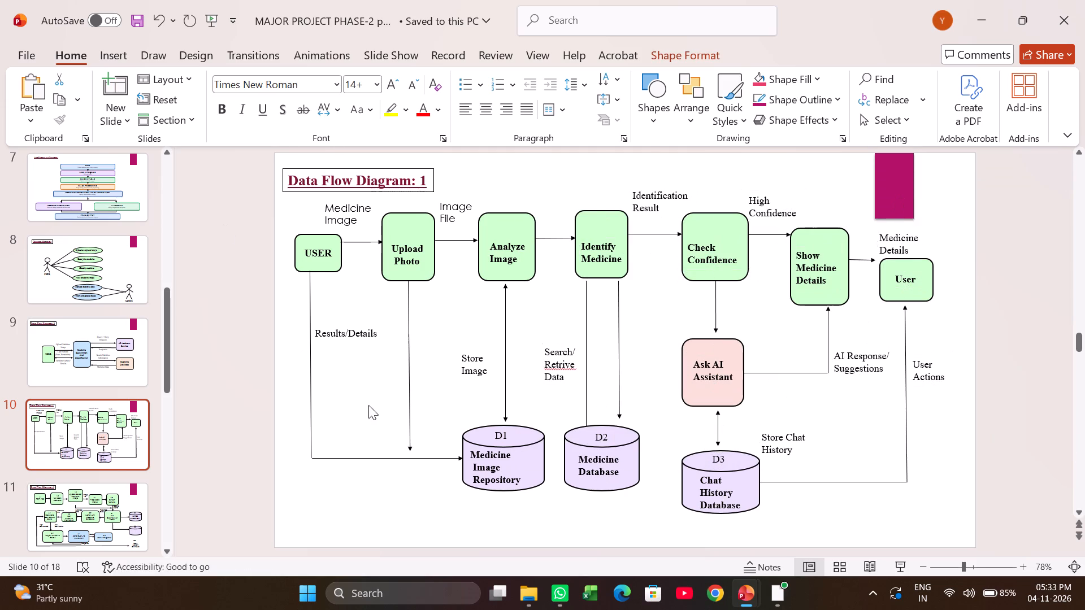
# Change the font of all boxes, data stores and flow labels in Data Flow Diagram: 2 to Times New Roman.
pyautogui.scroll(-1, 396, 410)
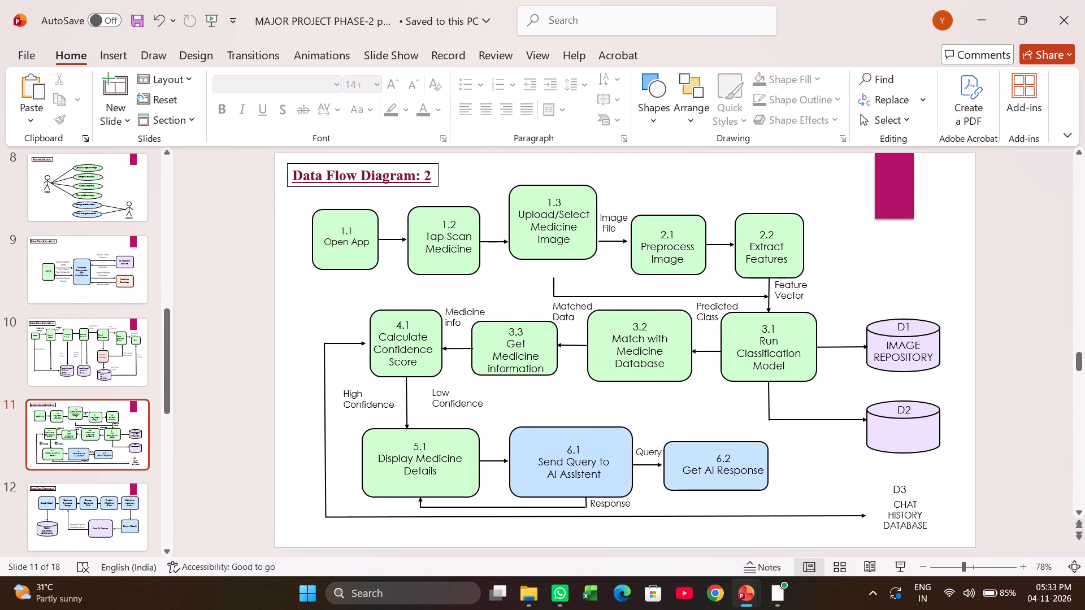
pyautogui.click(283, 191)
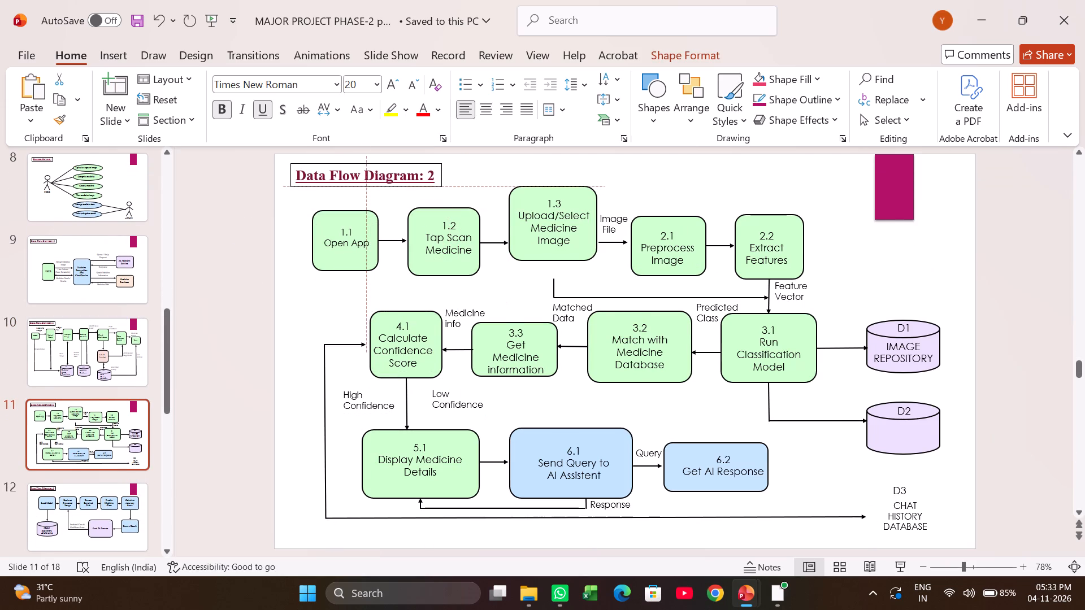
pyautogui.click(286, 207)
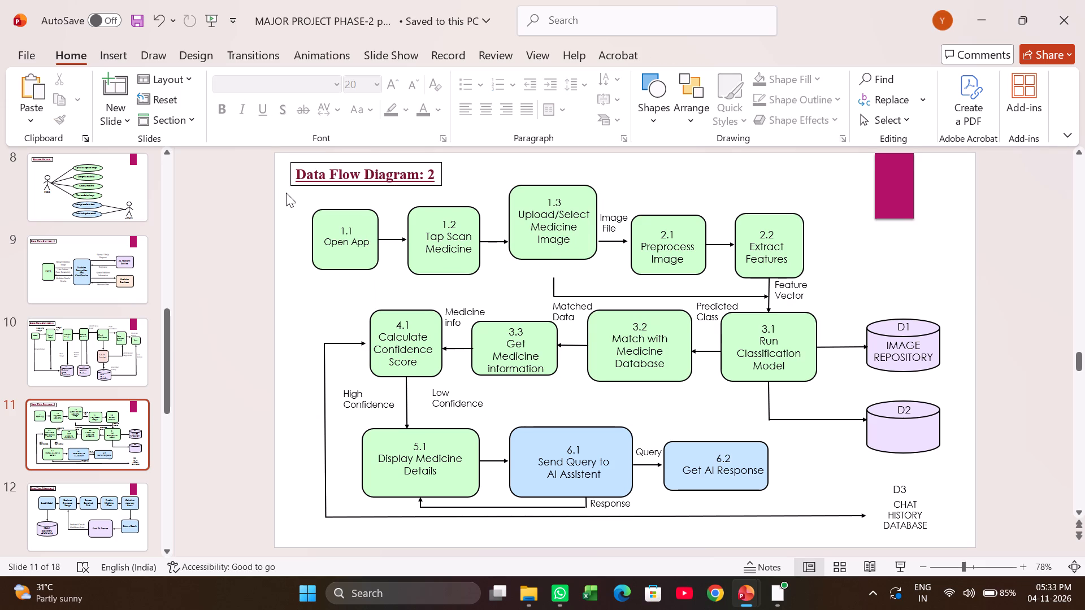
pyautogui.moveTo(286, 193); pyautogui.dragTo(1084, 533)
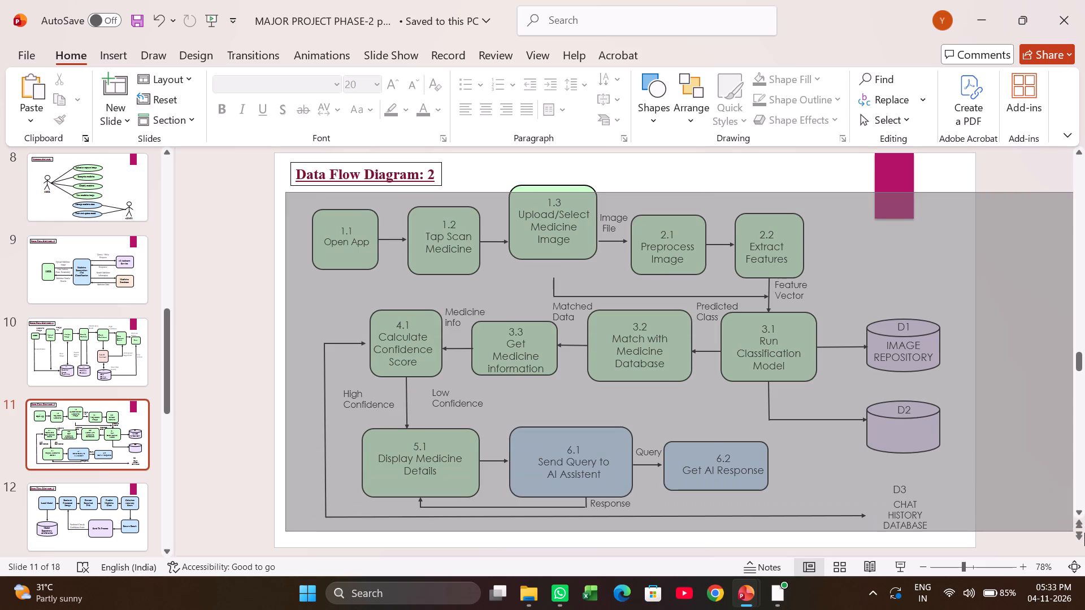
pyautogui.moveTo(1084, 533); pyautogui.dragTo(1084, 539)
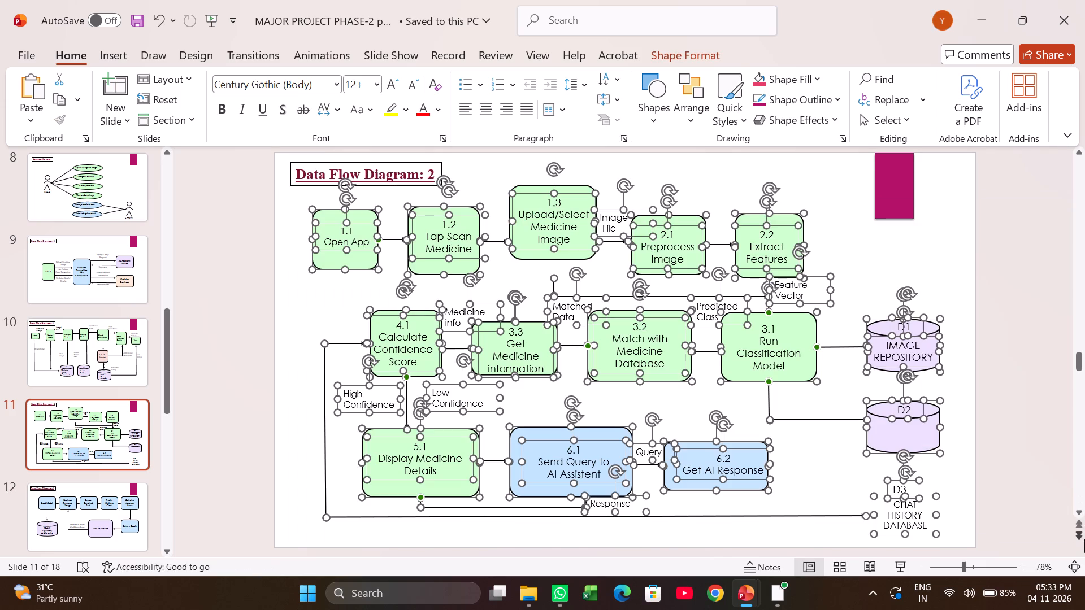
pyautogui.click(332, 89)
pyautogui.click(306, 195)
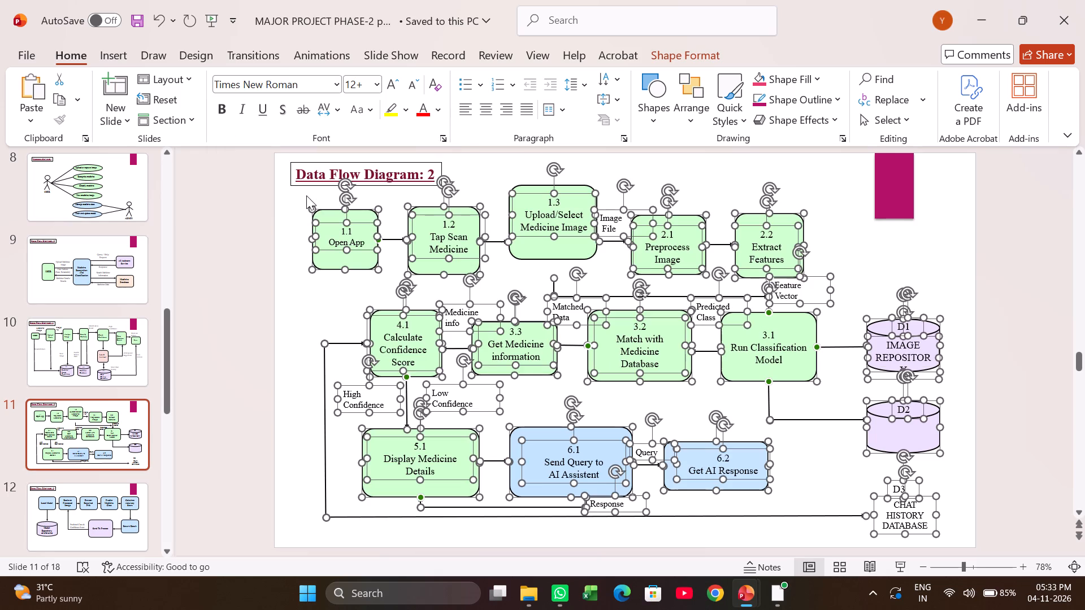
pyautogui.click(1035, 281)
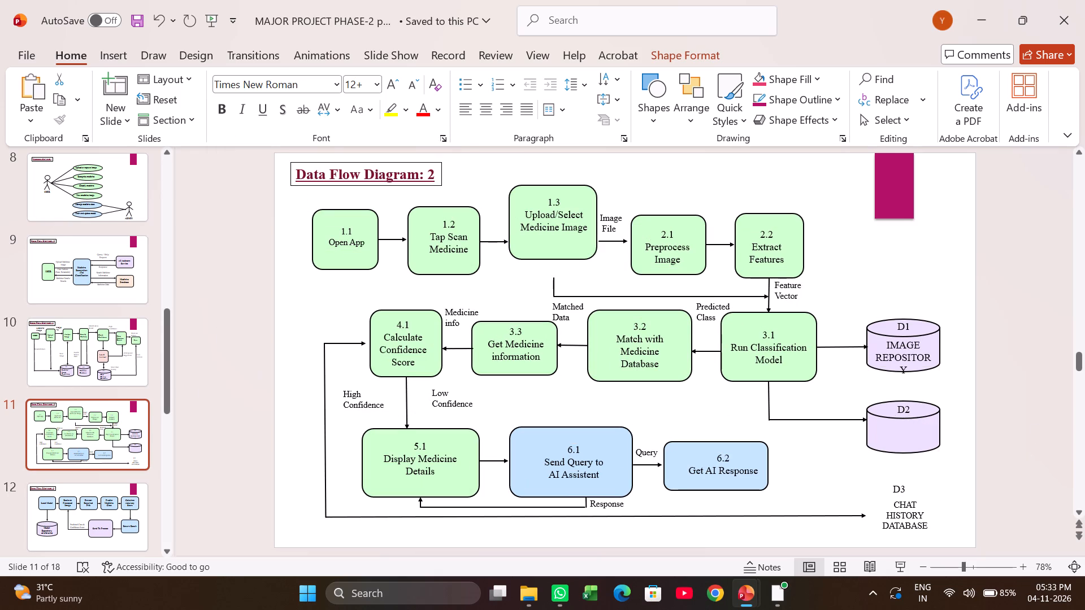
# Extend the connector below the 1.3 Upload/Select Medicine Image box up so it meets the box's bottom edge.
pyautogui.scroll(-1, 582, 344)
pyautogui.scroll(1, 544, 307)
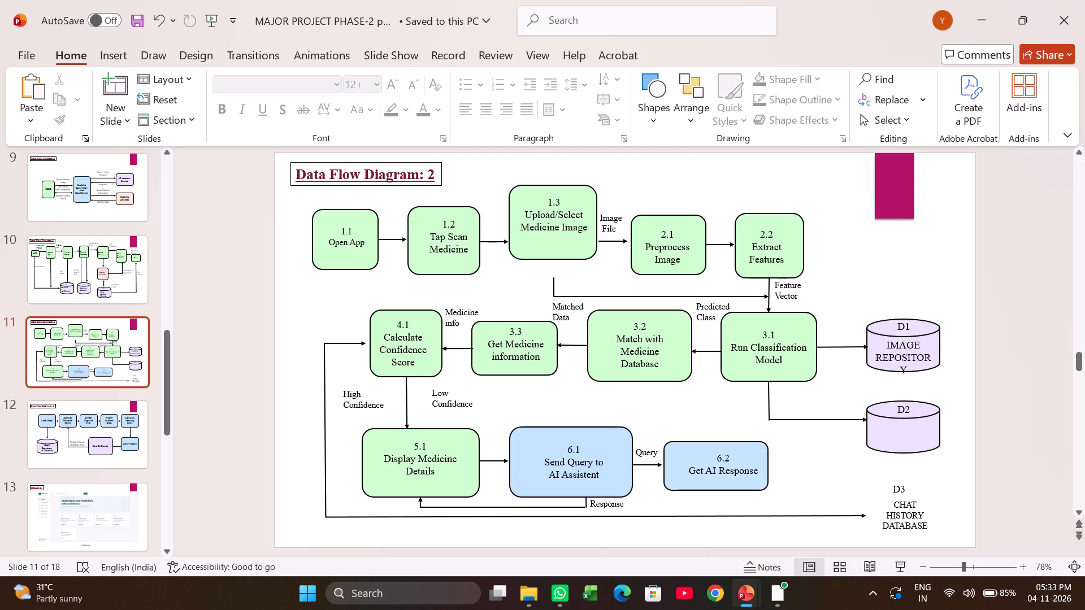
pyautogui.click(552, 284)
pyautogui.moveTo(551, 280); pyautogui.dragTo(552, 260)
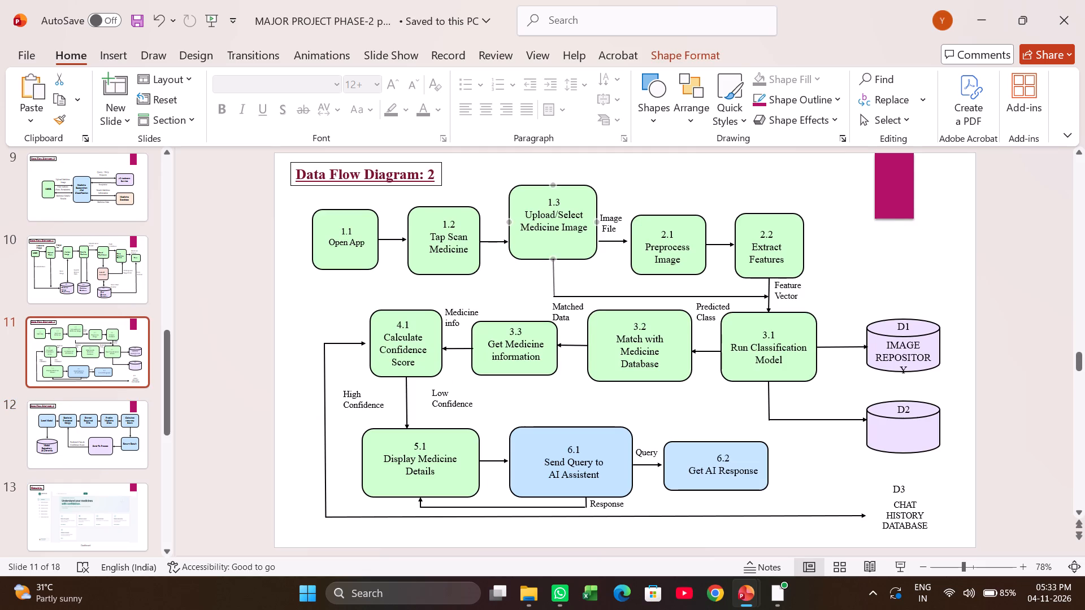
pyautogui.moveTo(552, 260); pyautogui.dragTo(552, 258)
pyautogui.click(602, 269)
# Extend the arrow entering the 4.1 Calculate Confidence Score box so its tip meets the box's edge.
pyautogui.click(359, 343)
pyautogui.moveTo(364, 342); pyautogui.dragTo(370, 342)
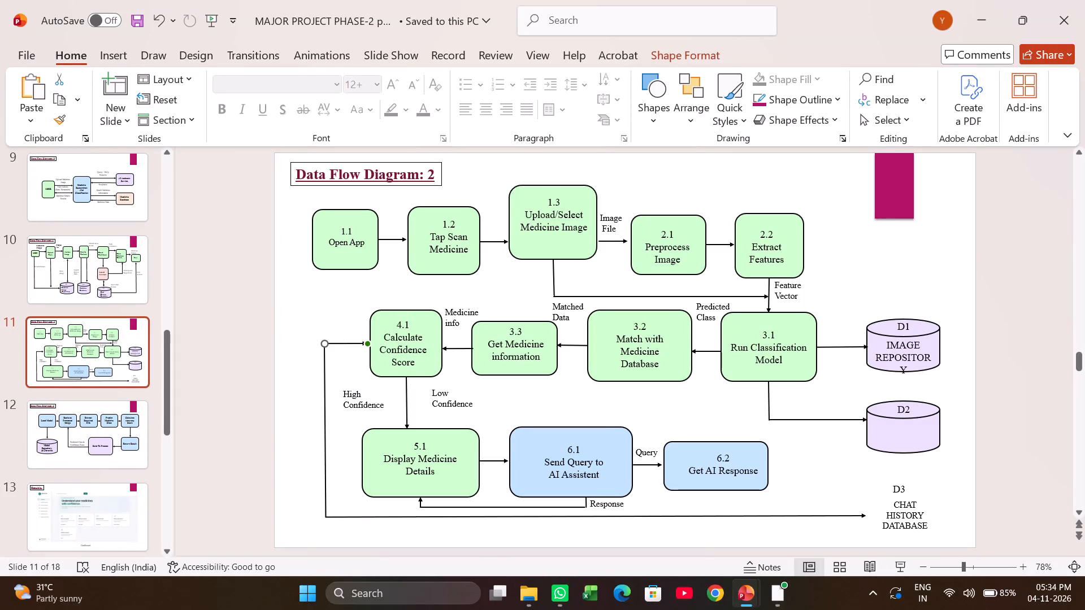
pyautogui.click(333, 315)
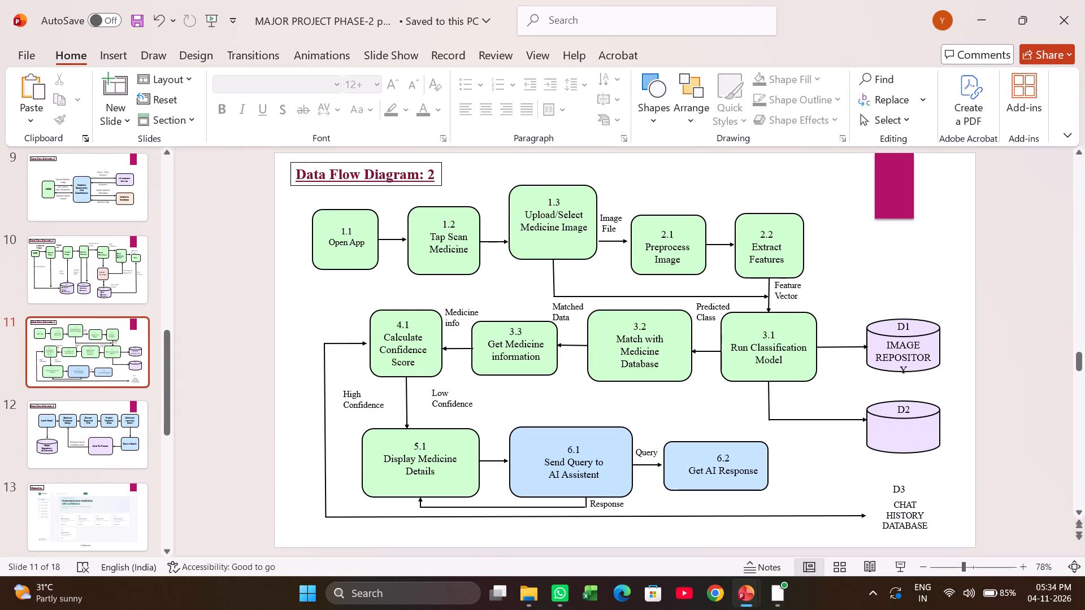
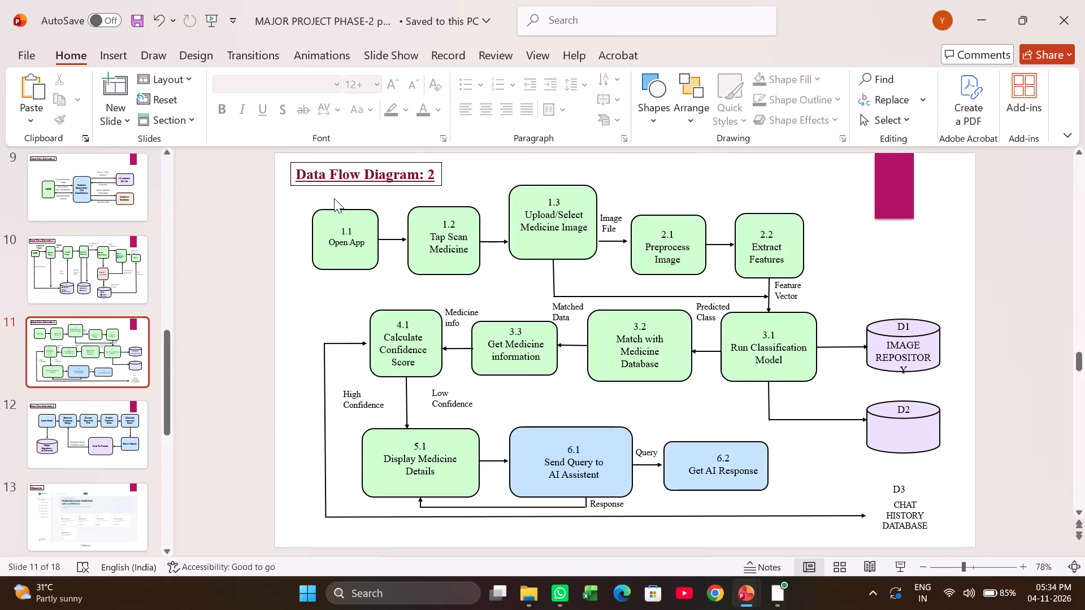
# Duplicate the D2 cylinder in Data Flow Diagram: 2 and place the copy below it over the D3 Chat History Database text.
pyautogui.scroll(1, 396, 246)
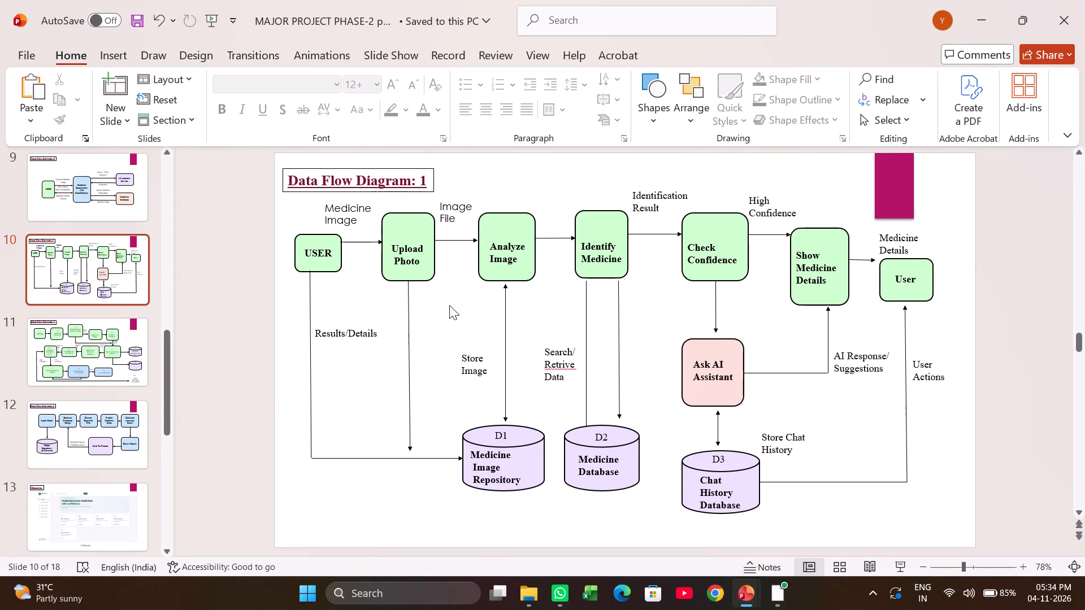
pyautogui.scroll(2, 563, 357)
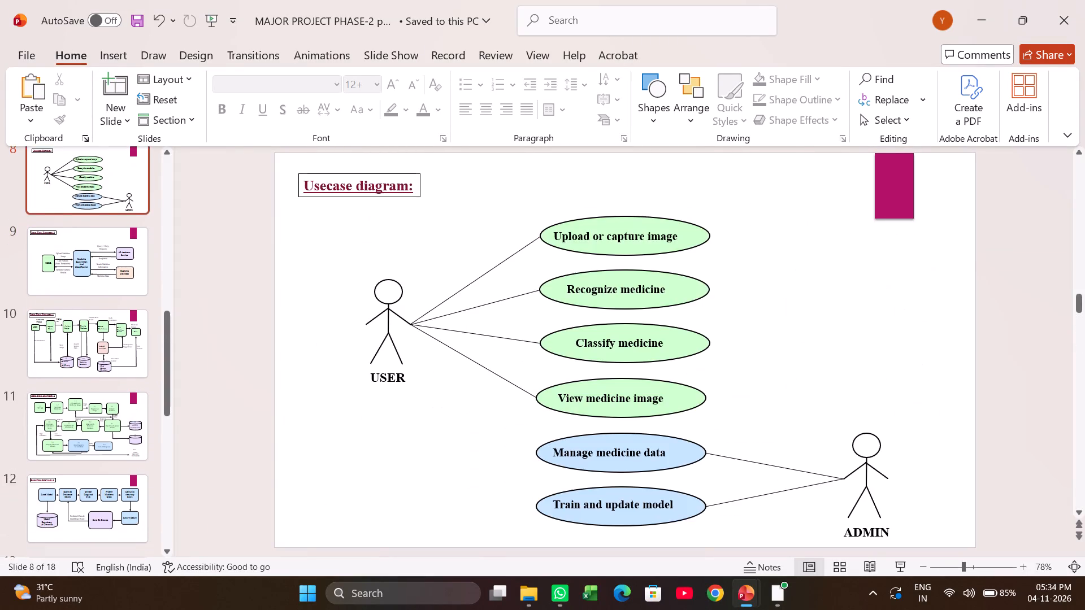
pyautogui.scroll(-3, 563, 357)
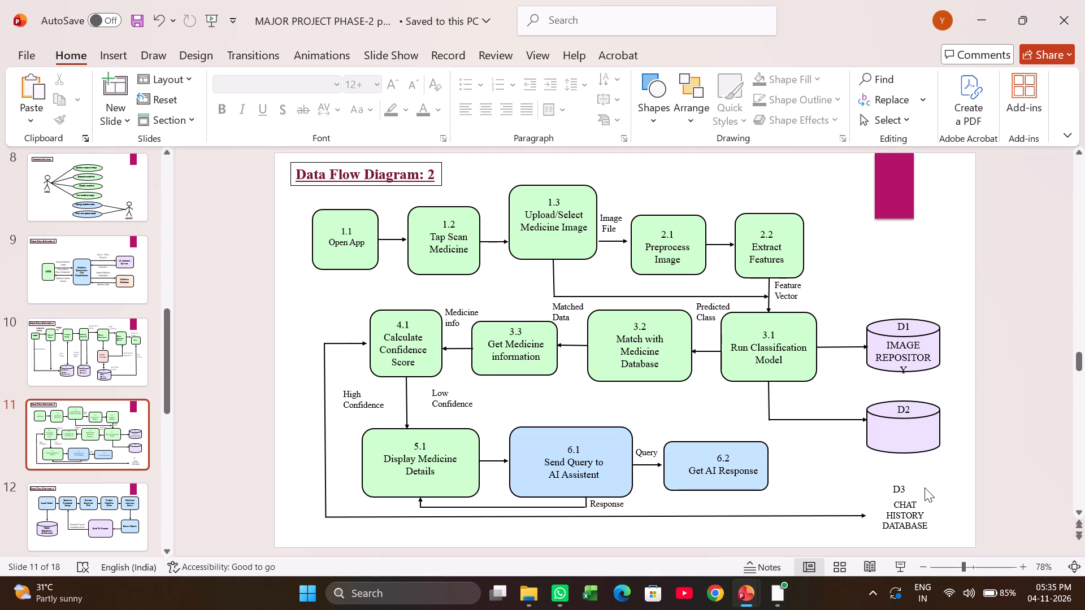
pyautogui.moveTo(878, 483); pyautogui.dragTo(921, 537)
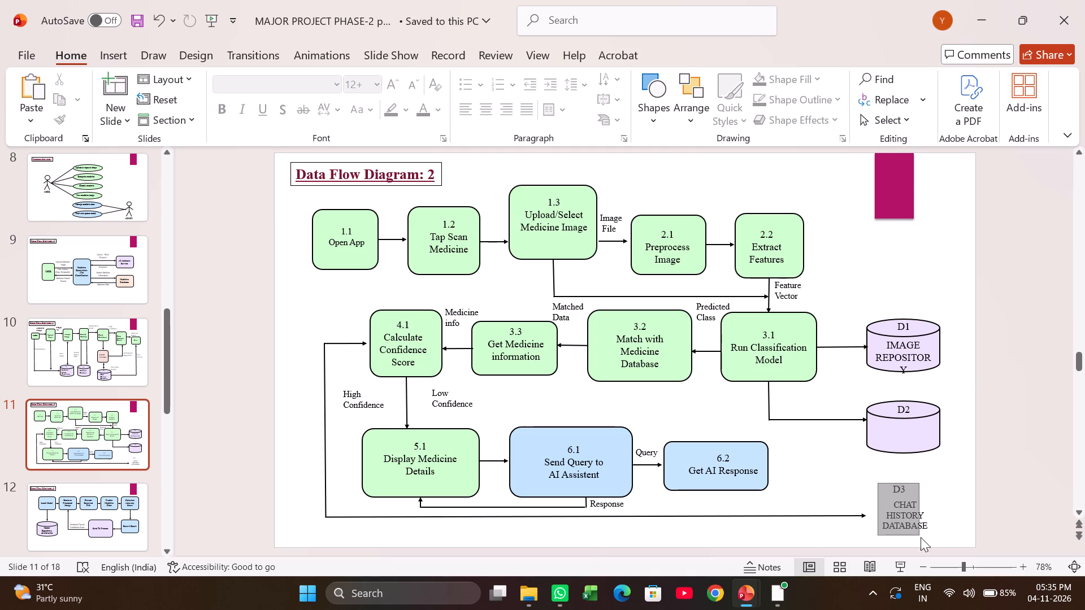
pyautogui.moveTo(921, 537); pyautogui.dragTo(954, 547)
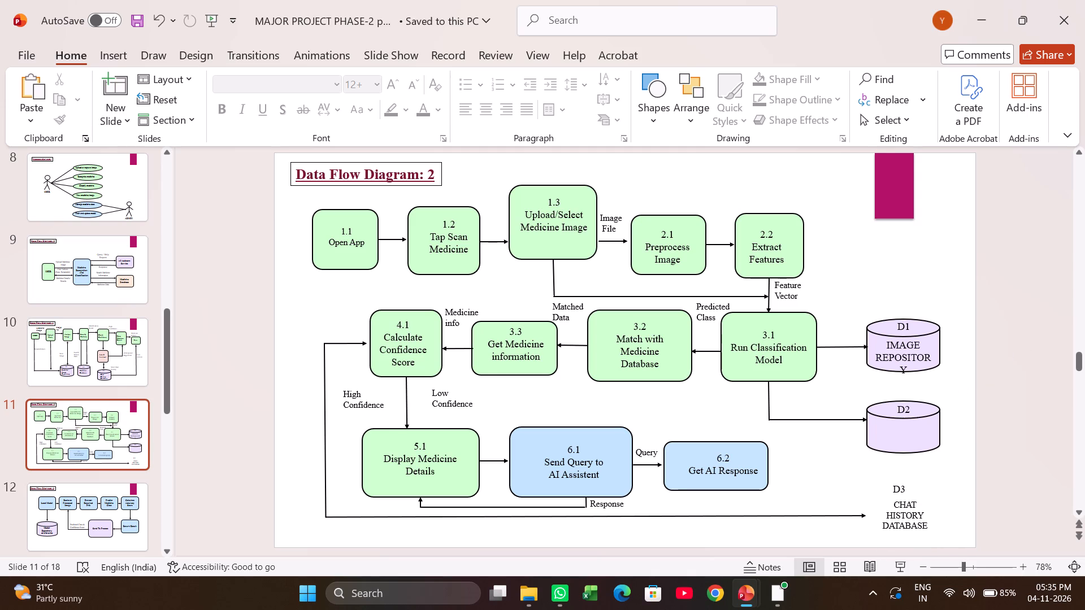
pyautogui.click(901, 435)
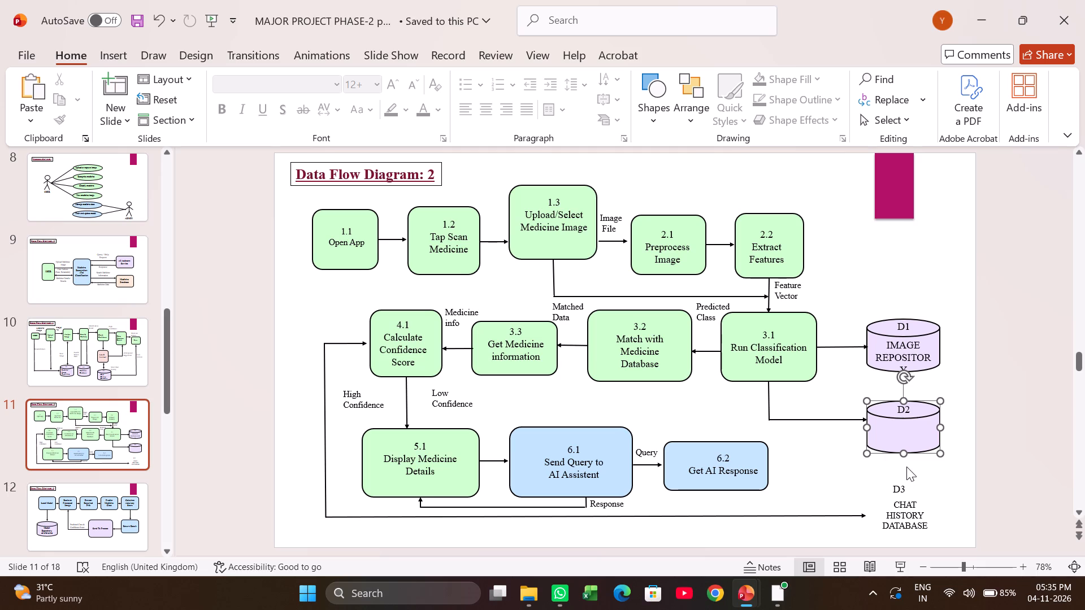
pyautogui.hotkey('ctrl', 'c')
pyautogui.hotkey('ctrl', 'v')
pyautogui.moveTo(909, 452); pyautogui.dragTo(912, 466)
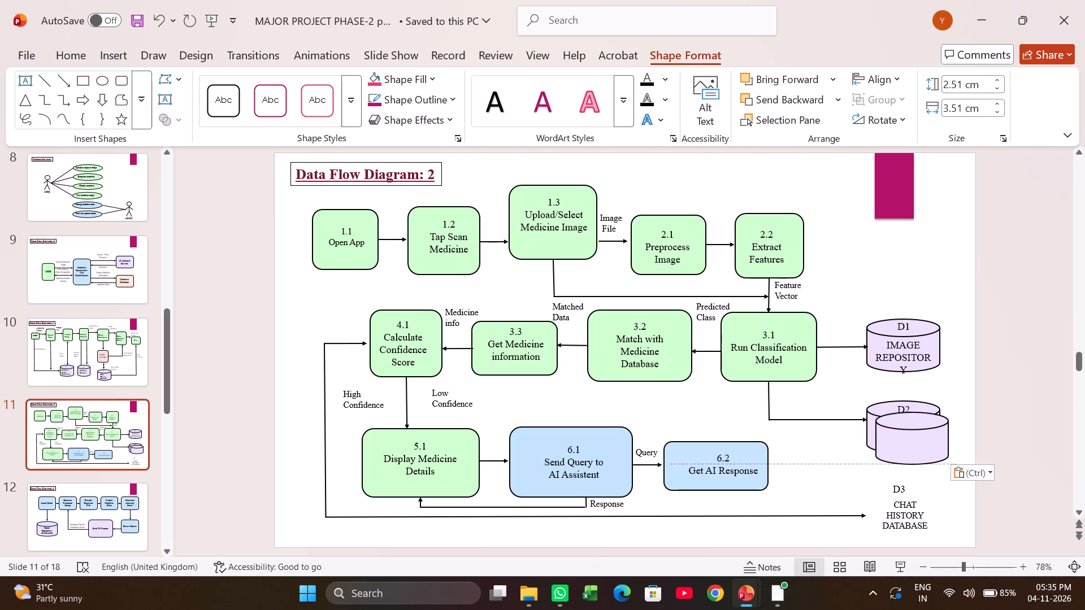
pyautogui.moveTo(912, 466); pyautogui.dragTo(906, 525)
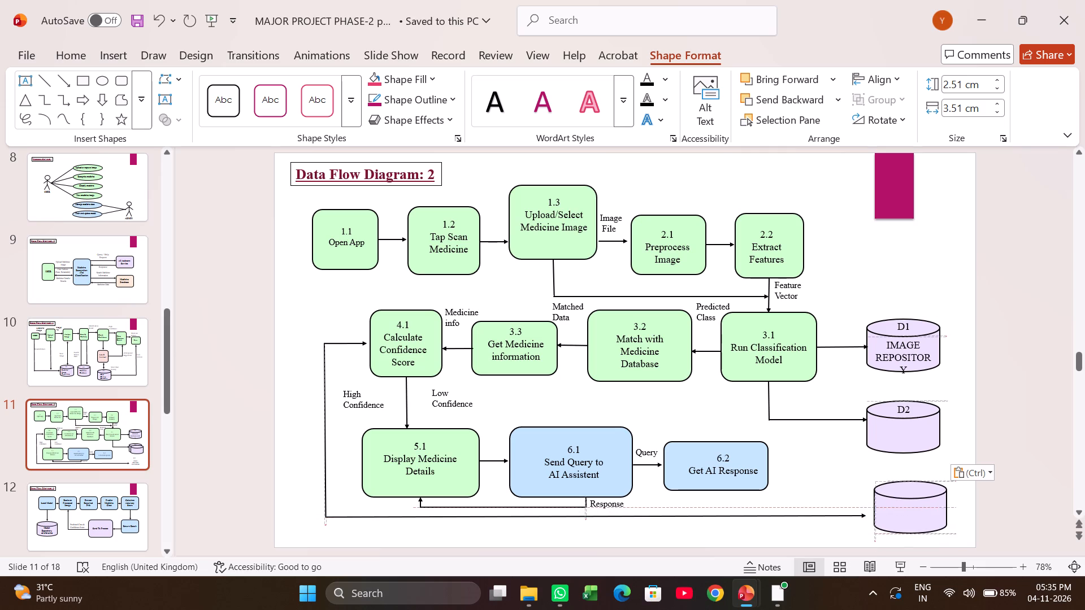
pyautogui.moveTo(906, 525); pyautogui.dragTo(904, 528)
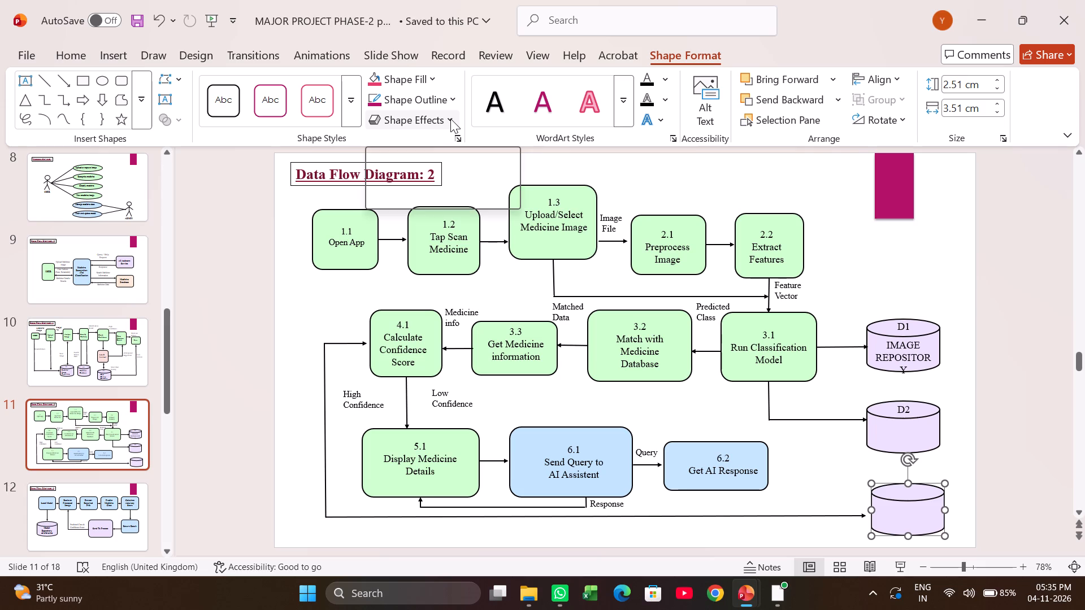
pyautogui.click(502, 97)
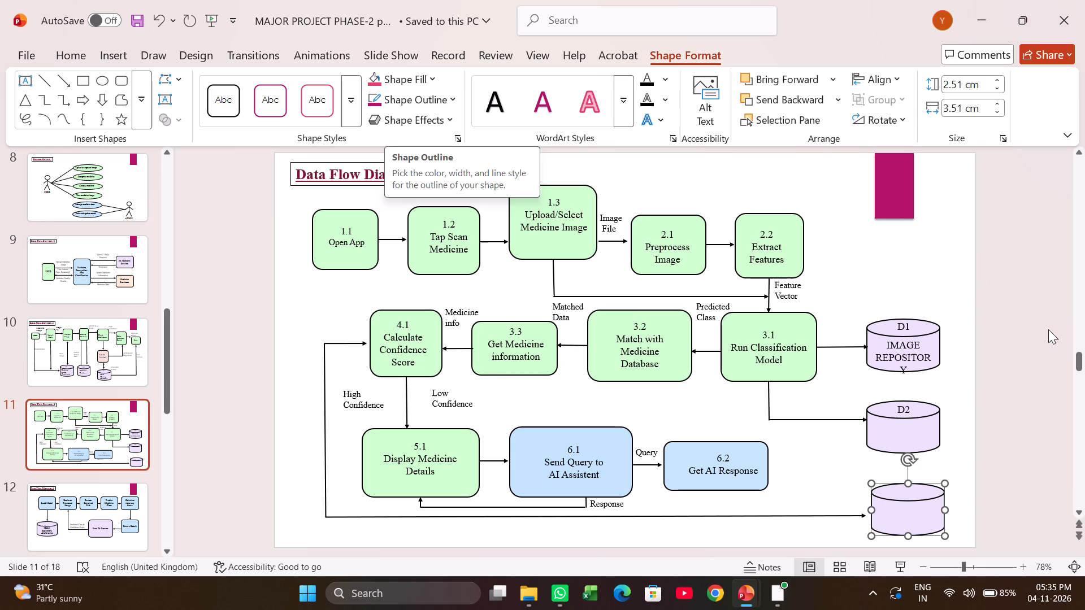
pyautogui.click(1066, 352)
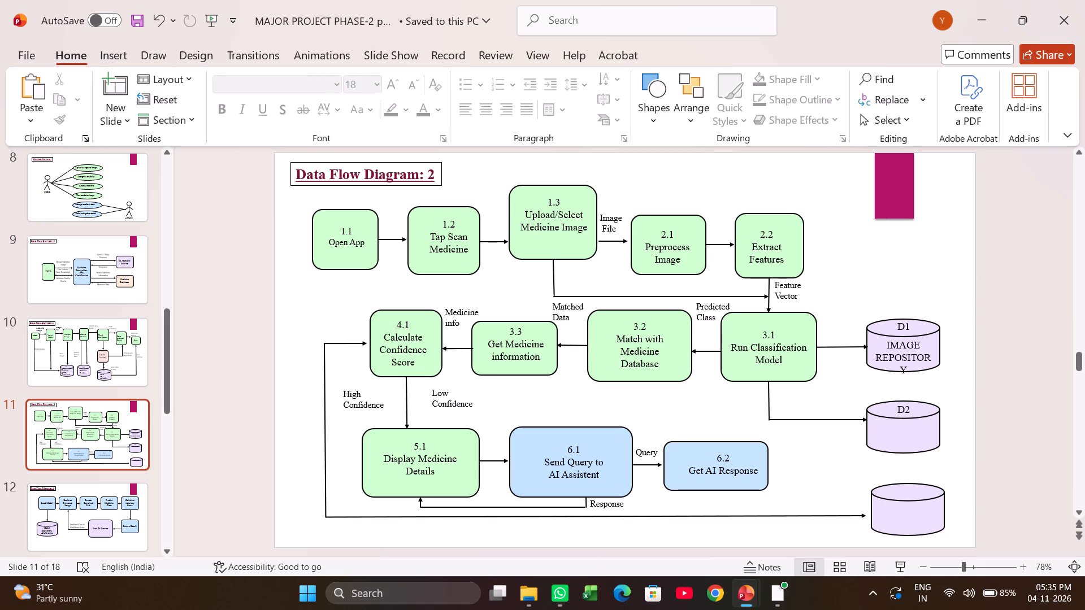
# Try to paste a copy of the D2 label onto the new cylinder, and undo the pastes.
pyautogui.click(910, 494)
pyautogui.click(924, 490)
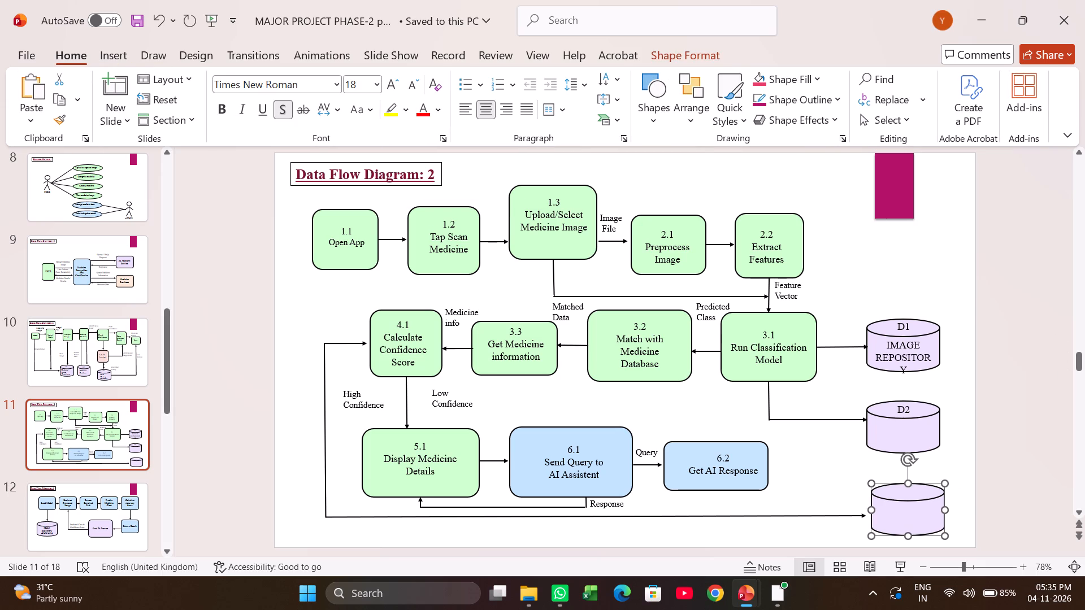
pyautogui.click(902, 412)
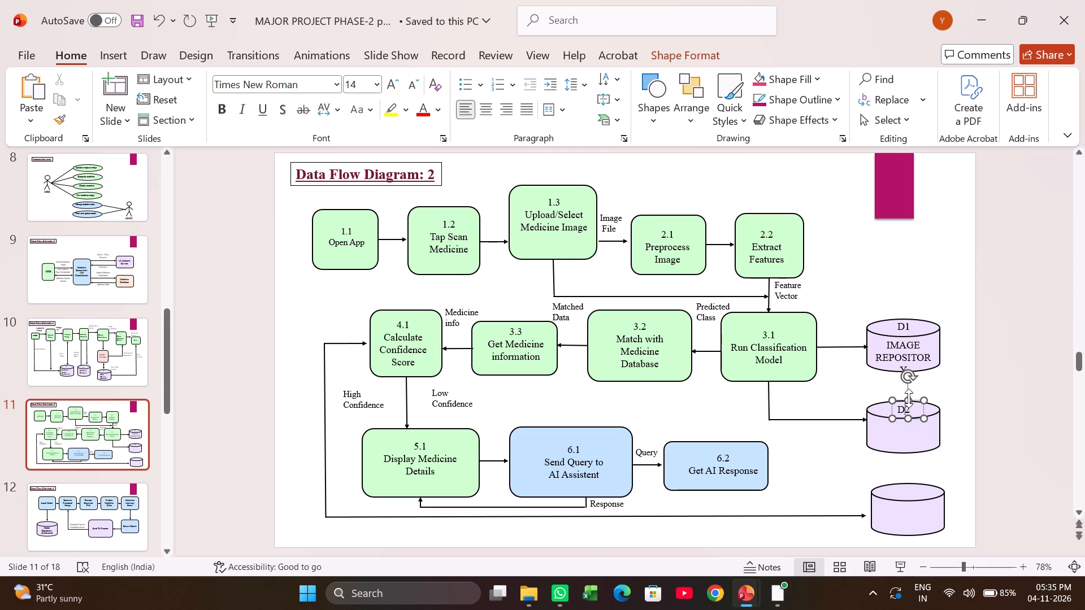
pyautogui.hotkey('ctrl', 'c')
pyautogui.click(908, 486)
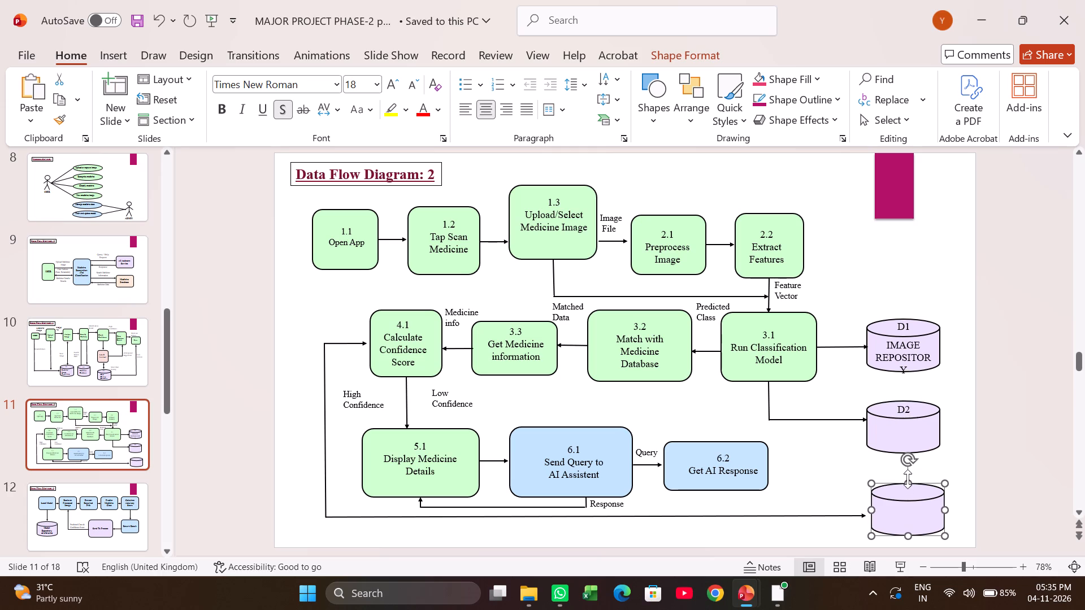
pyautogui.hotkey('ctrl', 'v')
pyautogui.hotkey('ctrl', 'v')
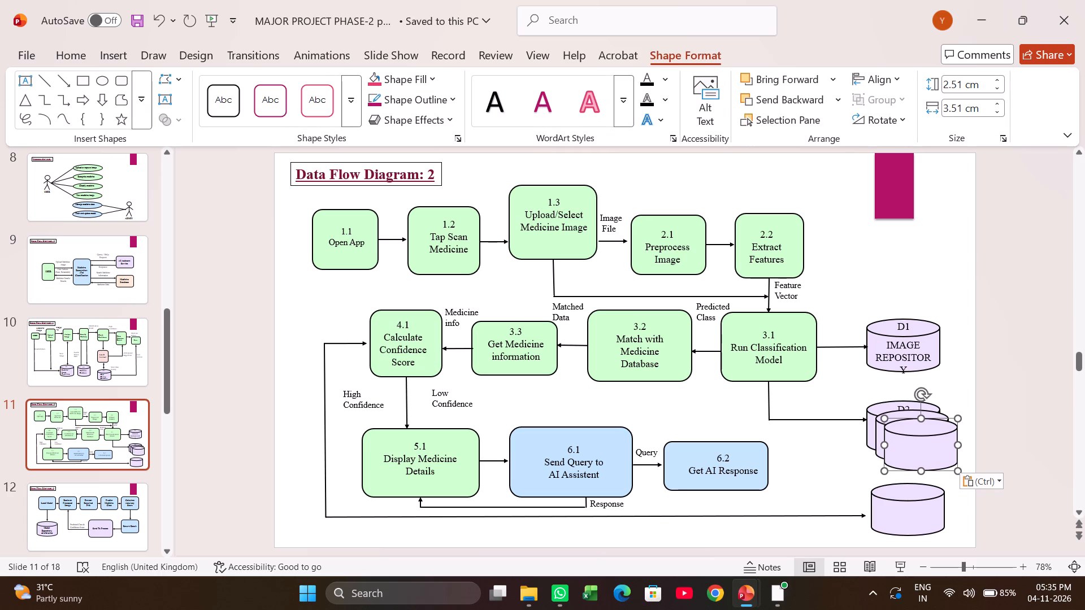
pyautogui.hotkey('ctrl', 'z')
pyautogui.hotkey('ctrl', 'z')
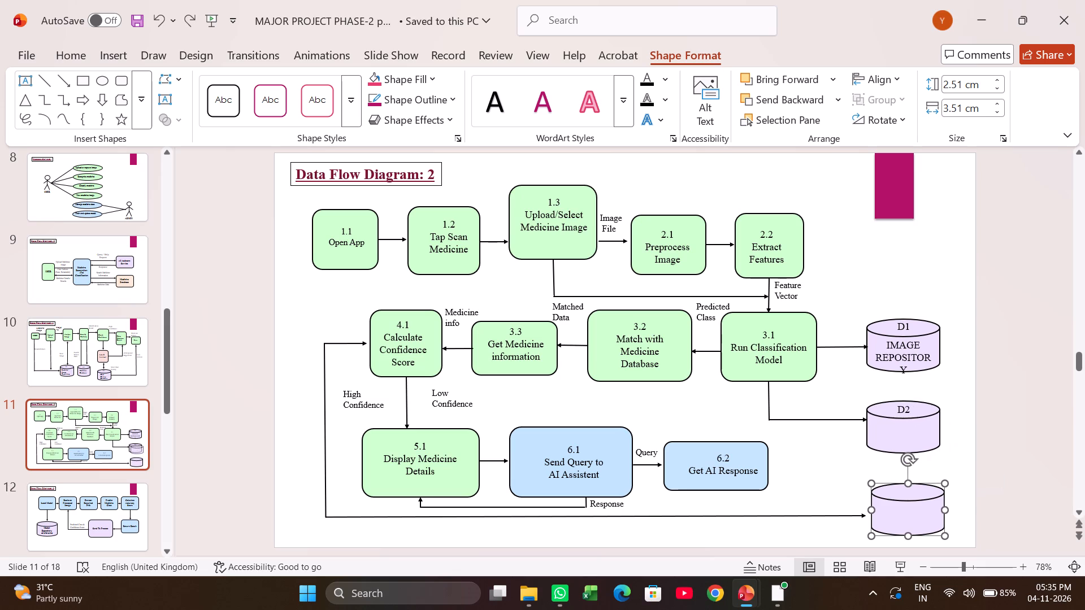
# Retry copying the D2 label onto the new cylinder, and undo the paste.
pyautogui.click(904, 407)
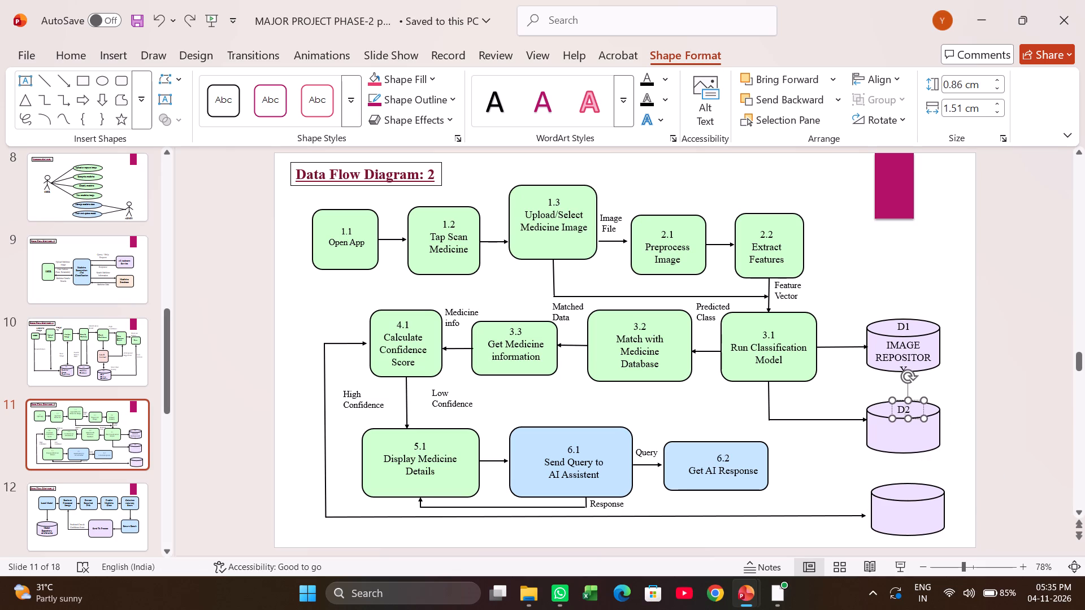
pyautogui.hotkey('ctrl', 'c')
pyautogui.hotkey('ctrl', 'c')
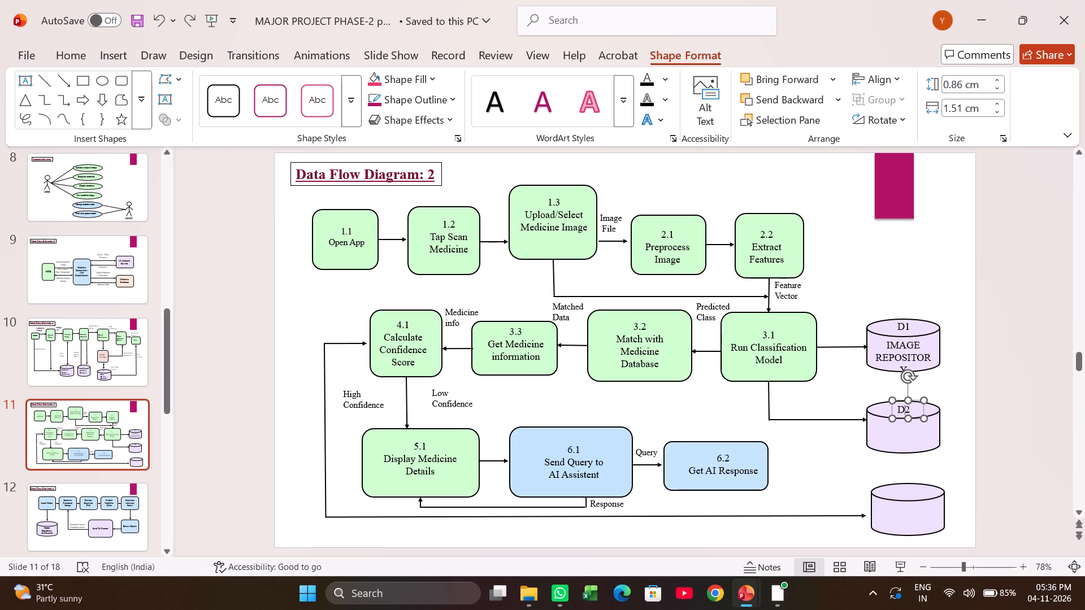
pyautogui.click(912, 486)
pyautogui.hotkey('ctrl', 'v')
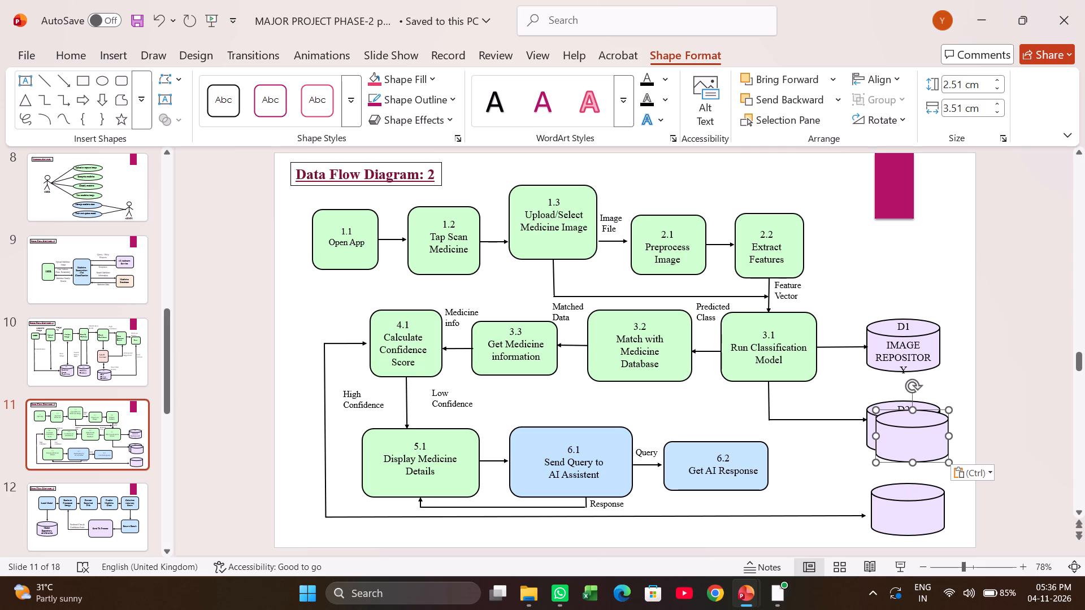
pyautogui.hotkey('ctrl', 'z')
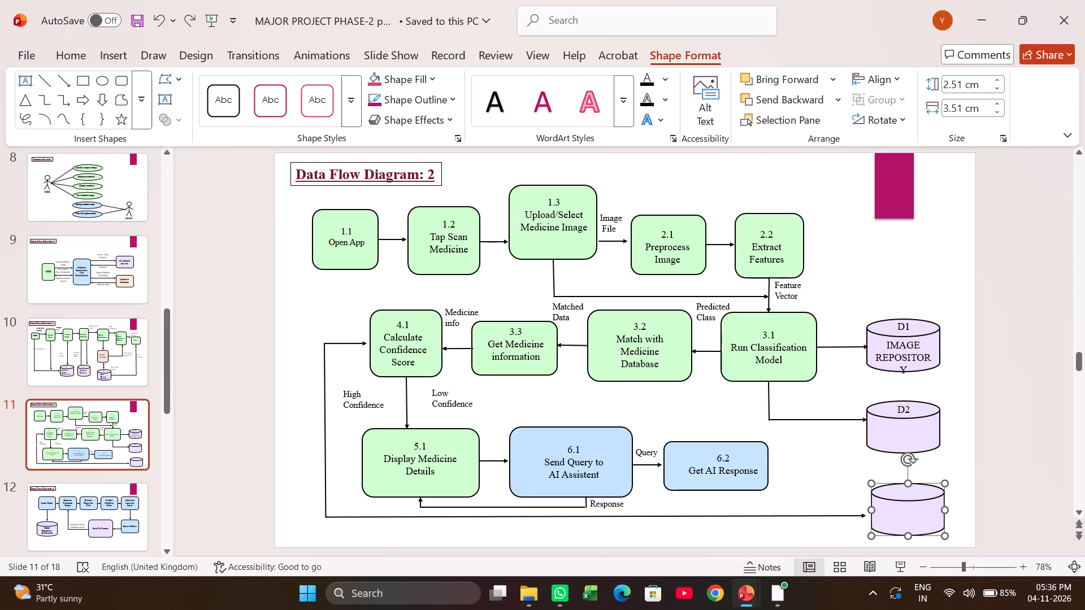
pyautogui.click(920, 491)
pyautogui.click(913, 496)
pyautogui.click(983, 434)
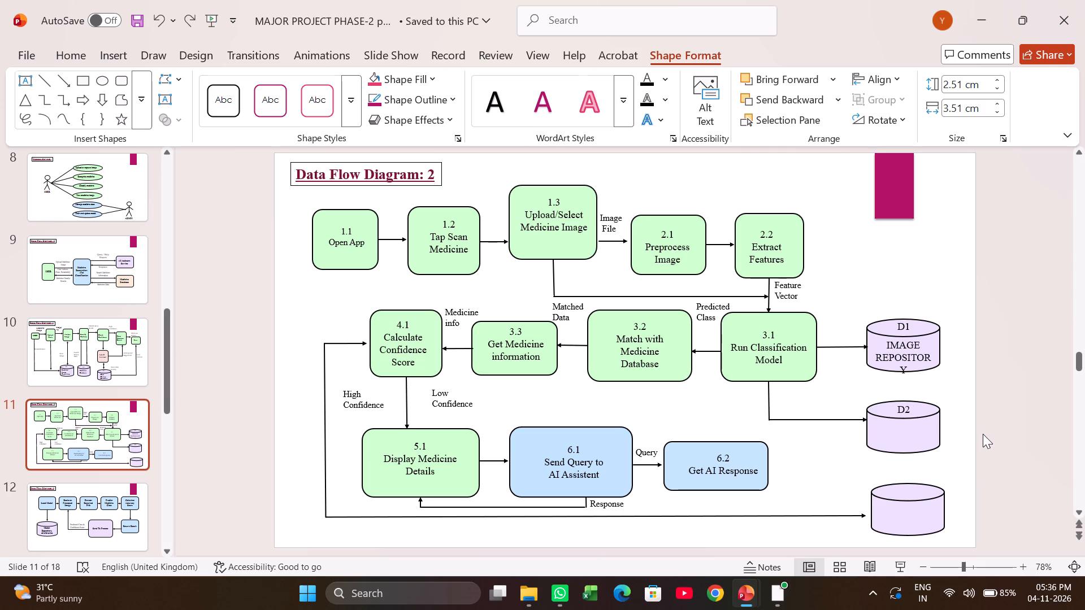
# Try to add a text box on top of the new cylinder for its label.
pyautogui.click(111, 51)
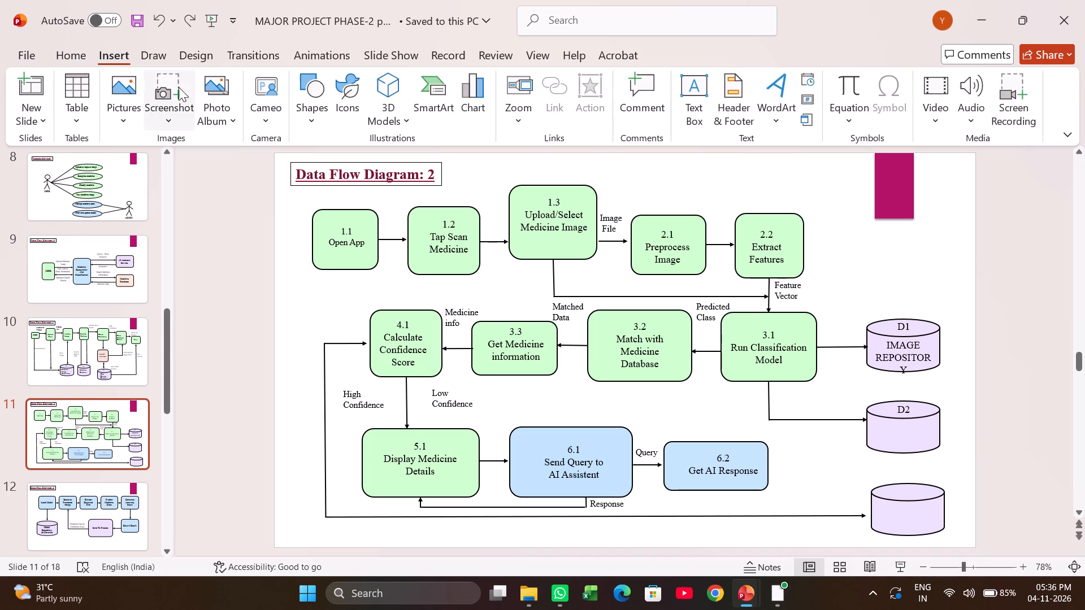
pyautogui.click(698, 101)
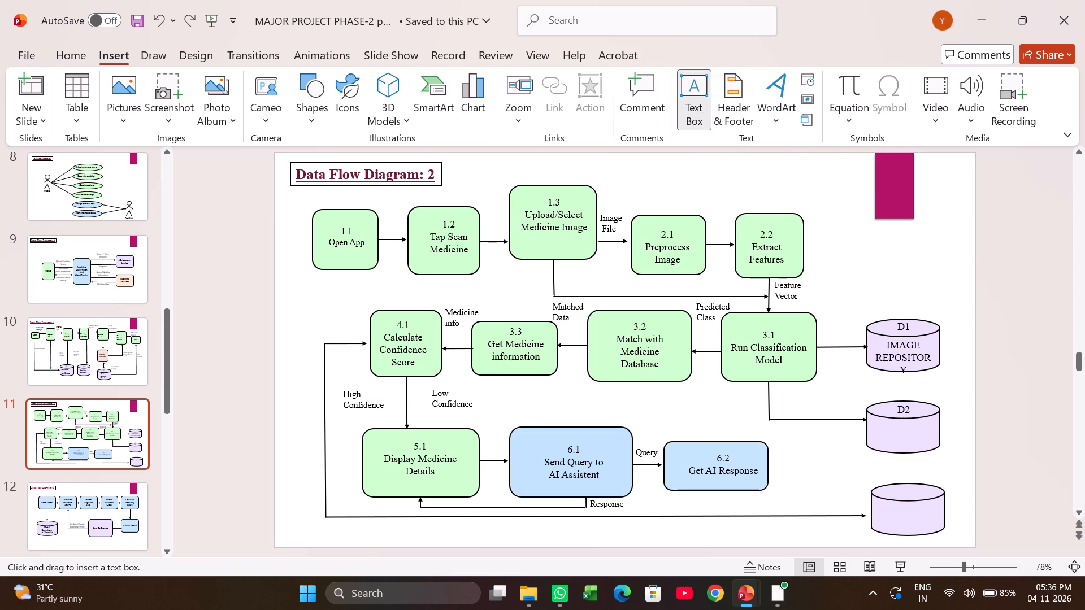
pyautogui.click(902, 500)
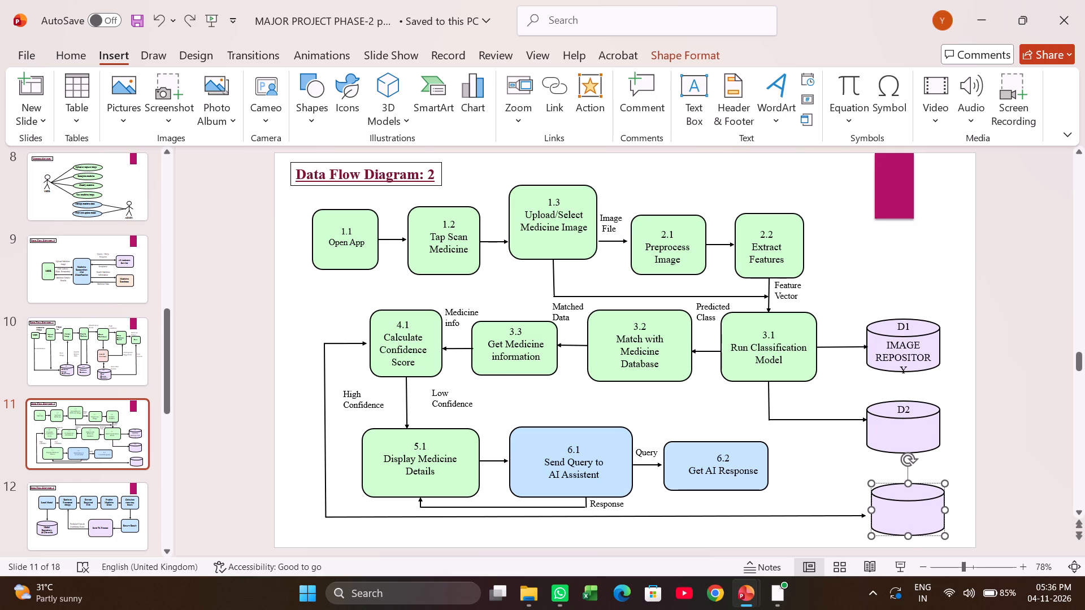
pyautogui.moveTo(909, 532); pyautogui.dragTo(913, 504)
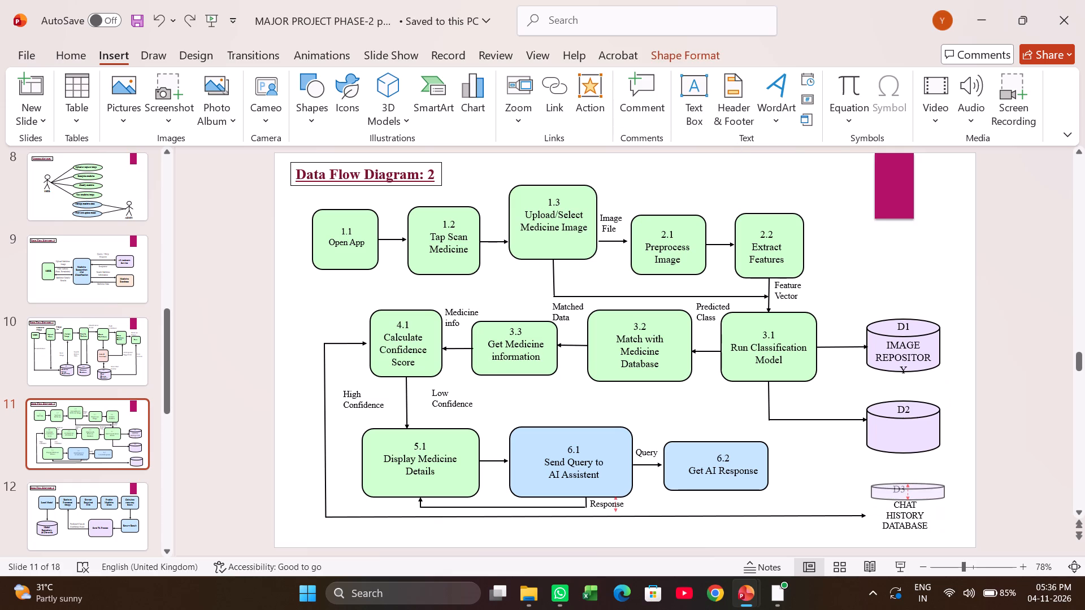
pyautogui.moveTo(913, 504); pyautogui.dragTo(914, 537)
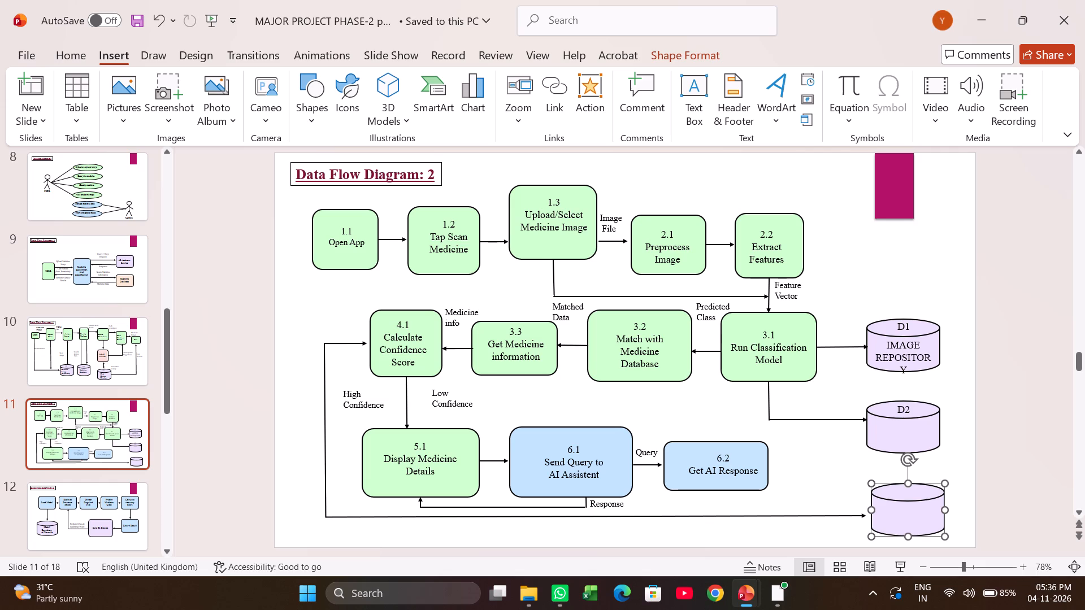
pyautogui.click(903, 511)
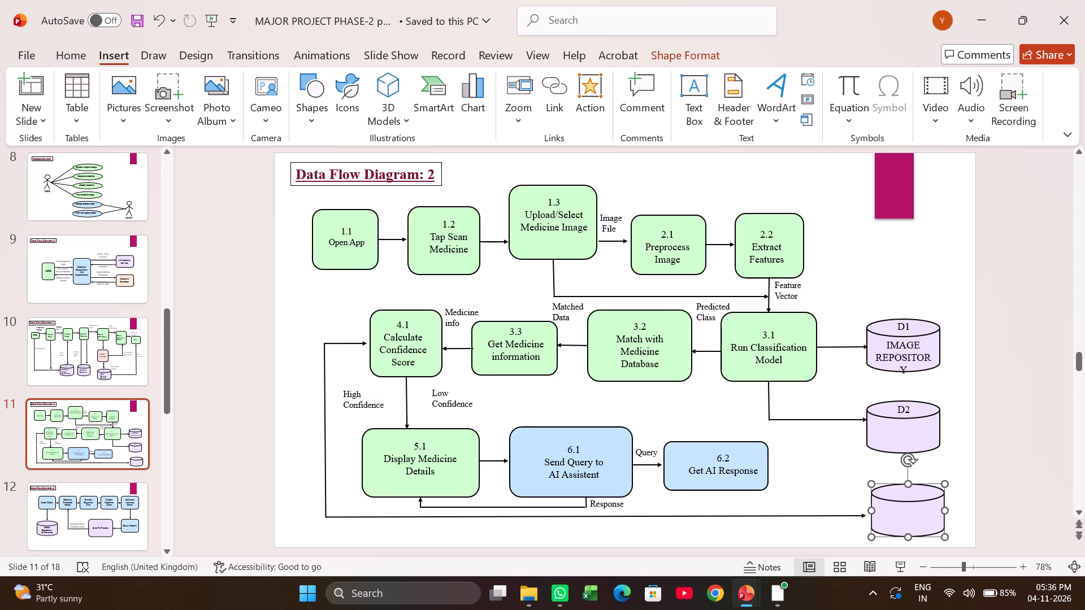
# Move the new cylinder off the slide, beside the D2 cylinder, to uncover the D3 Chat History Database text.
pyautogui.moveTo(910, 497); pyautogui.dragTo(999, 455)
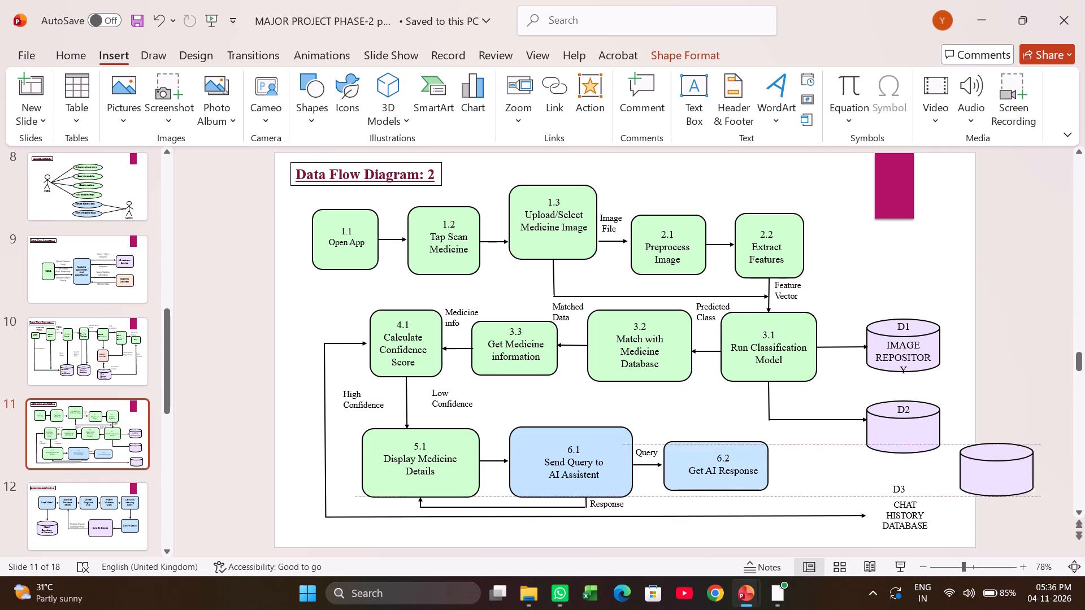
pyautogui.moveTo(999, 455); pyautogui.dragTo(1021, 446)
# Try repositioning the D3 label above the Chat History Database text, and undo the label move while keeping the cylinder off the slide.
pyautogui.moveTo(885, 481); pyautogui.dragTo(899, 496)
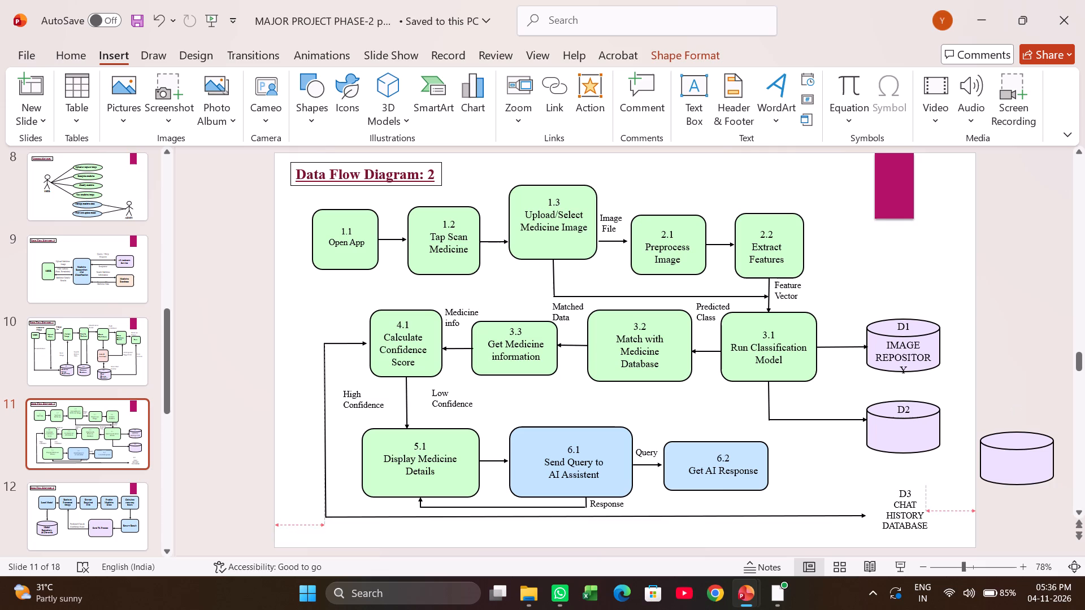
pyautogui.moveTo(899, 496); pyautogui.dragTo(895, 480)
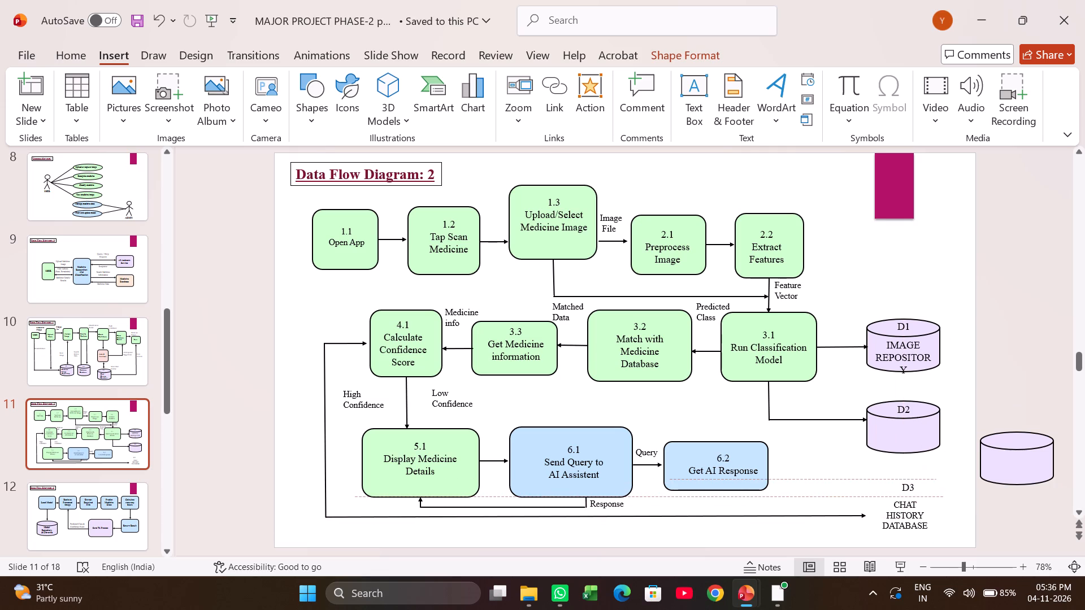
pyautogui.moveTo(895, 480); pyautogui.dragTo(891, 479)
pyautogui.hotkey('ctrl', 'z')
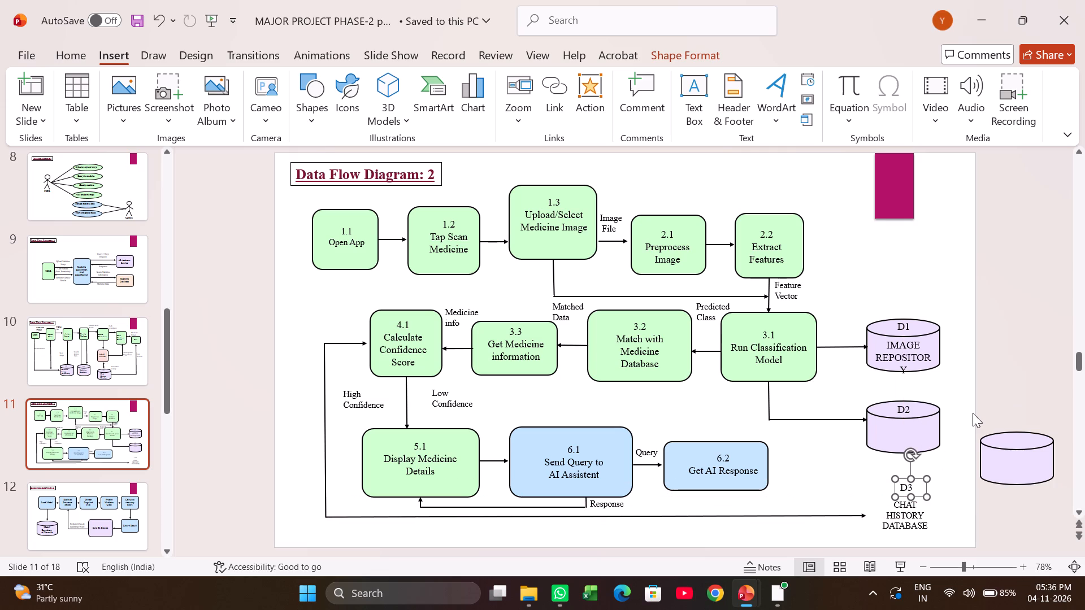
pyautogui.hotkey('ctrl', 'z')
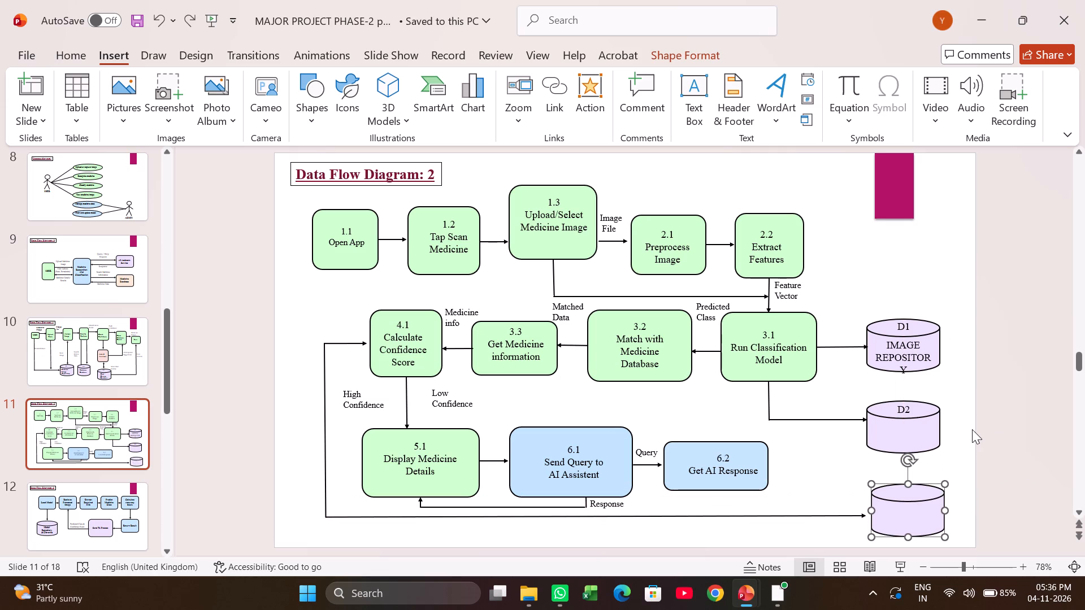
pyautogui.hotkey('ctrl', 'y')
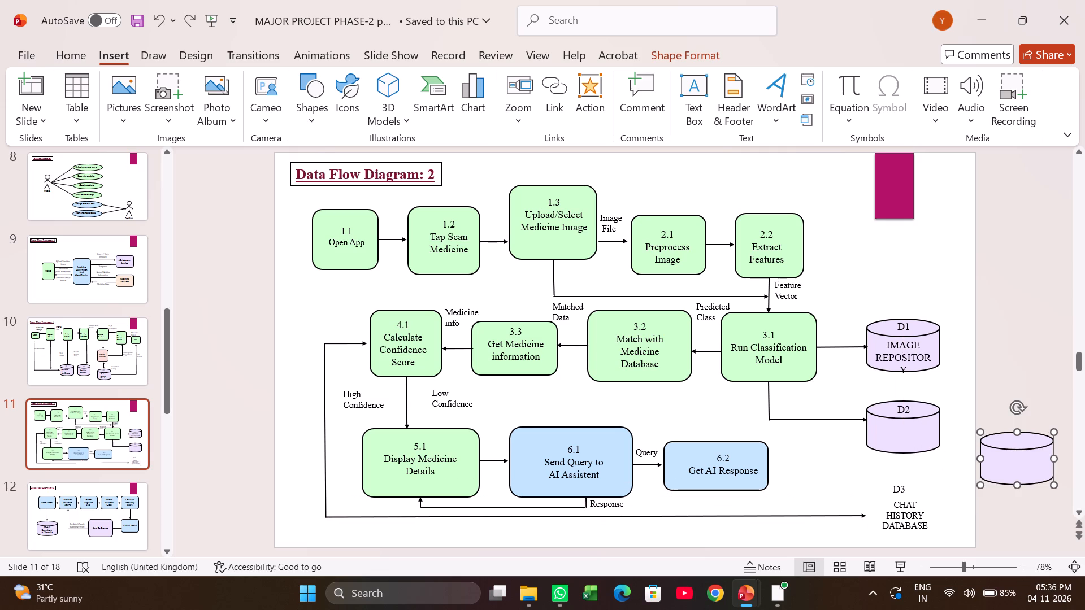
# Copy the D3 and CHAT HISTORY DATABASE labels, move the spare cylinder over their place, and paste the labels on top of it.
pyautogui.moveTo(866, 469); pyautogui.dragTo(880, 502)
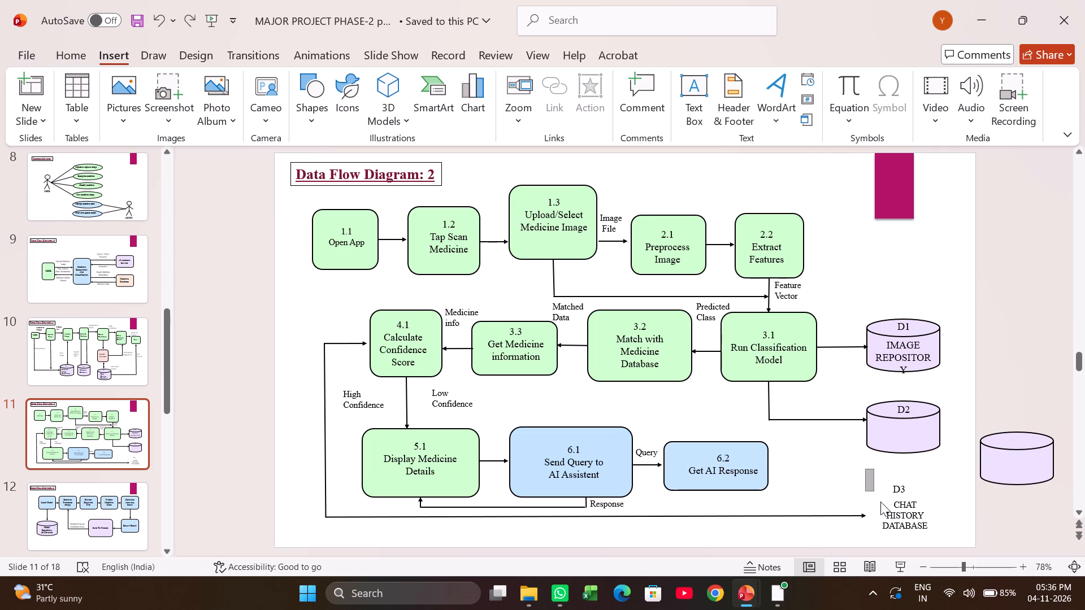
pyautogui.moveTo(880, 502); pyautogui.dragTo(956, 545)
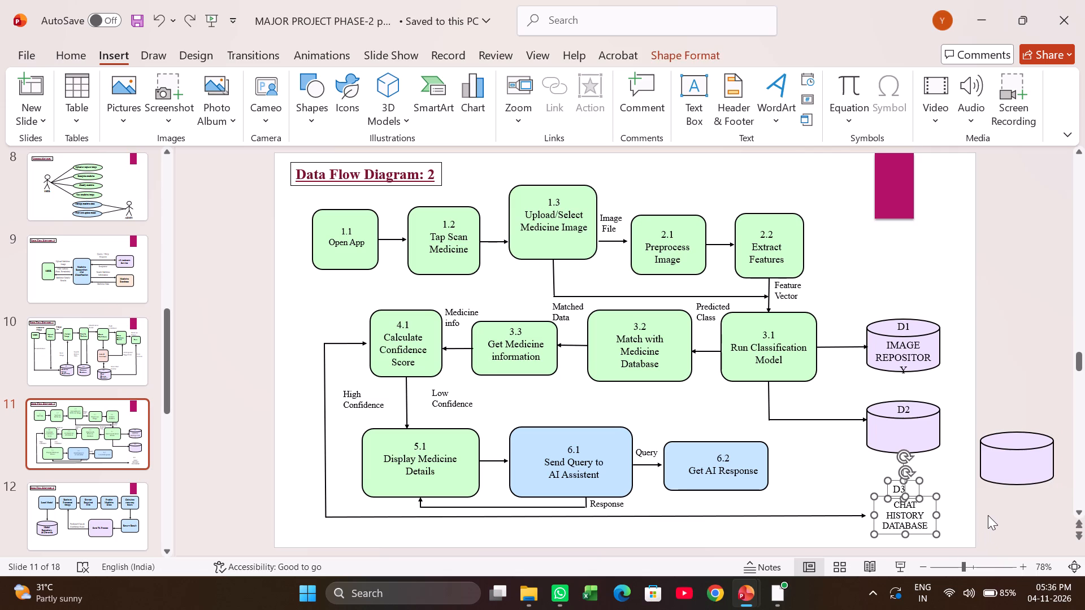
pyautogui.hotkey('ctrl', 'c')
pyautogui.moveTo(995, 467); pyautogui.dragTo(884, 521)
pyautogui.click(908, 504)
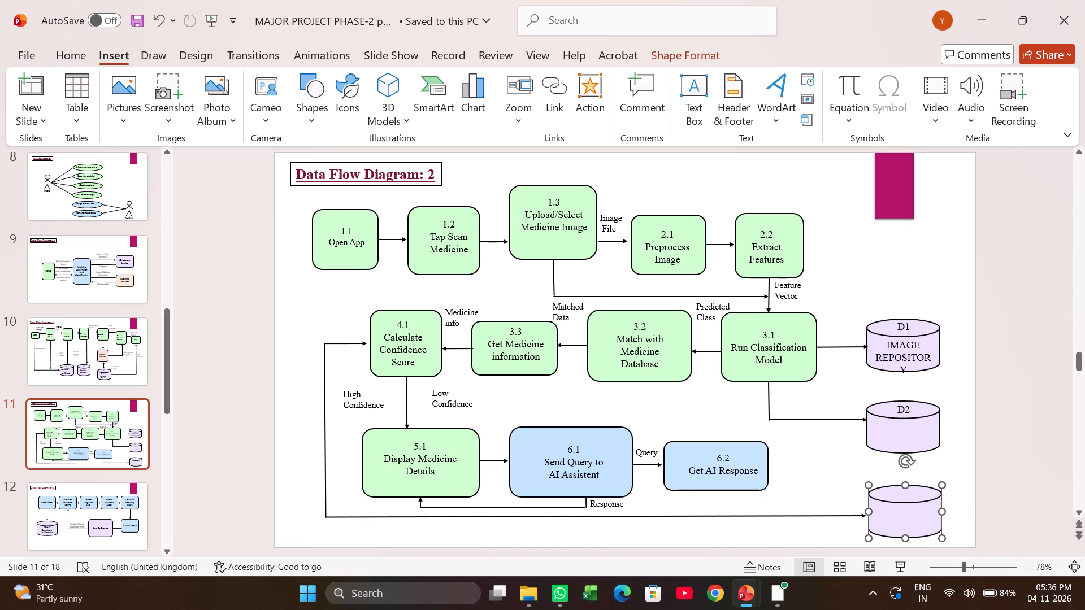
pyautogui.hotkey('ctrl', 'v')
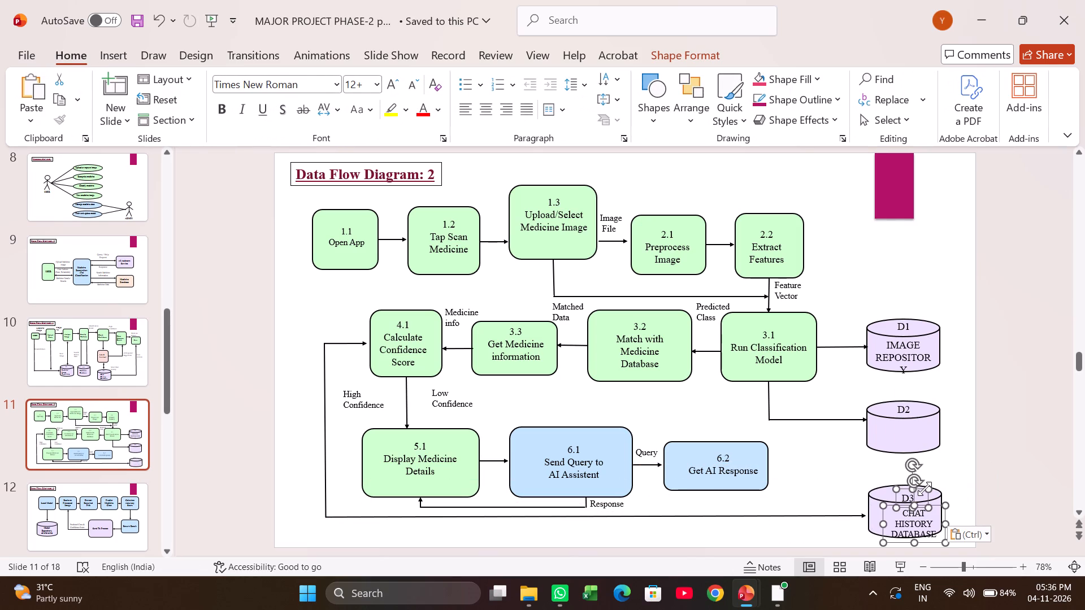
pyautogui.click(995, 438)
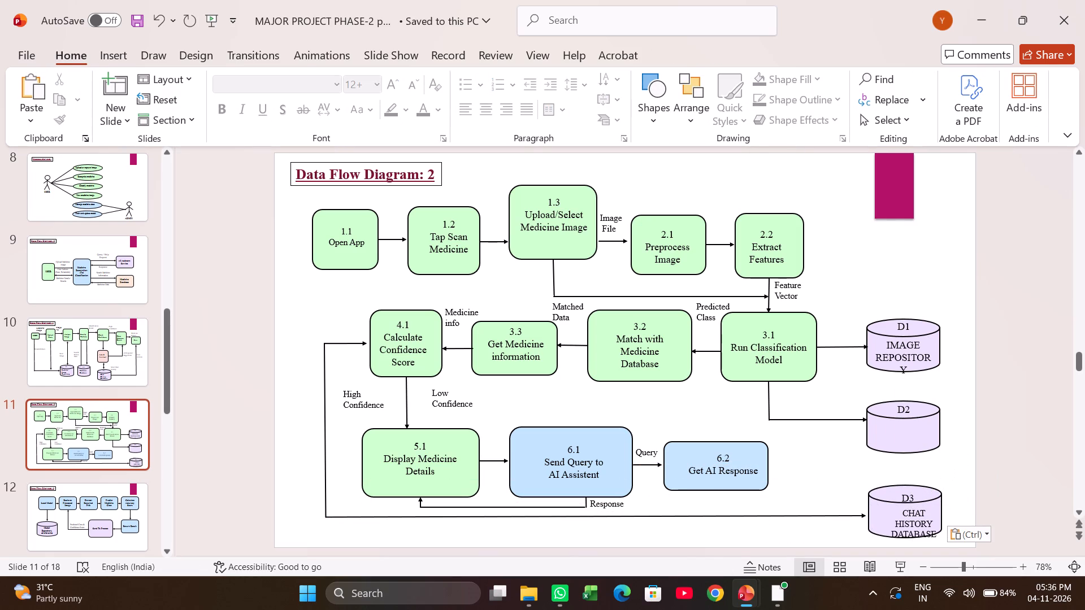
# Nudge the pasted D3 label up so it sits within the top ellipse of its cylinder.
pyautogui.click(909, 496)
pyautogui.click(911, 498)
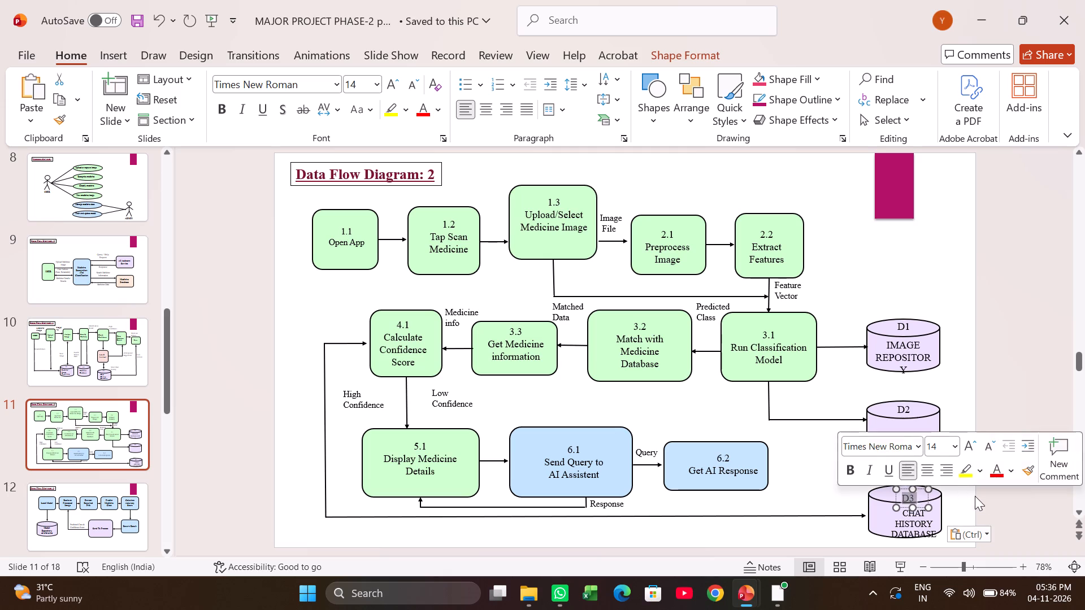
pyautogui.click(980, 499)
pyautogui.click(912, 499)
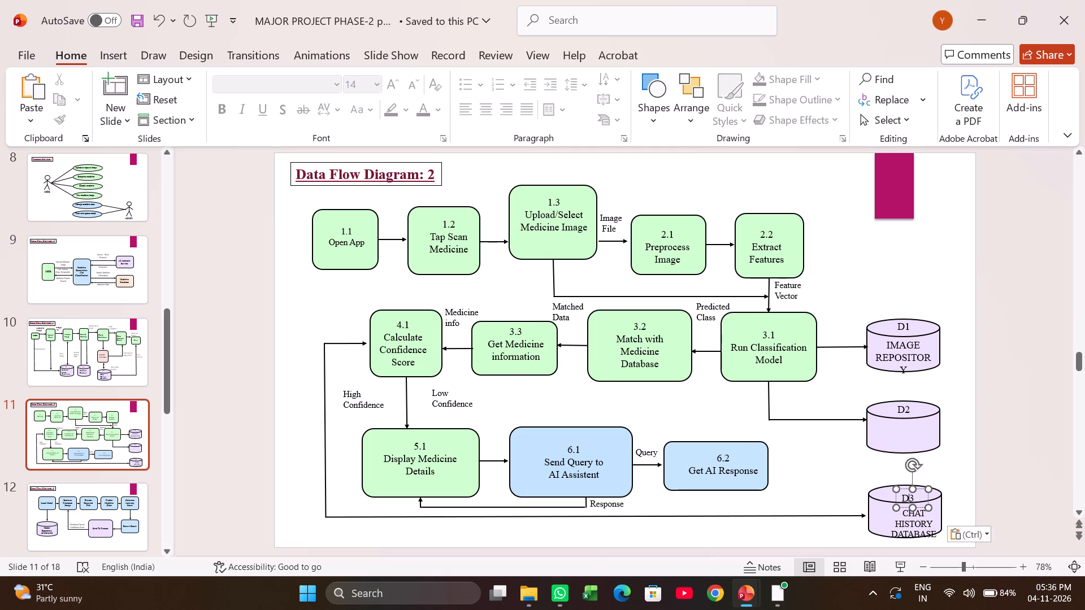
pyautogui.moveTo(909, 498); pyautogui.dragTo(909, 491)
pyautogui.moveTo(925, 496); pyautogui.dragTo(925, 495)
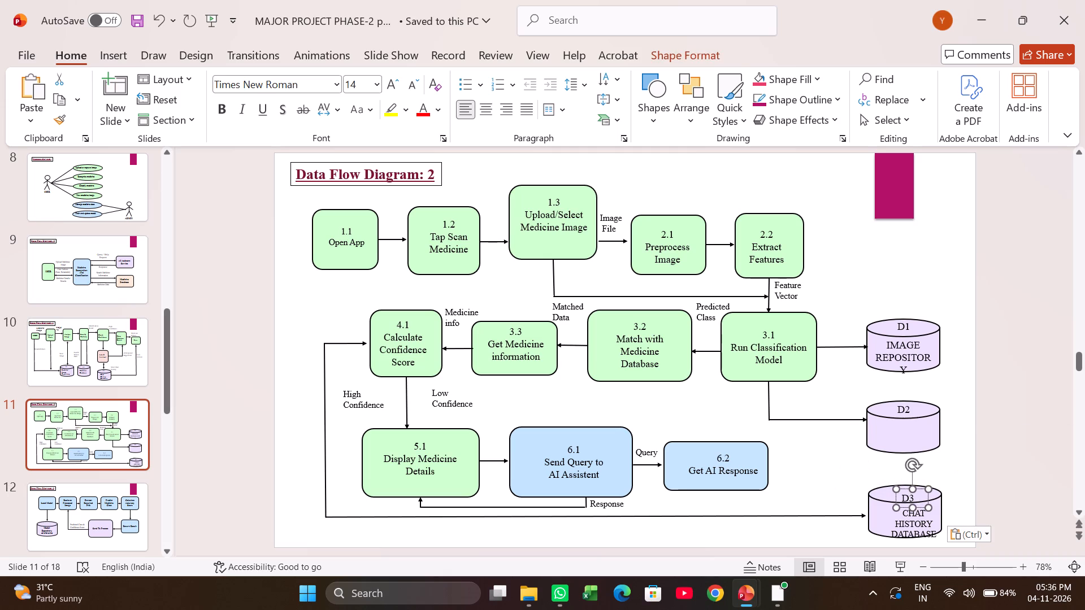
pyautogui.moveTo(925, 495); pyautogui.dragTo(923, 491)
pyautogui.click(993, 478)
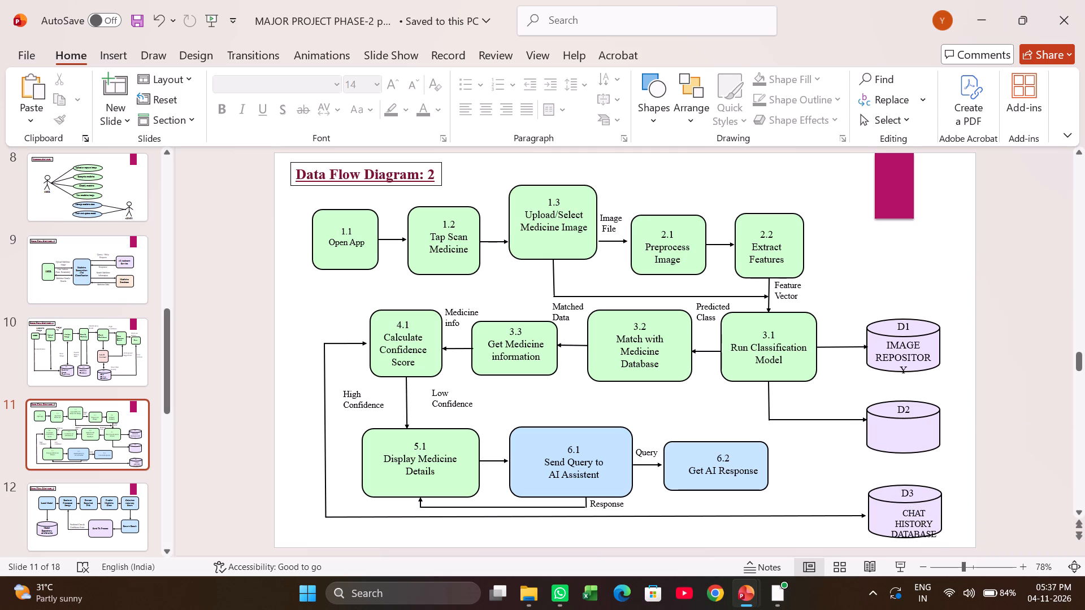
# Shift the pasted CHAT HISTORY DATABASE label slightly up and left so it fits centred inside the D3 cylinder.
pyautogui.click(928, 516)
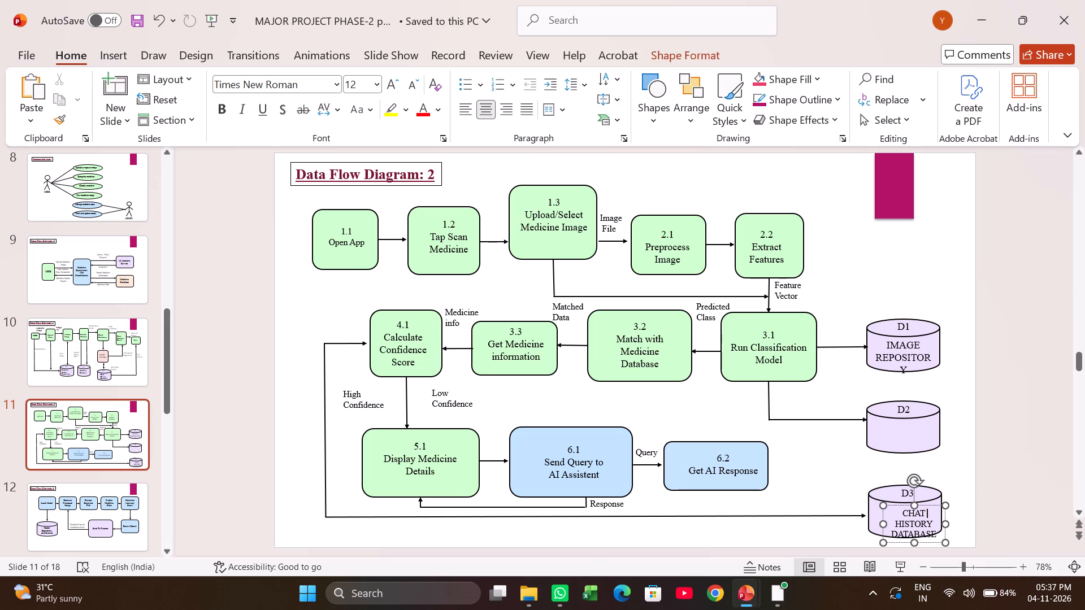
pyautogui.moveTo(899, 505); pyautogui.dragTo(891, 502)
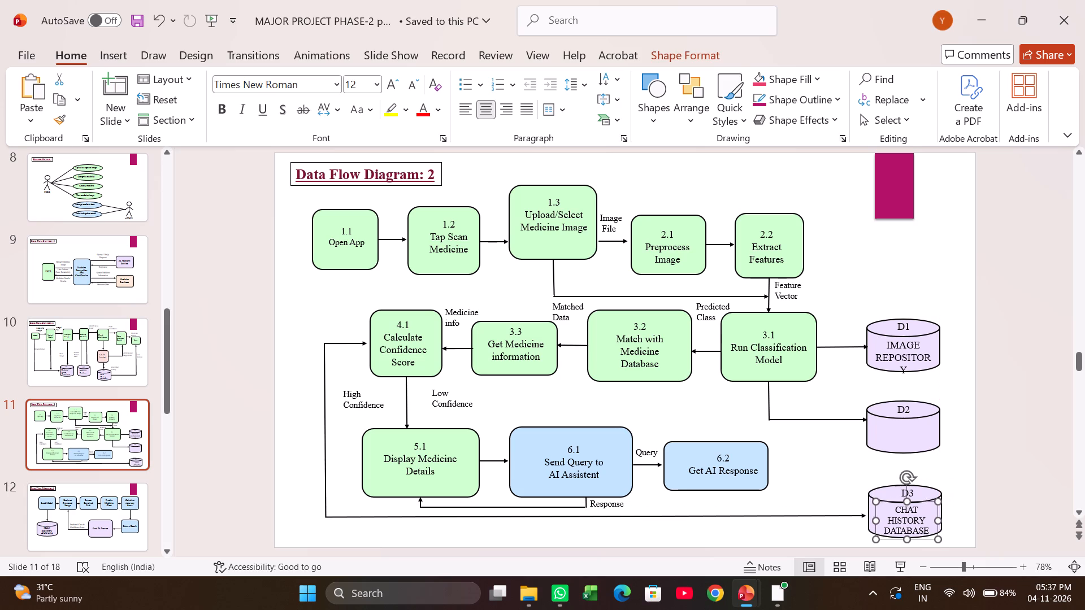
pyautogui.click(1012, 472)
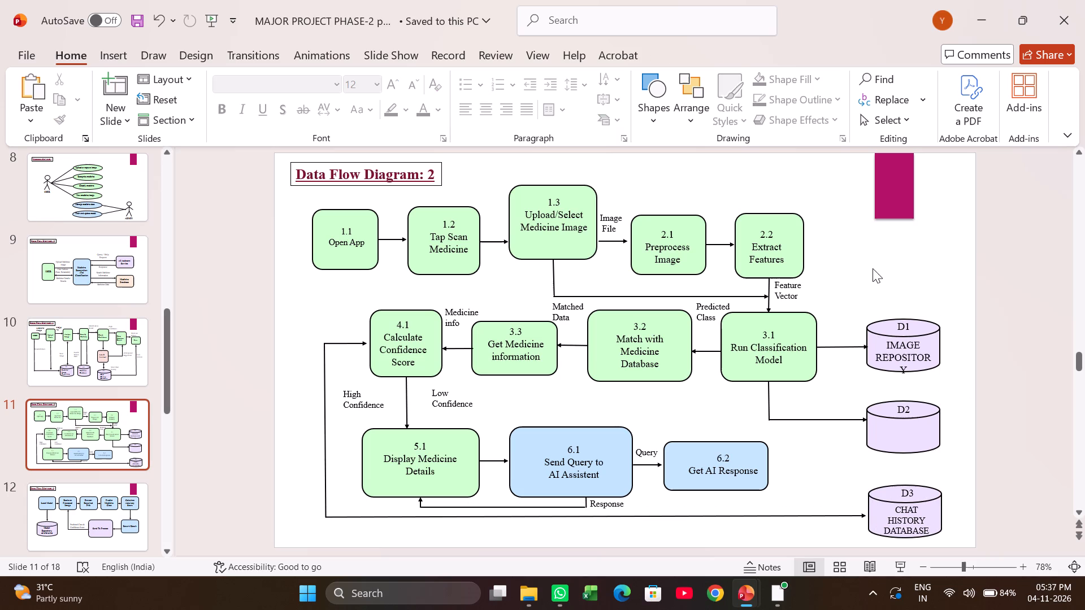
# Enter MEDICIN and DATABASE on two lines inside the D2 cylinder.
pyautogui.click(906, 445)
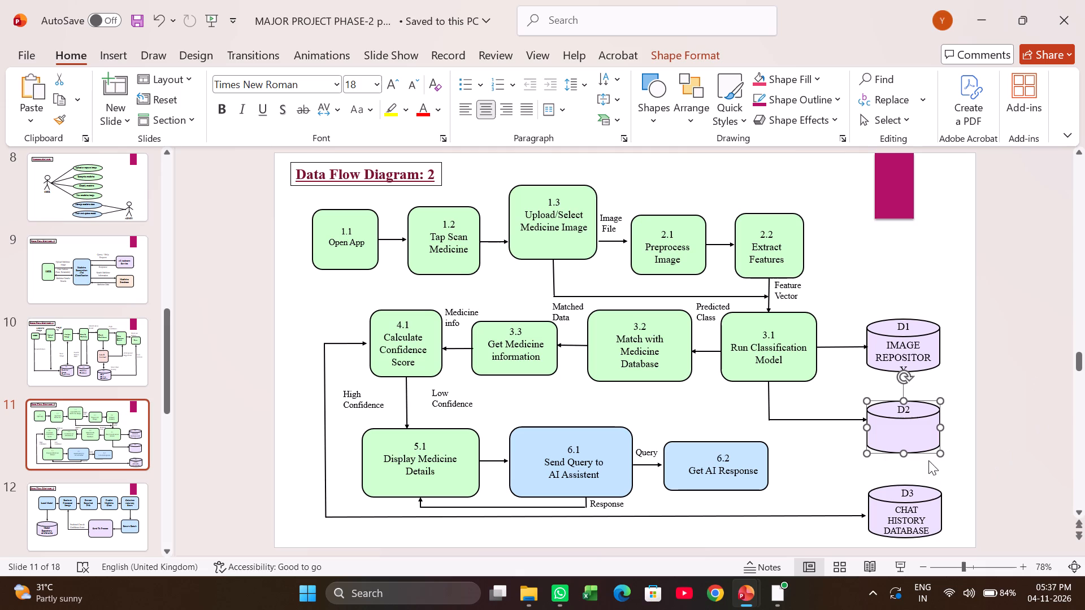
pyautogui.click(913, 438)
pyautogui.click(119, 54)
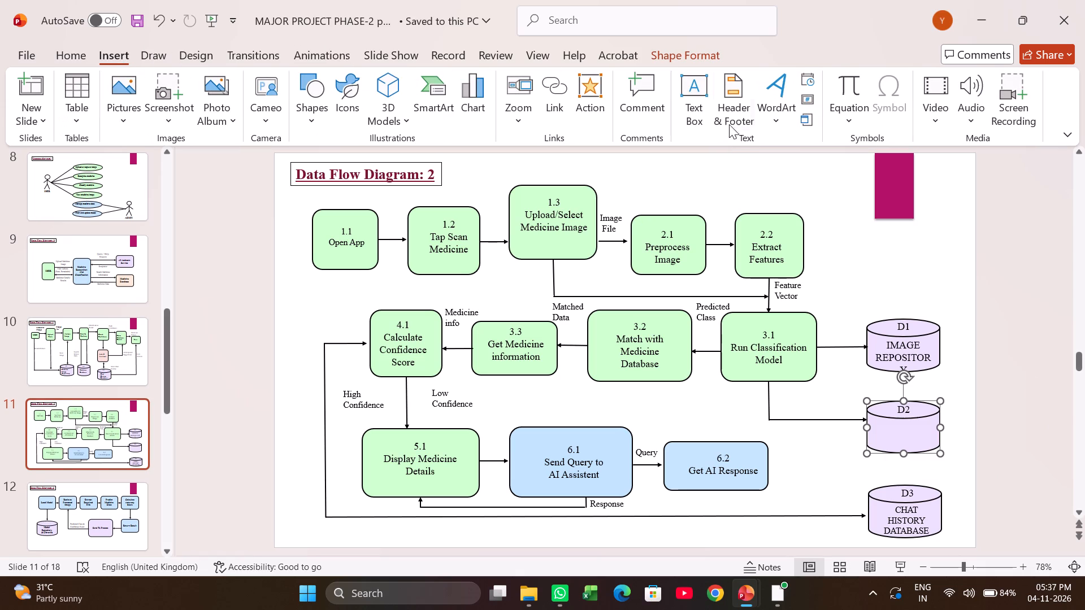
pyautogui.click(695, 89)
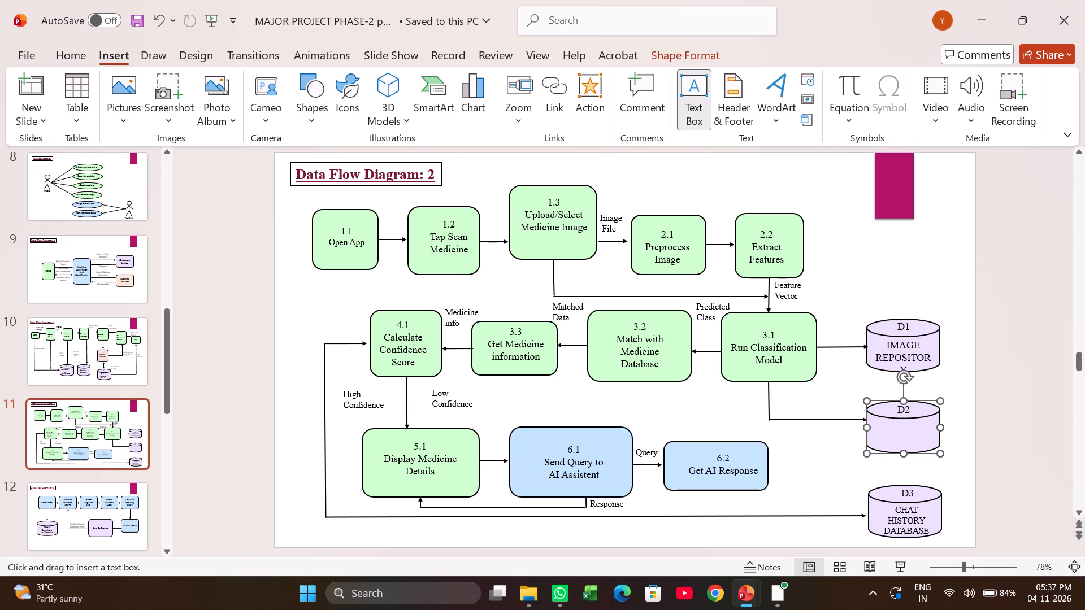
pyautogui.click(894, 438)
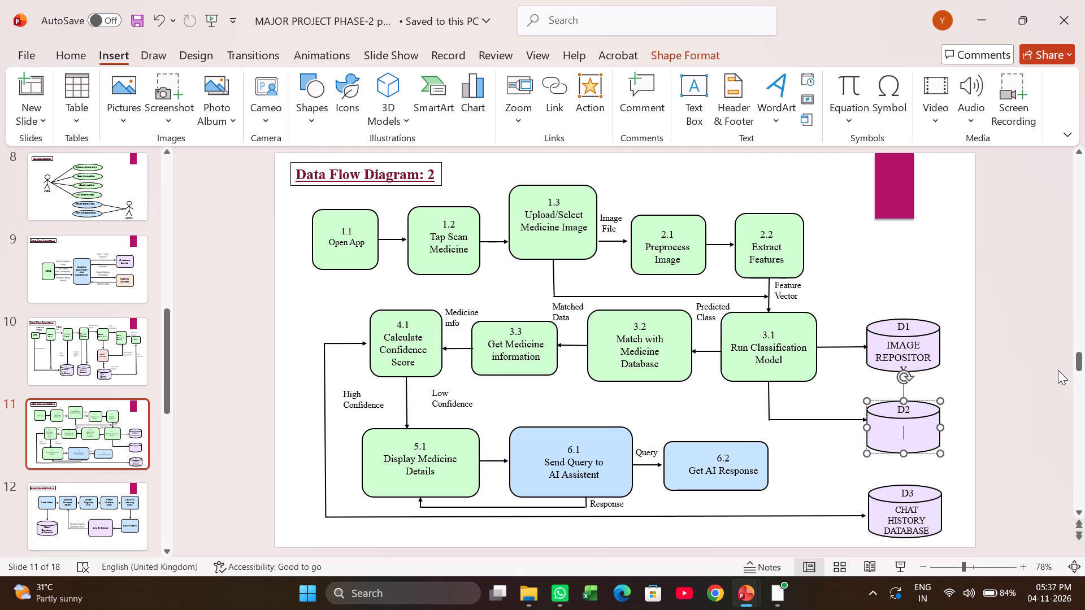
pyautogui.press('m')
pyautogui.write('EDI')
pyautogui.write('CIN')
pyautogui.press('Return')
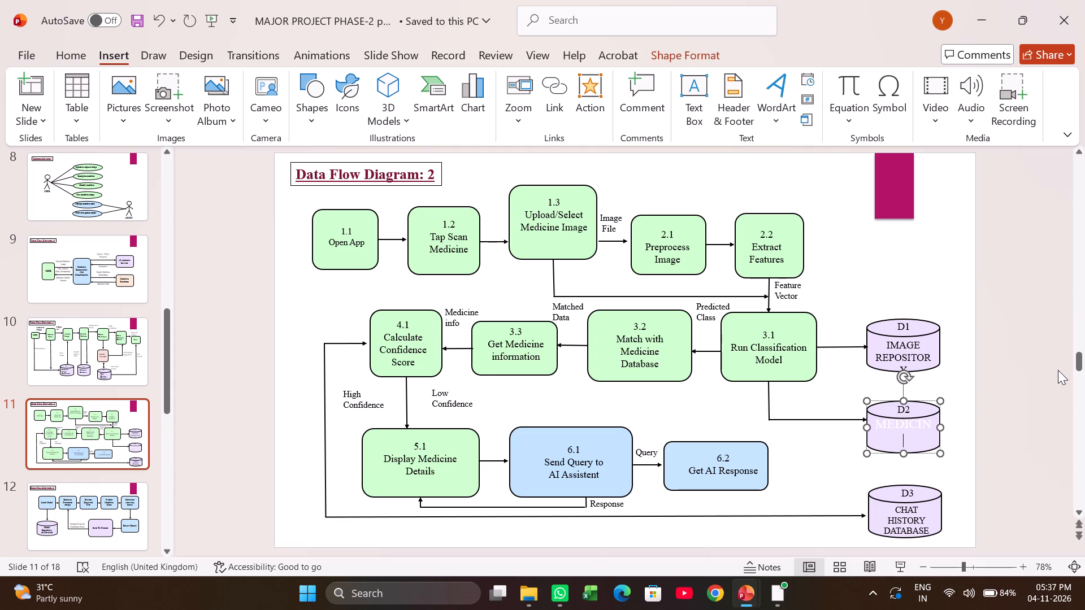
pyautogui.write('DATABASE')
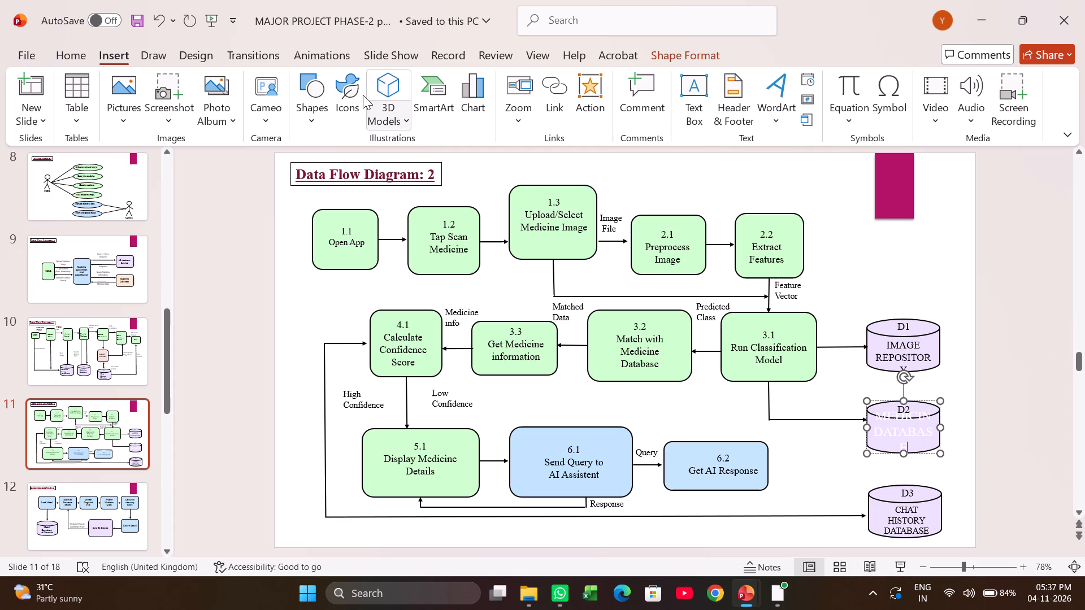
# Change the font colour of the D2 cylinder's two-line text to black.
pyautogui.click(50, 54)
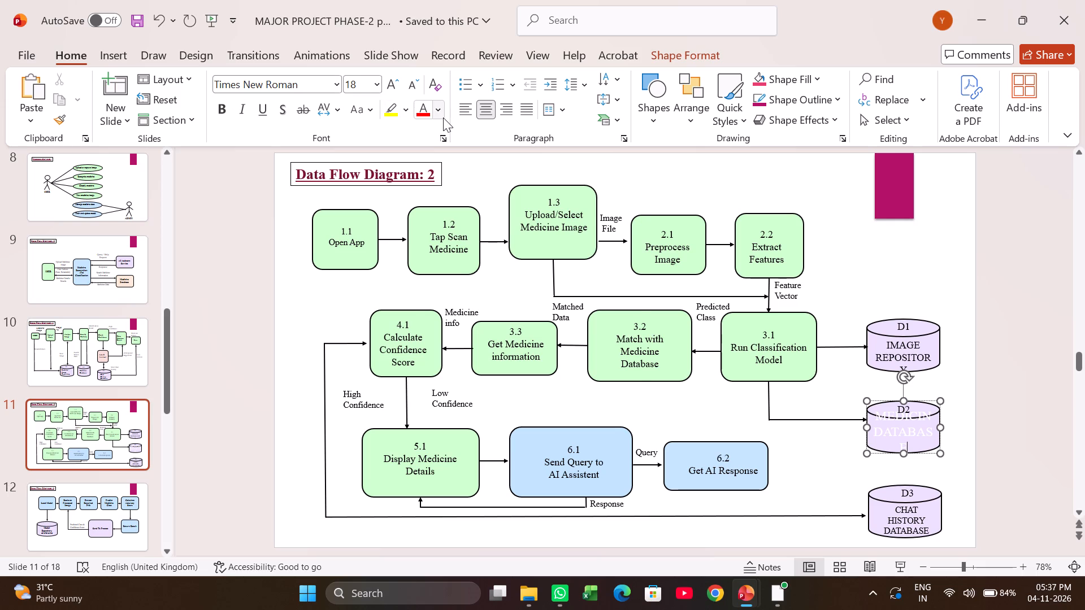
pyautogui.click(443, 117)
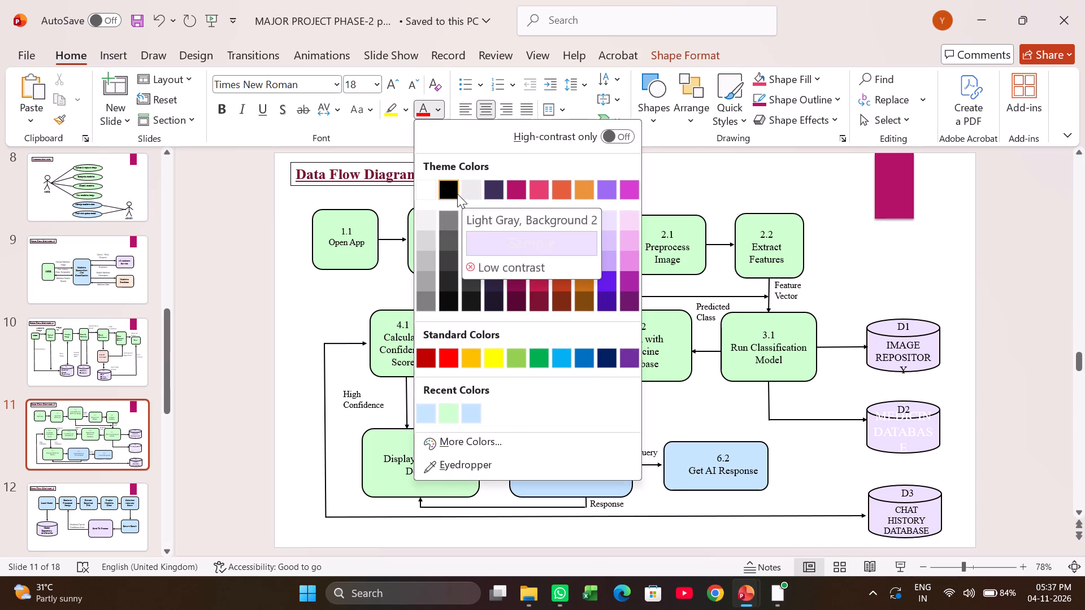
pyautogui.click(441, 189)
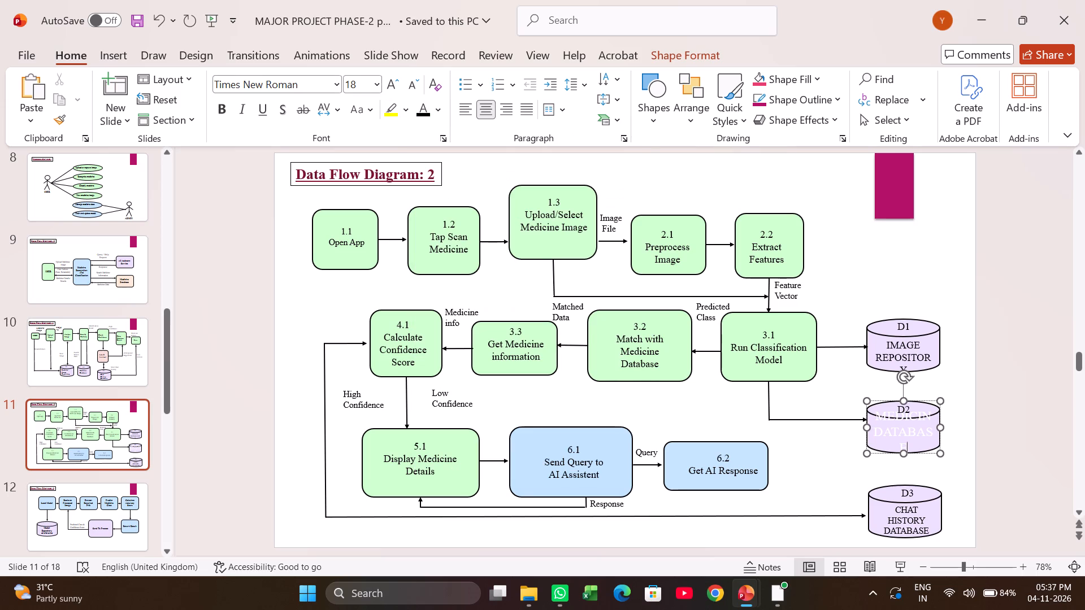
pyautogui.moveTo(920, 442); pyautogui.dragTo(884, 436)
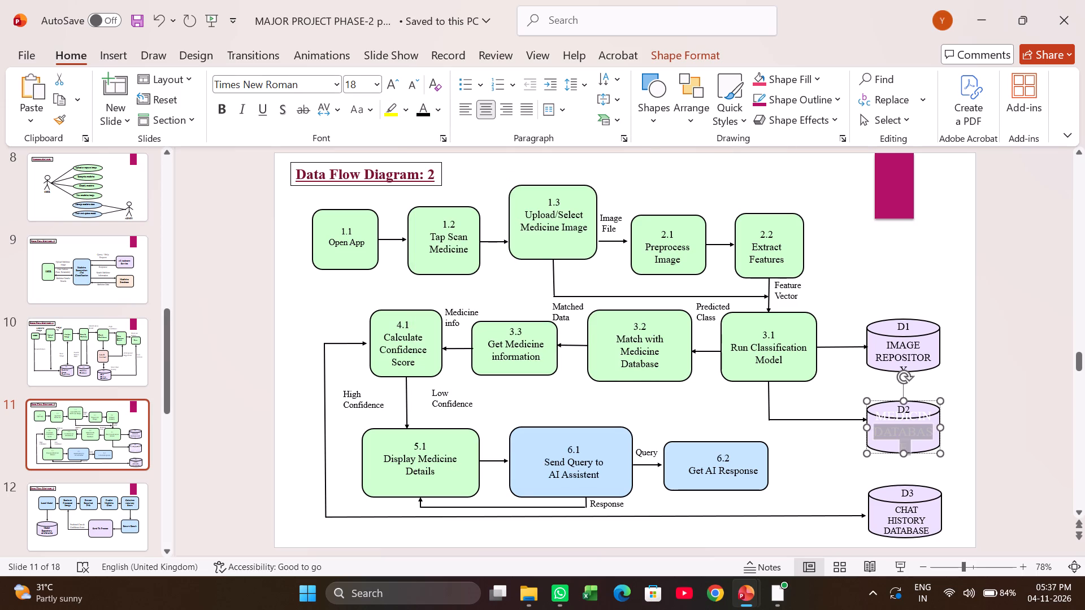
pyautogui.moveTo(884, 436); pyautogui.dragTo(870, 413)
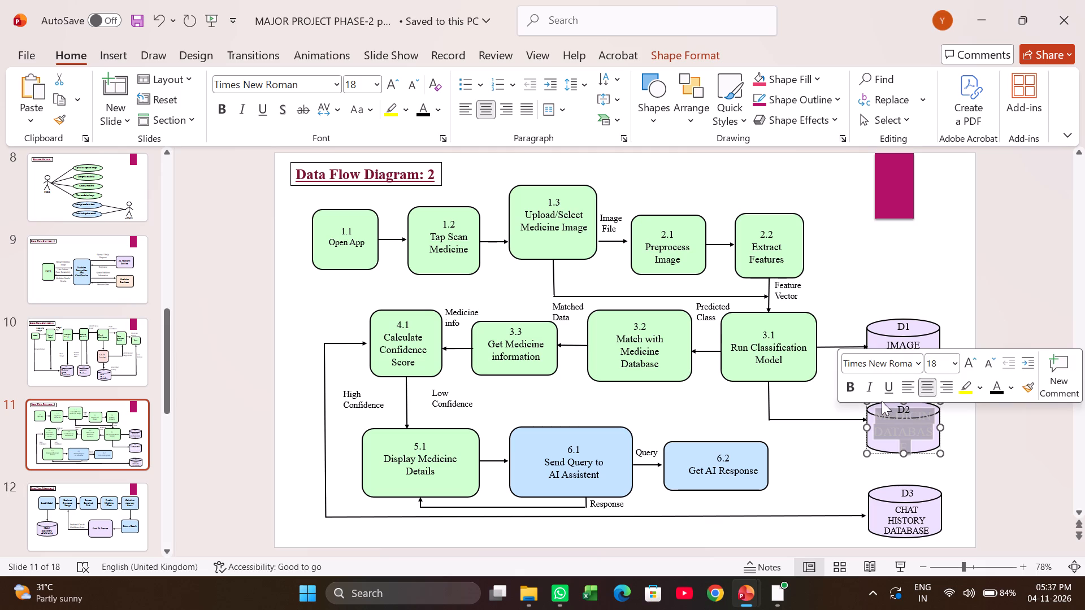
pyautogui.click(1002, 385)
pyautogui.click(1048, 444)
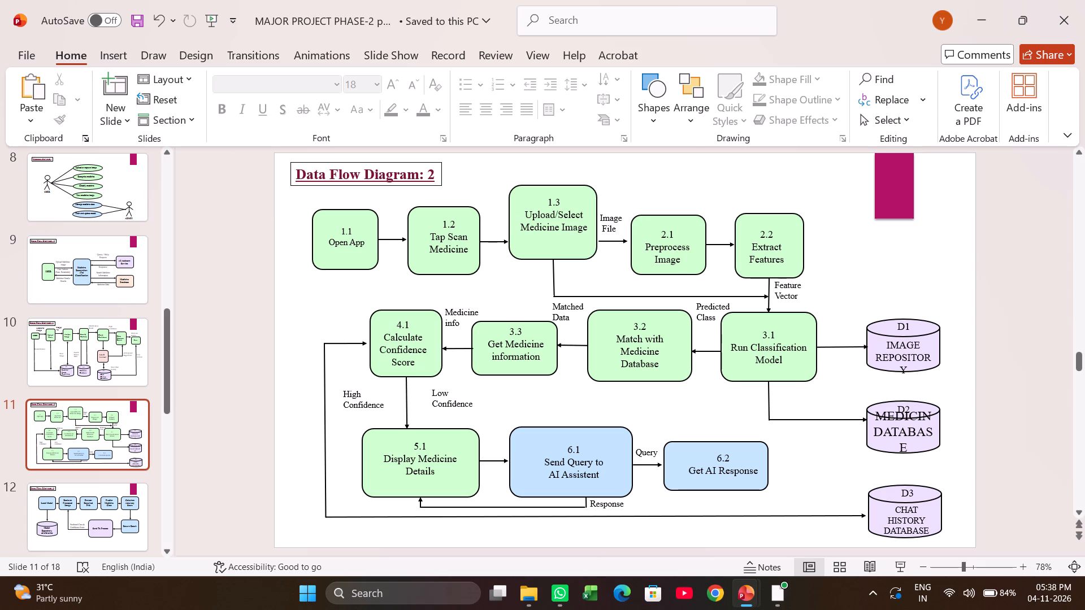
# Set the font size of the D2 cylinder's two-line text to 12.
pyautogui.moveTo(876, 416); pyautogui.dragTo(921, 445)
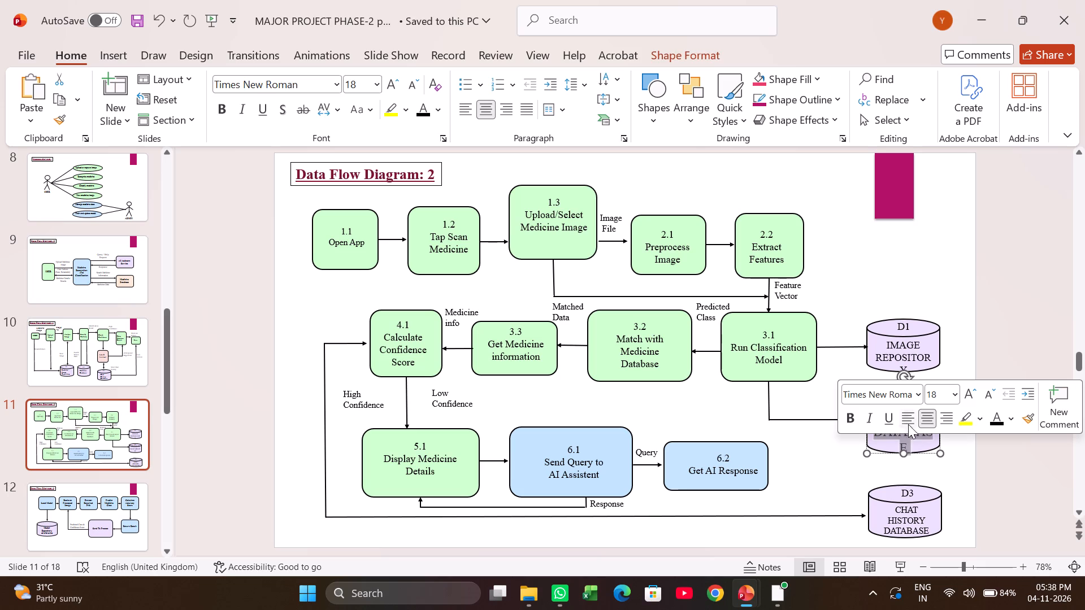
pyautogui.click(956, 393)
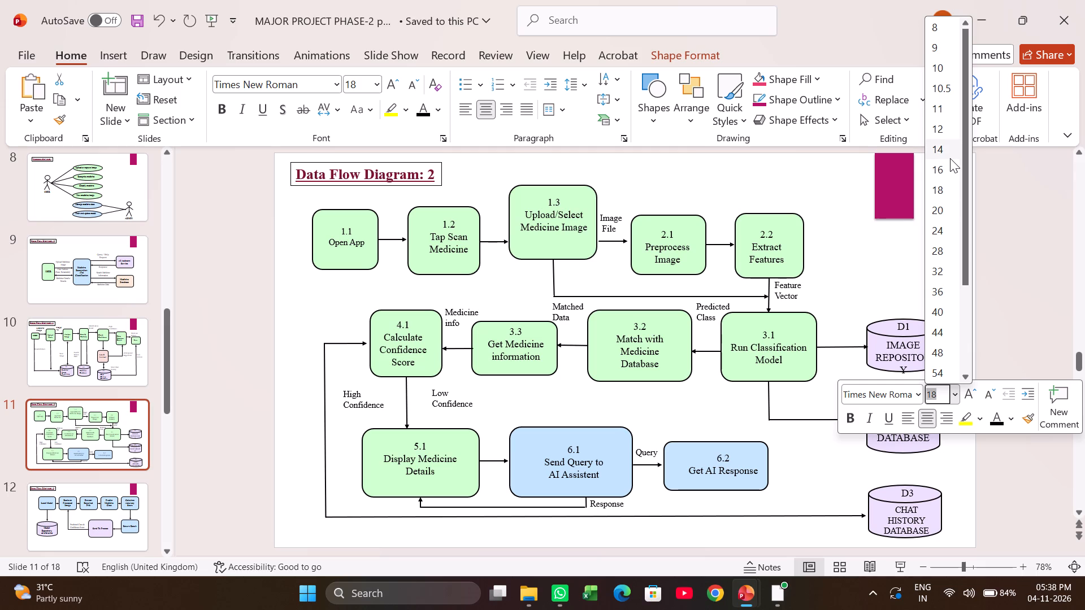
pyautogui.click(943, 133)
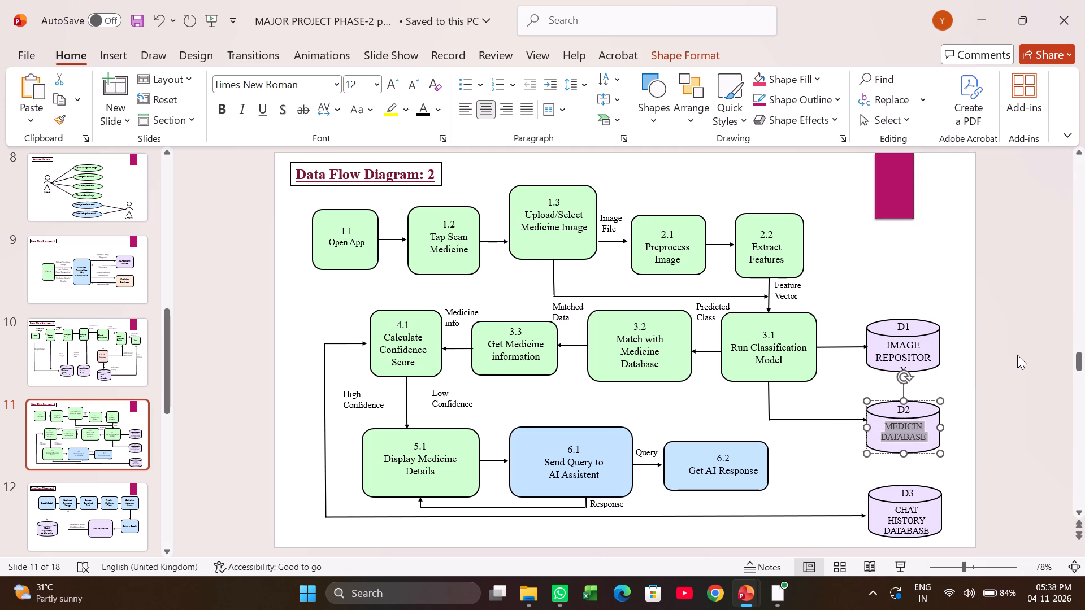
pyautogui.click(1018, 355)
# Correct the word MEDICIN in the D2 cylinder to MEDICINE.
pyautogui.click(925, 430)
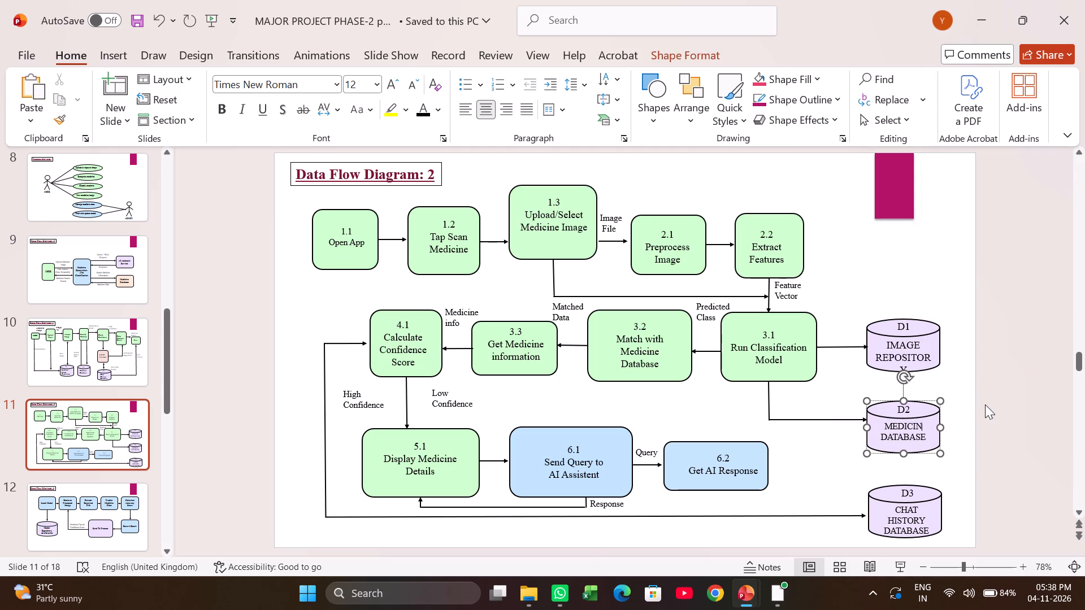
pyautogui.press('e')
pyautogui.click(1000, 403)
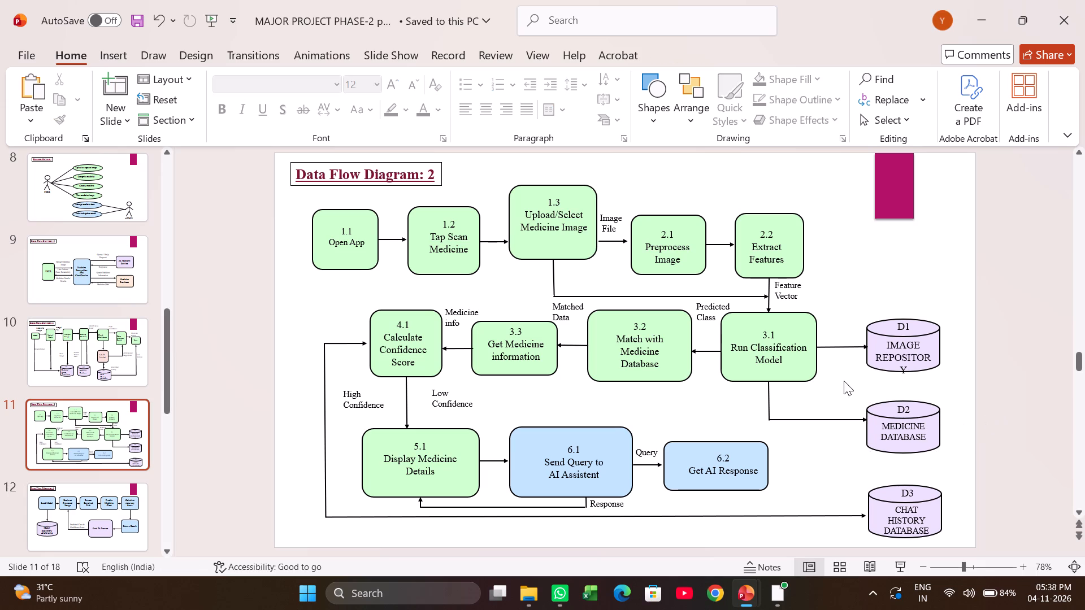
pyautogui.click(904, 426)
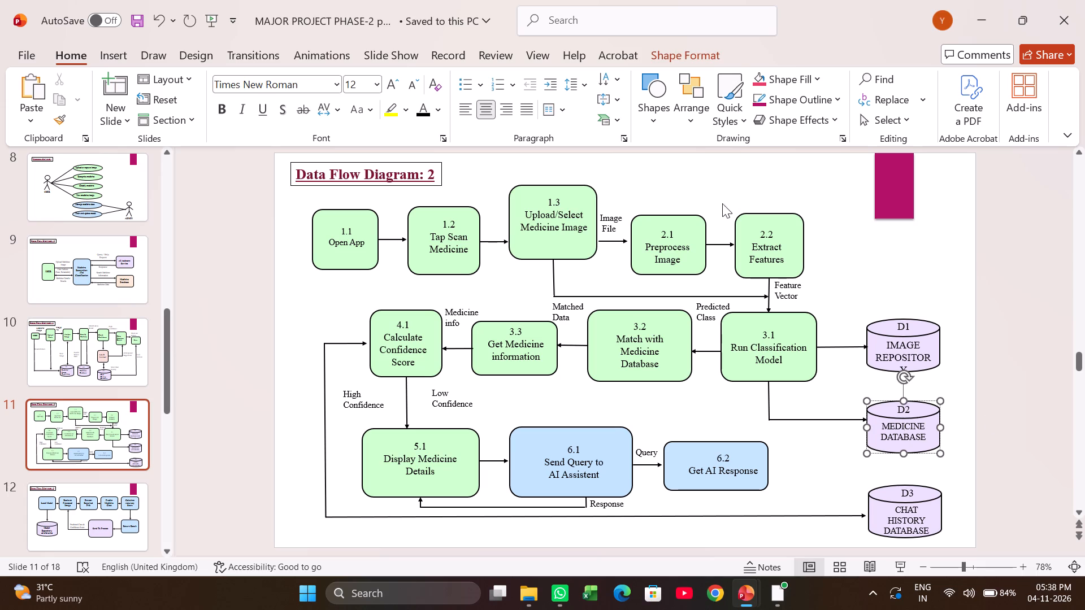
pyautogui.click(1029, 274)
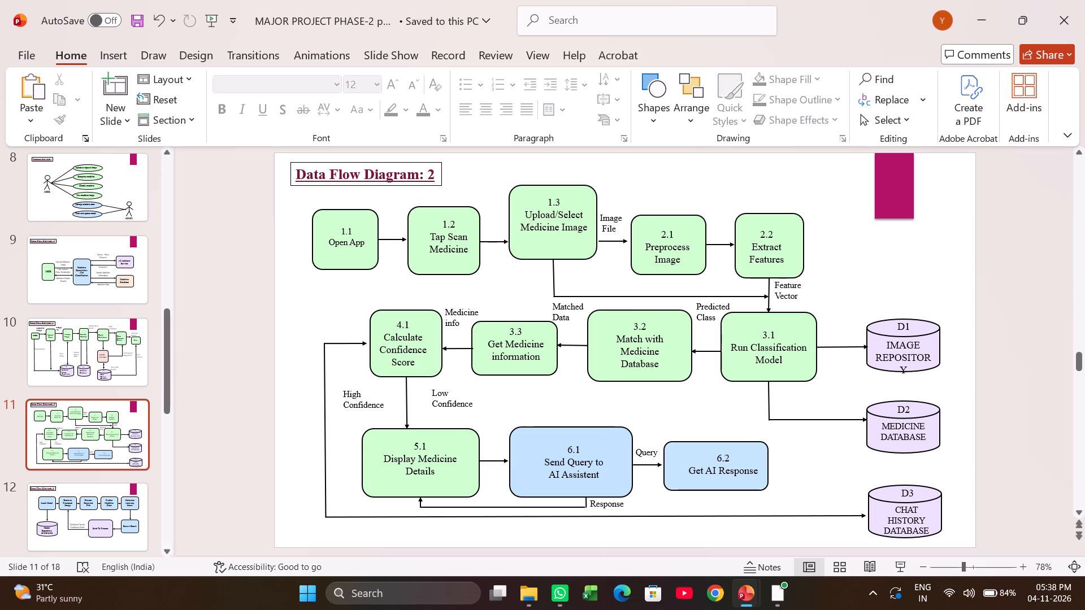
# Look through the slides before and after Data Flow Diagram: 2 to check their content and formatting.
pyautogui.scroll(-3, 727, 476)
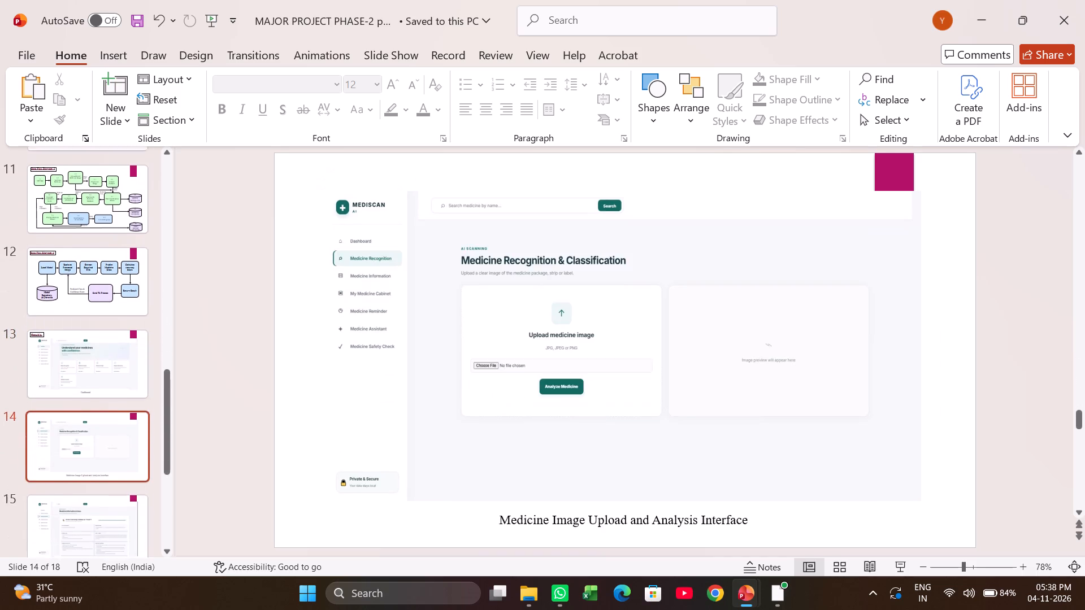
pyautogui.scroll(-7, 744, 454)
pyautogui.scroll(18, 747, 444)
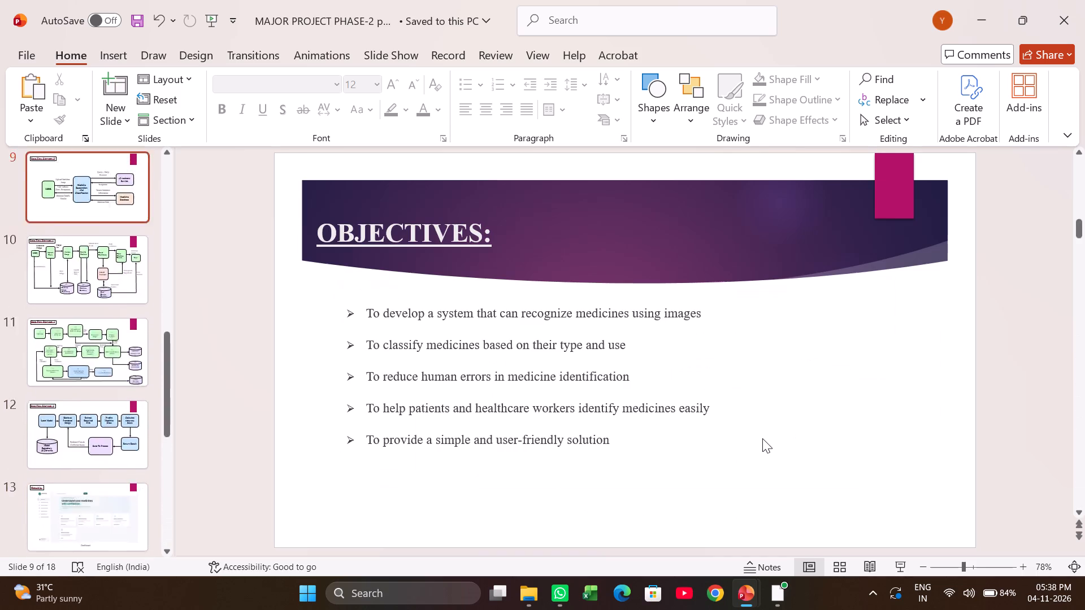
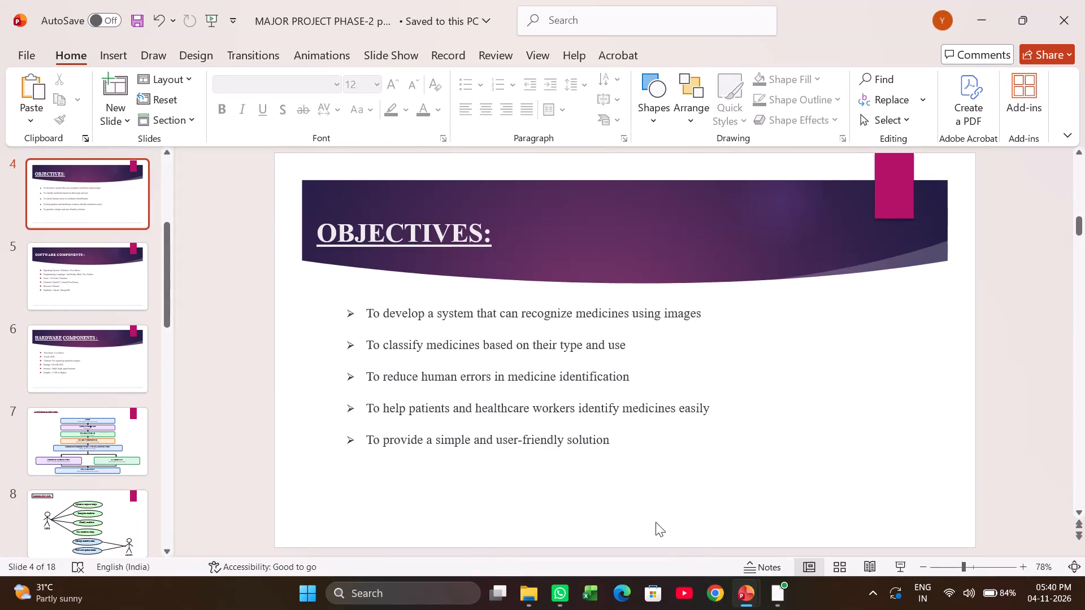
# Check the Architecture diagram slide and bring up the previews of the open presentation windows.
pyautogui.scroll(-3, 578, 486)
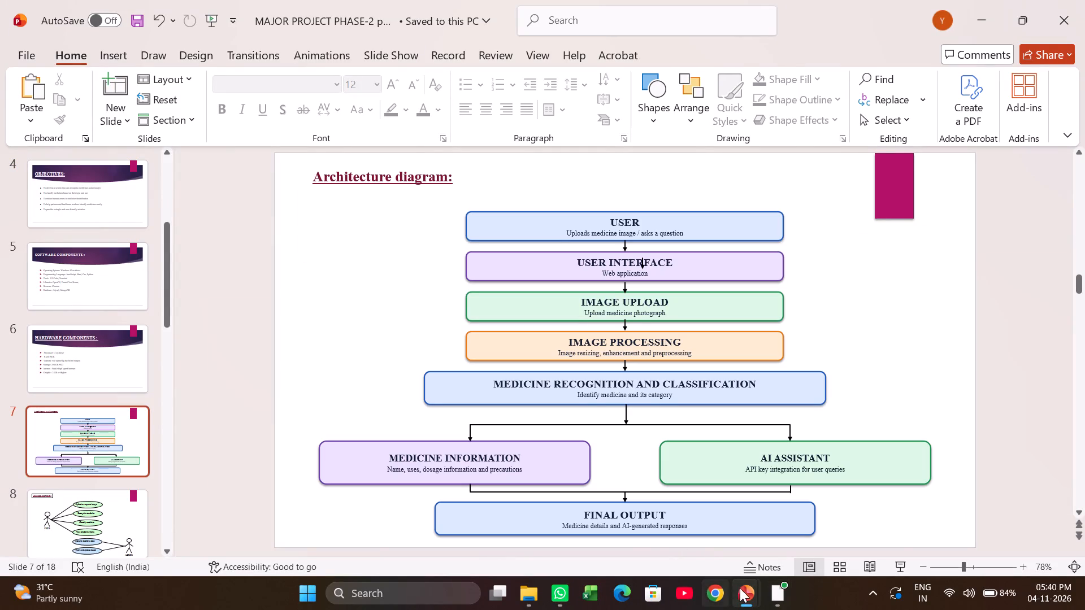
pyautogui.click(750, 589)
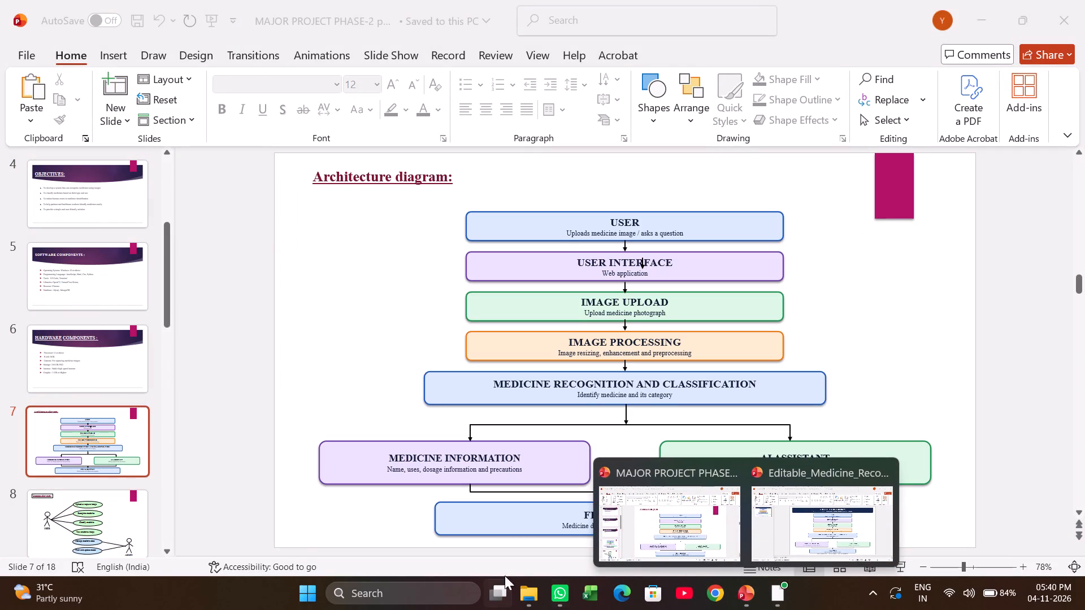
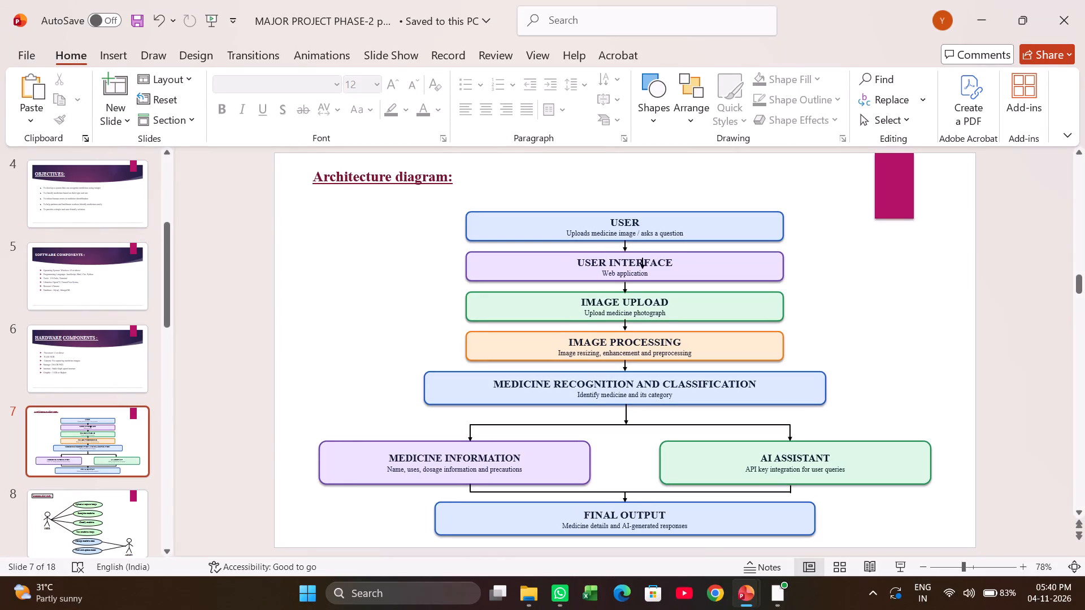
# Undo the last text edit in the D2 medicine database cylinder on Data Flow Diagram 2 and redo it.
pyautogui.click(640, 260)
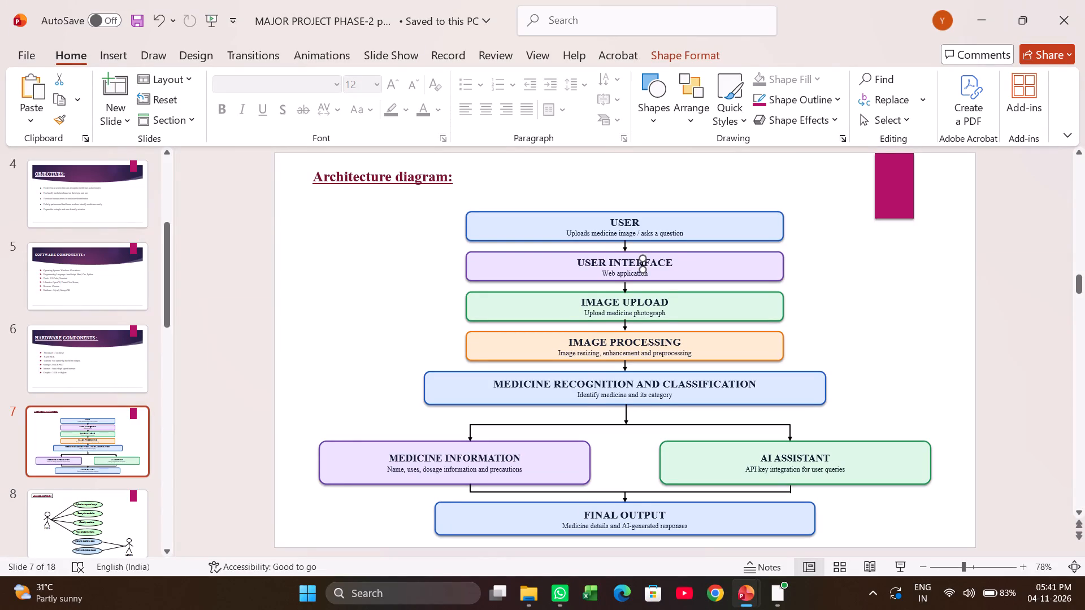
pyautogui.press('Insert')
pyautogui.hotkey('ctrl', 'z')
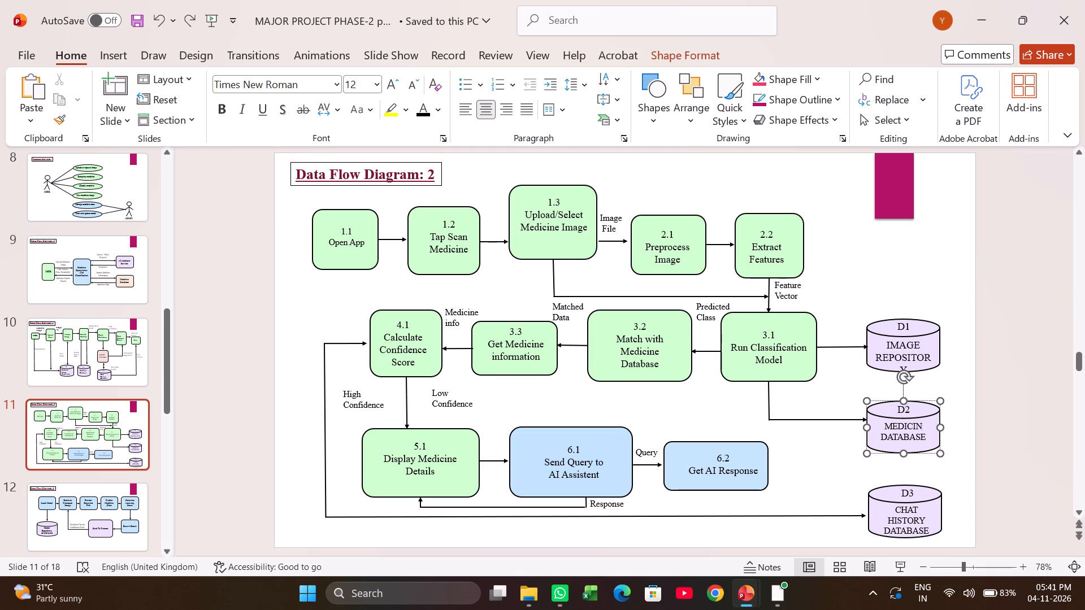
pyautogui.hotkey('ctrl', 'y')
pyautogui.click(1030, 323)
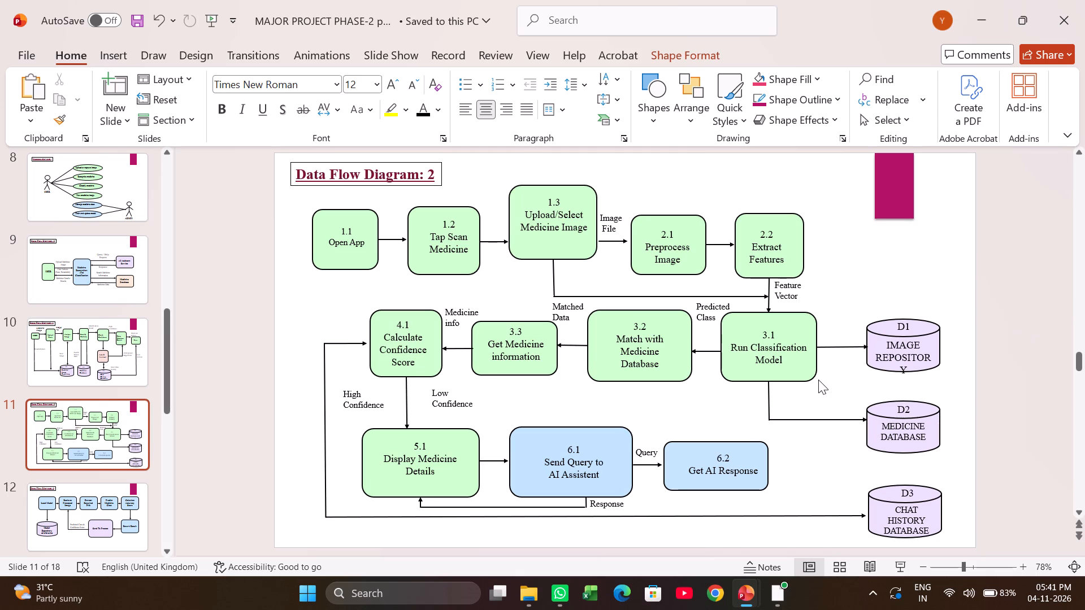
# Look through the slides after Data Flow Diagram 2 up to the output screens, and return to the Architecture diagram slide.
pyautogui.scroll(-13, 820, 375)
pyautogui.scroll(5, 823, 377)
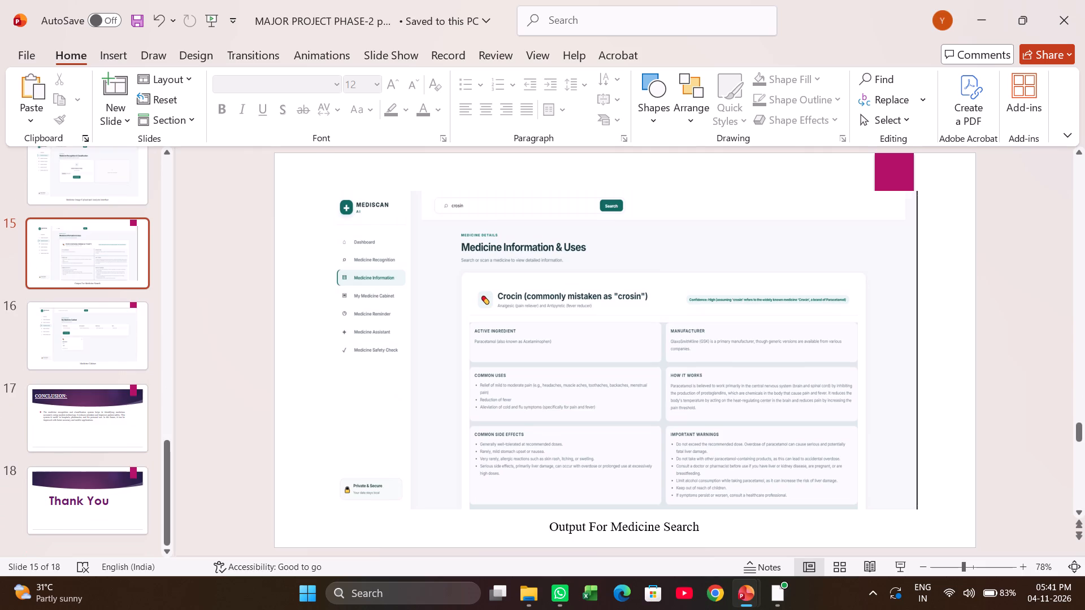
pyautogui.scroll(6, 823, 377)
pyautogui.scroll(1, 818, 478)
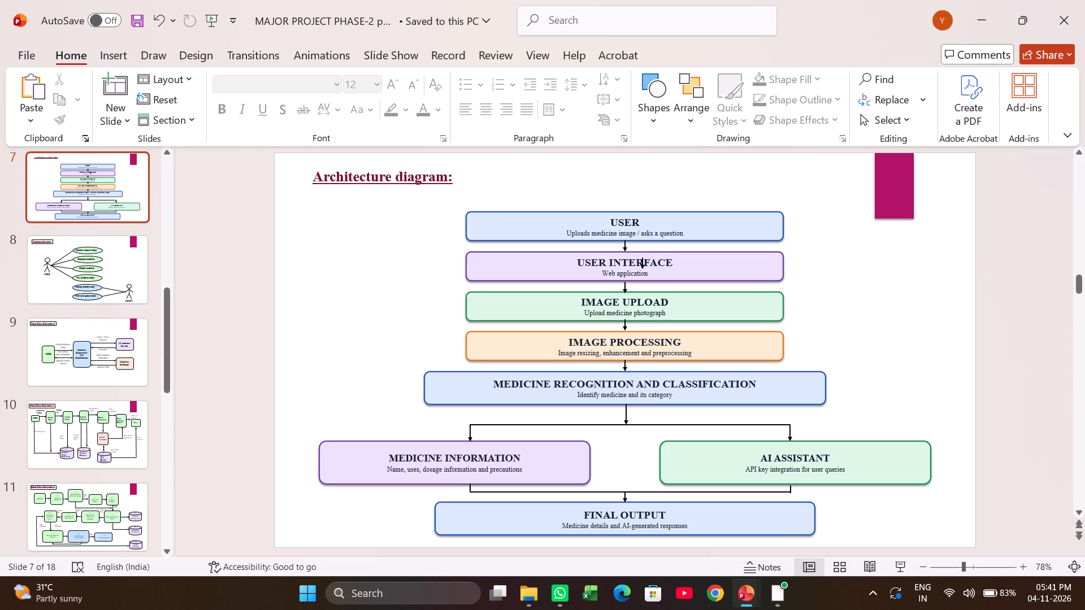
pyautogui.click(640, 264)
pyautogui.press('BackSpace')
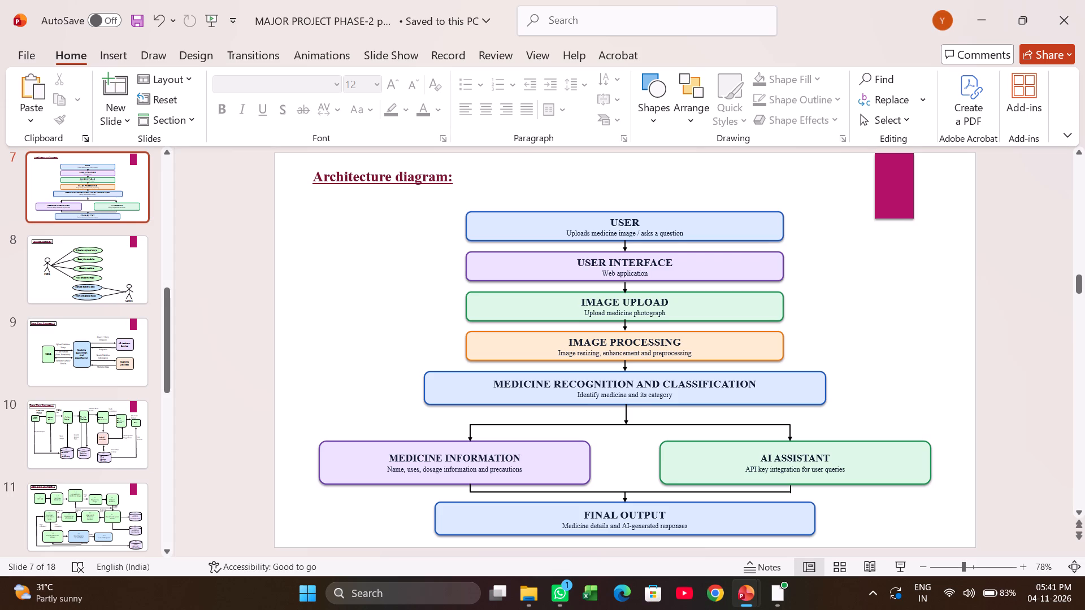
# Shift the vertical connector above the AI ASSISTANT box slightly to the left on the Architecture diagram slide.
pyautogui.moveTo(792, 434); pyautogui.dragTo(783, 437)
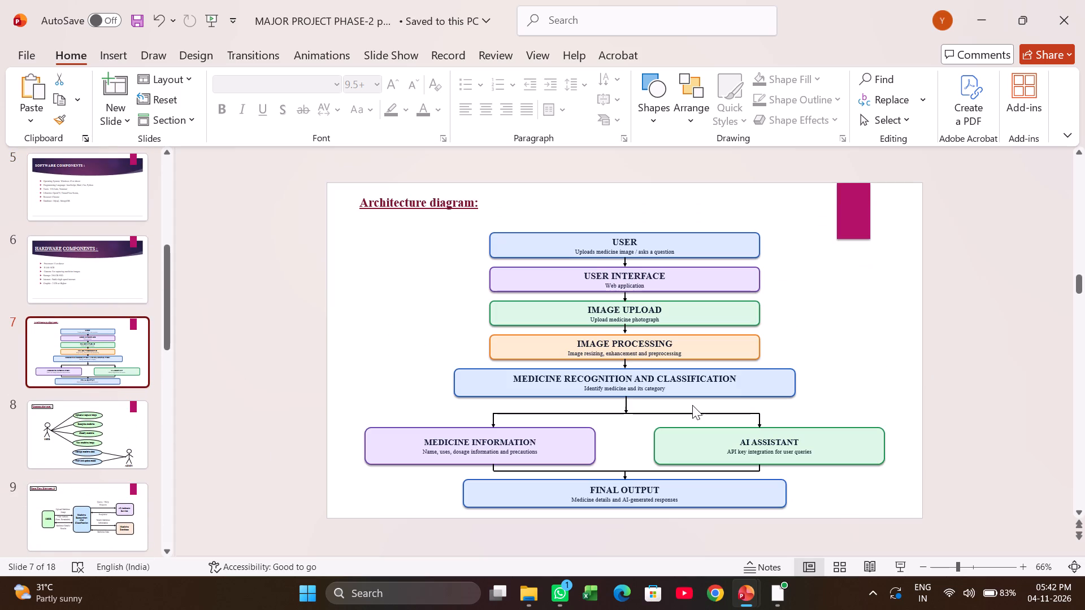
pyautogui.scroll(-3, 713, 391)
pyautogui.scroll(2, 722, 387)
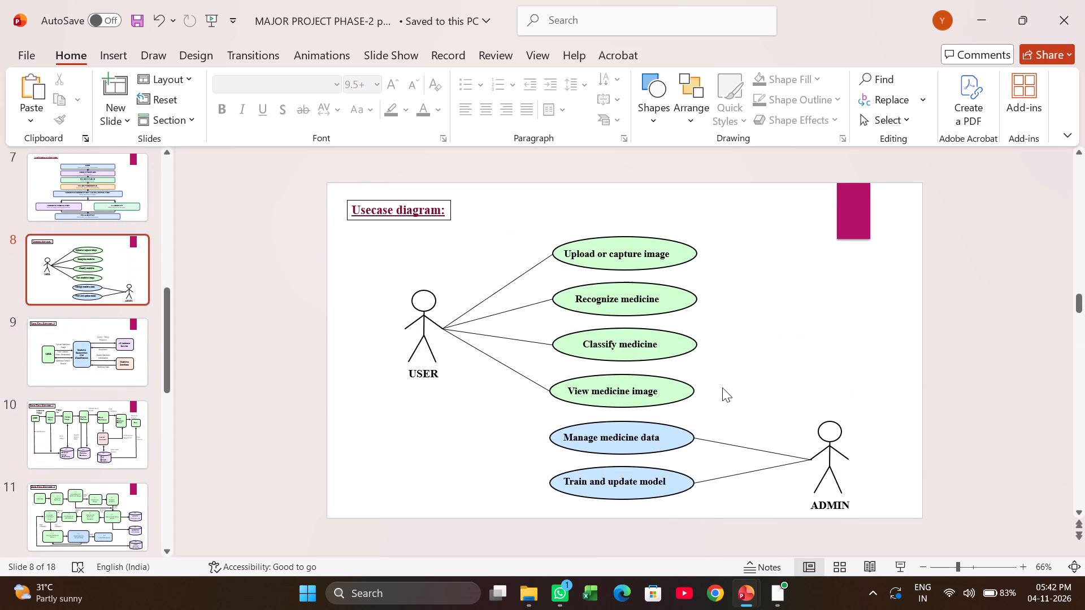
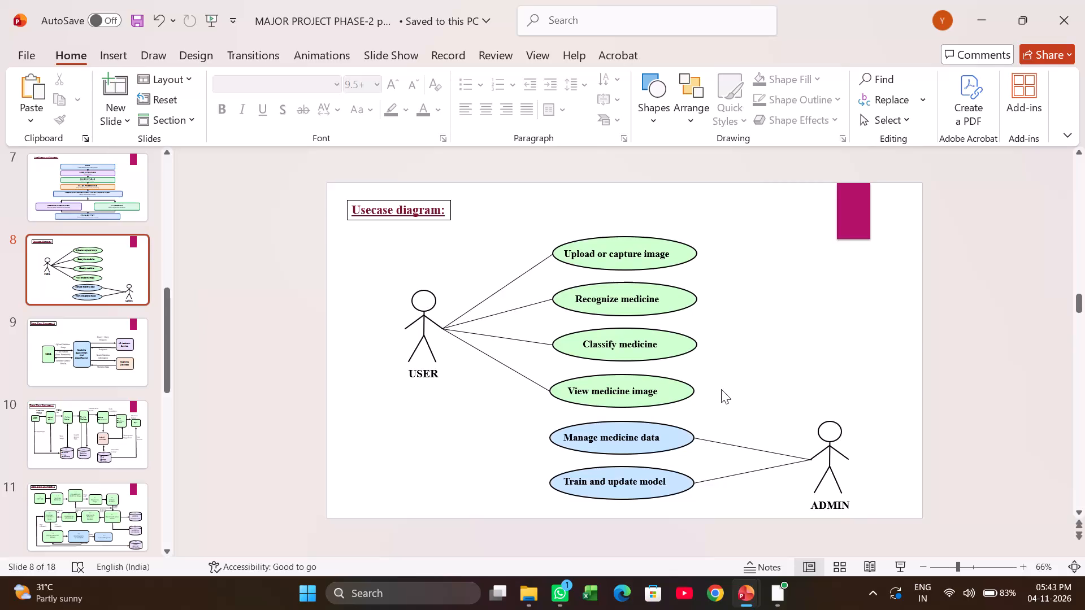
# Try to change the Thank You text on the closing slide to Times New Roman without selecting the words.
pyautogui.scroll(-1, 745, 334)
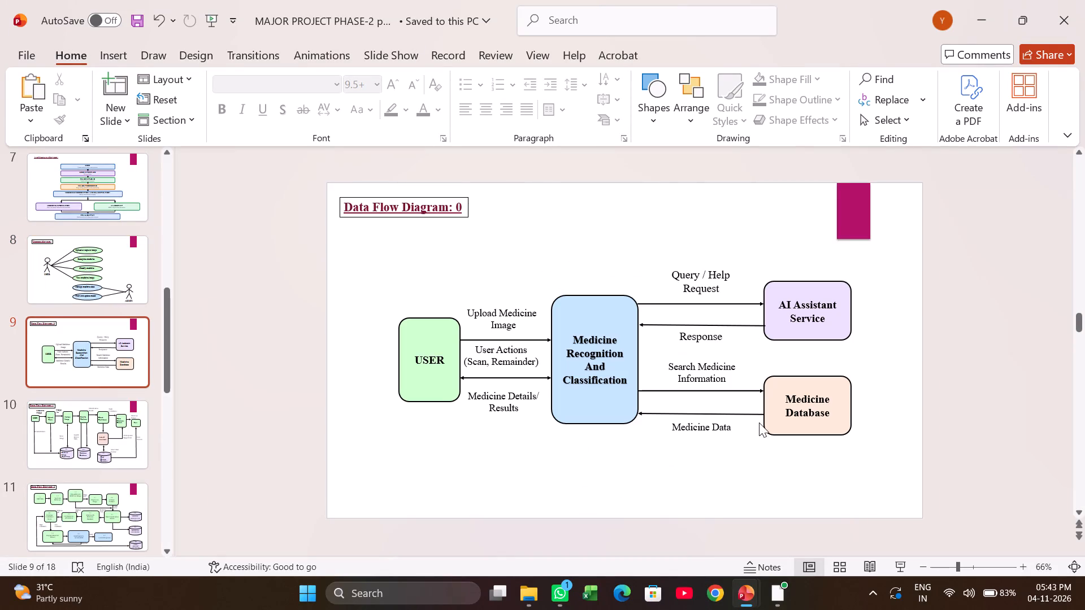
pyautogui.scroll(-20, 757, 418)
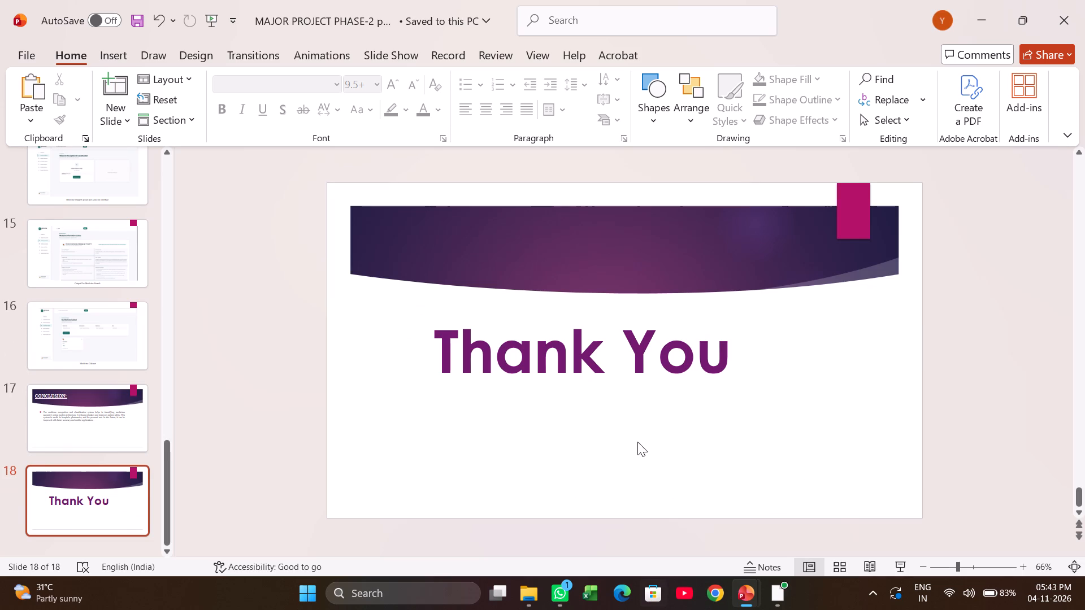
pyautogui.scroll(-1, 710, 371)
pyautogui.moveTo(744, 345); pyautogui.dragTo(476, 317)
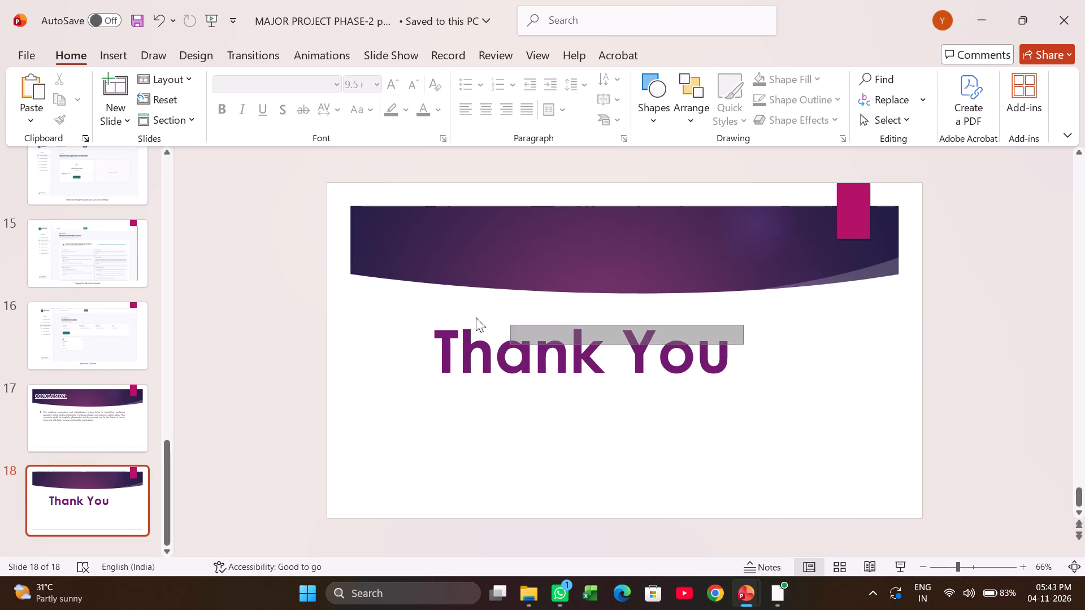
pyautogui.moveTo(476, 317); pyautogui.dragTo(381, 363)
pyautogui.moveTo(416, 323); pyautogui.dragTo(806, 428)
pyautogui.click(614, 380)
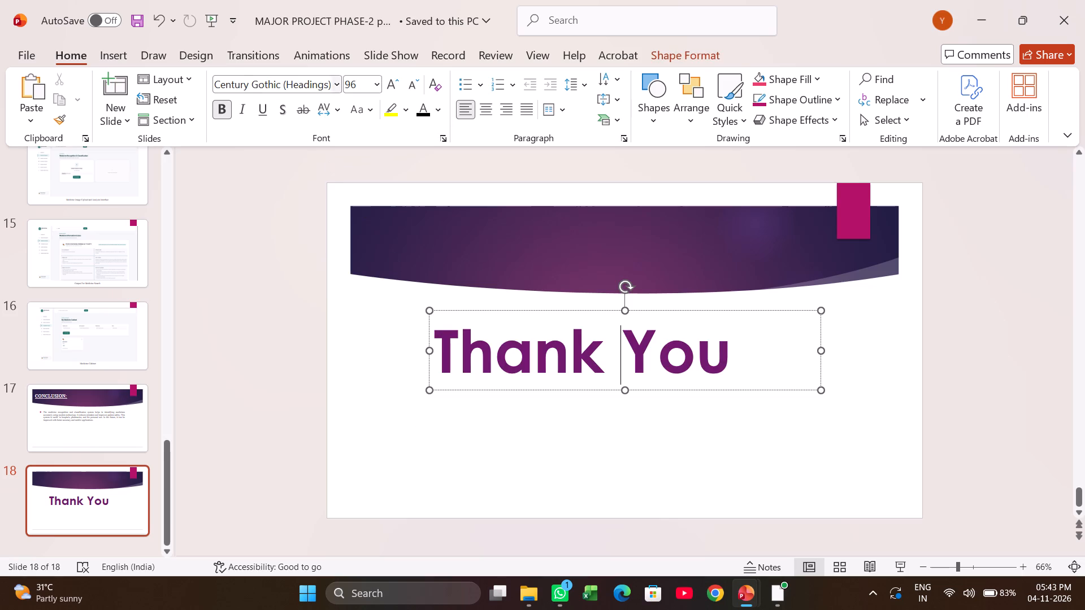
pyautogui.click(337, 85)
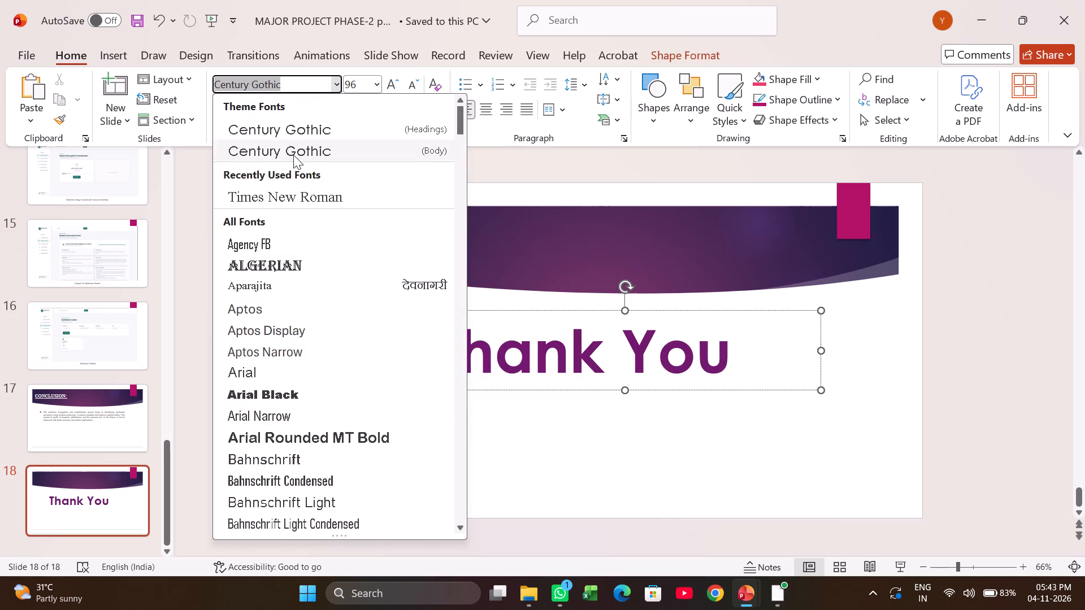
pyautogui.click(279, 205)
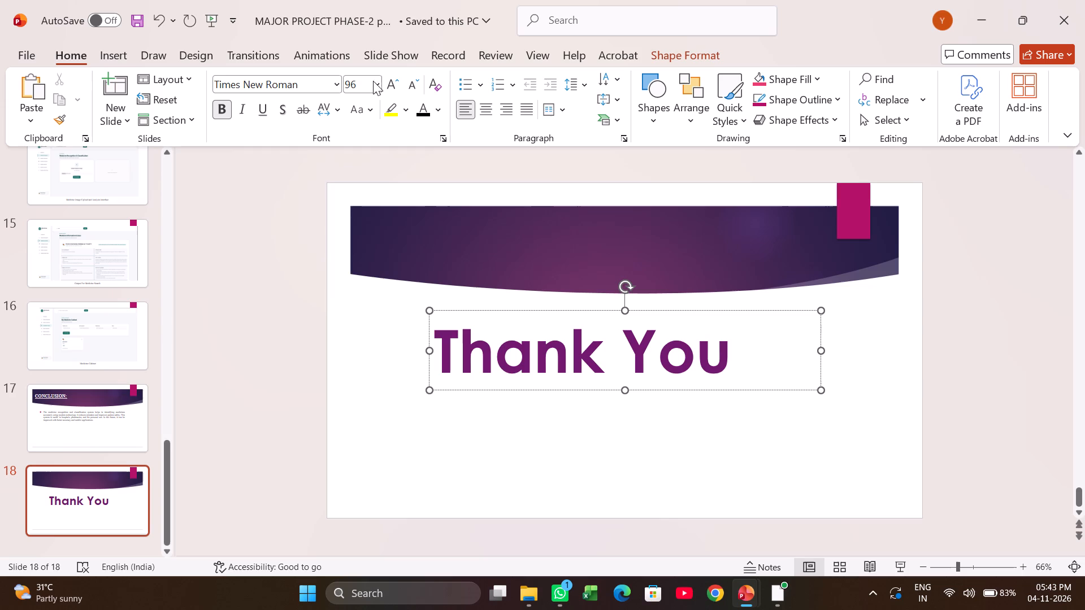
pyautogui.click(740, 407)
# Change the whole Thank You text on the closing slide to Times New Roman.
pyautogui.moveTo(748, 362); pyautogui.dragTo(484, 290)
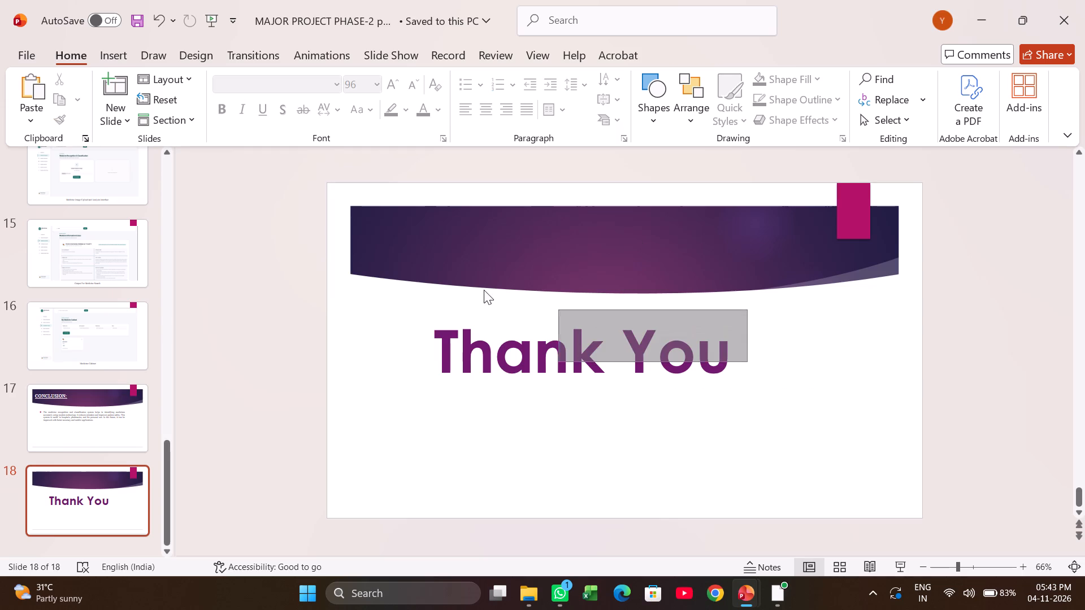
pyautogui.moveTo(484, 290); pyautogui.dragTo(379, 304)
pyautogui.click(575, 364)
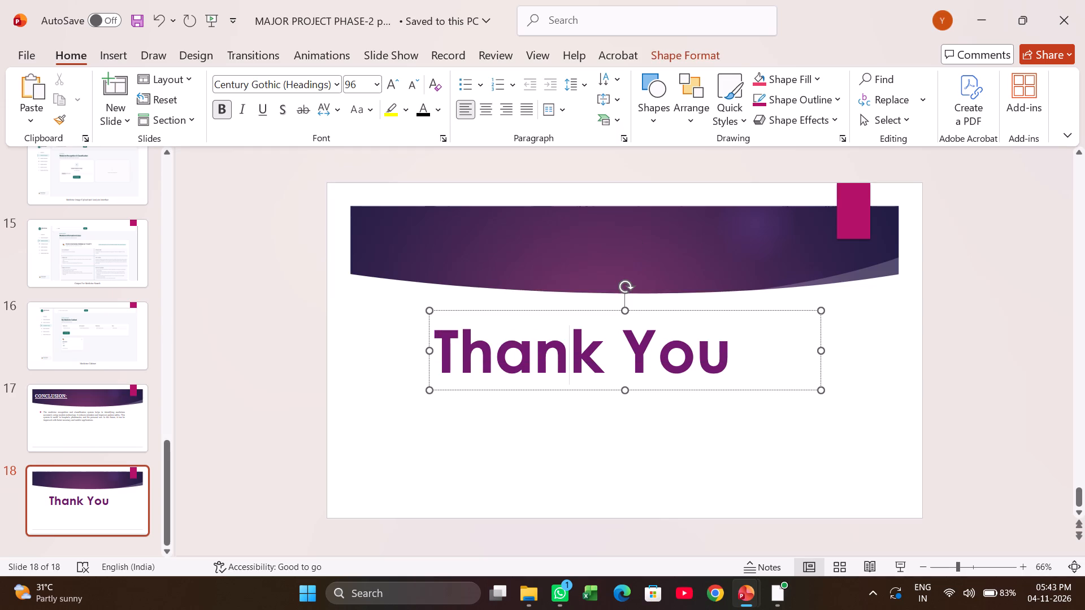
pyautogui.moveTo(752, 369); pyautogui.dragTo(492, 359)
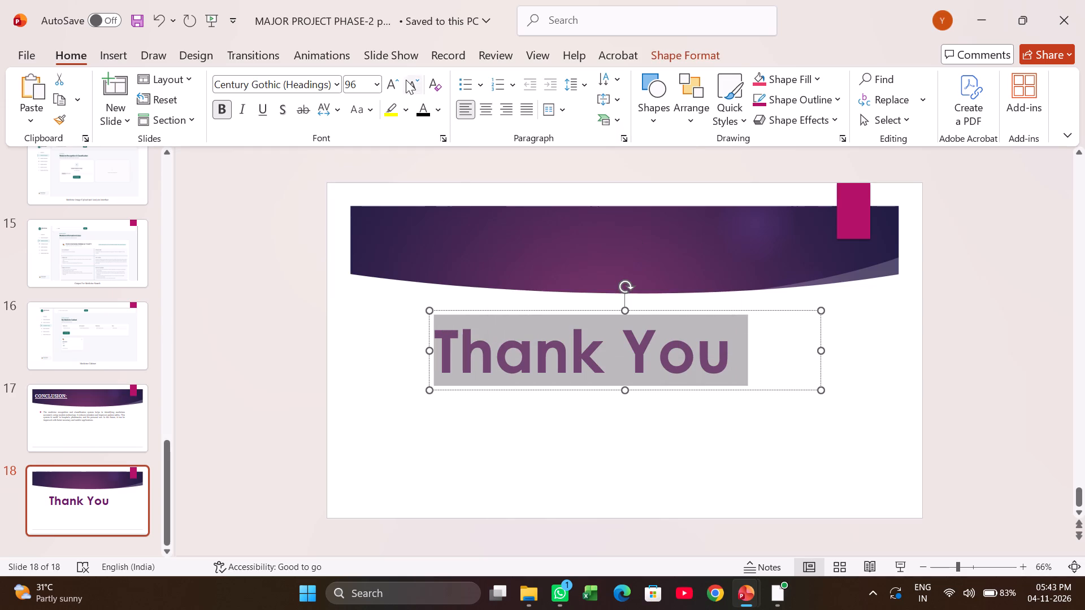
pyautogui.click(335, 83)
pyautogui.doubleClick(309, 199)
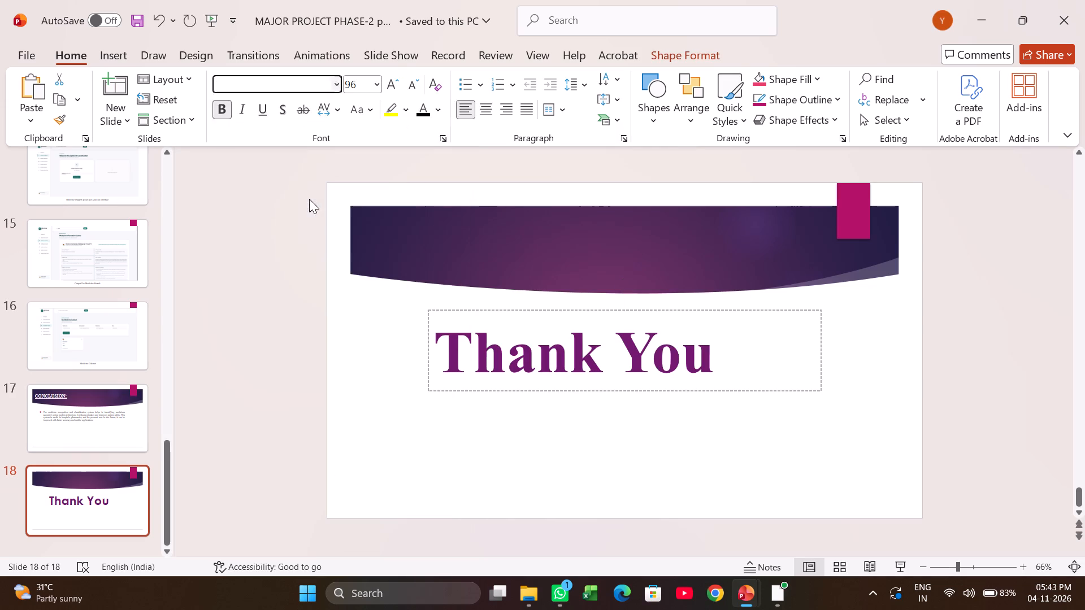
pyautogui.click(412, 475)
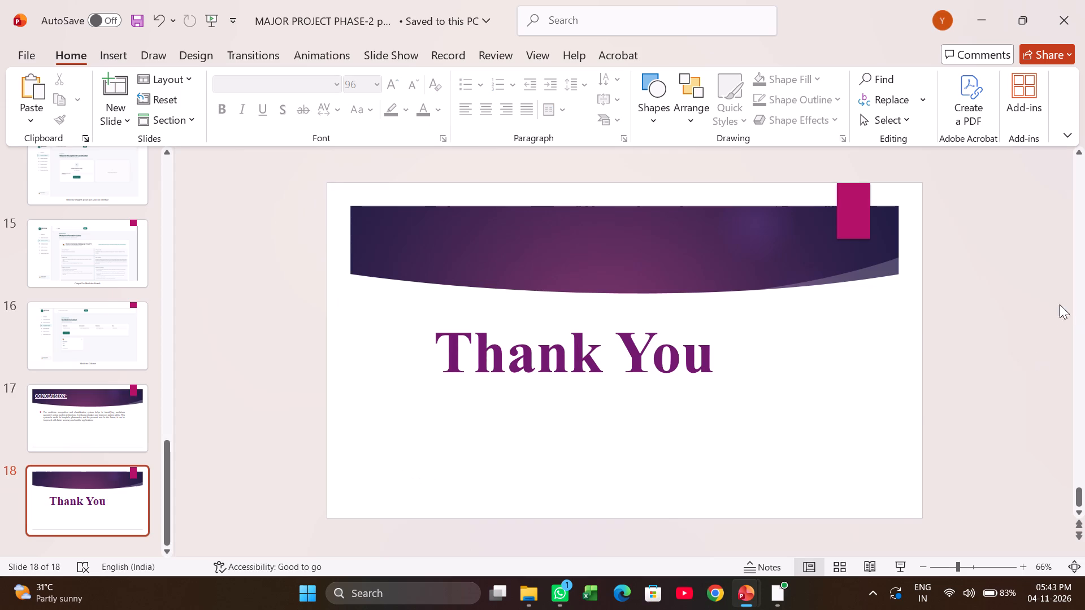
# Check the font of the Conclusion text and of the captions on the result screenshot slides.
pyautogui.click(1047, 313)
pyautogui.scroll(1, 956, 364)
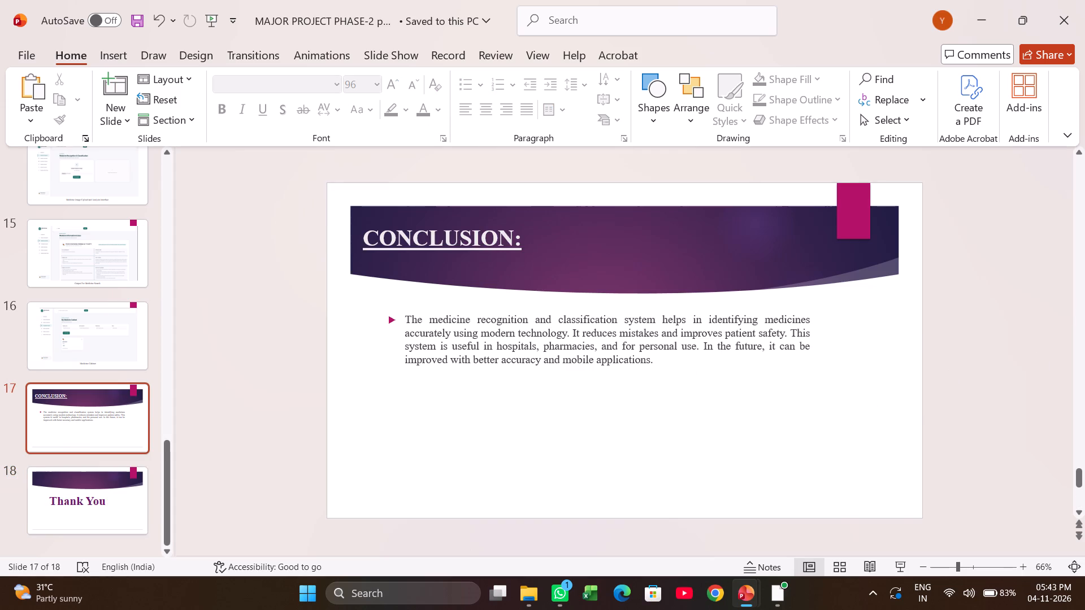
pyautogui.moveTo(659, 365); pyautogui.dragTo(416, 319)
pyautogui.click(1084, 321)
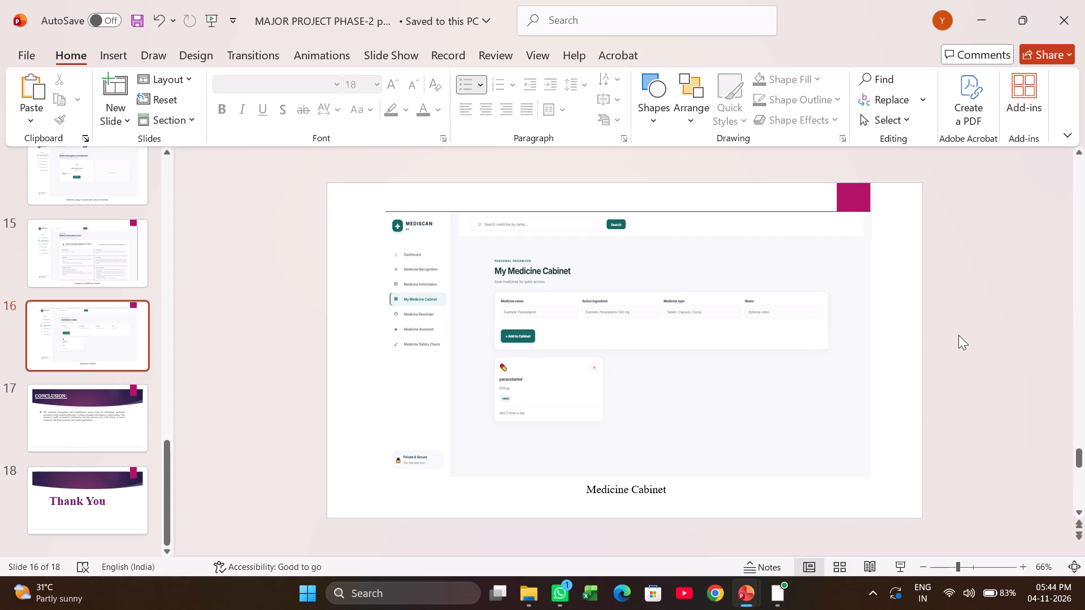
pyautogui.click(96, 410)
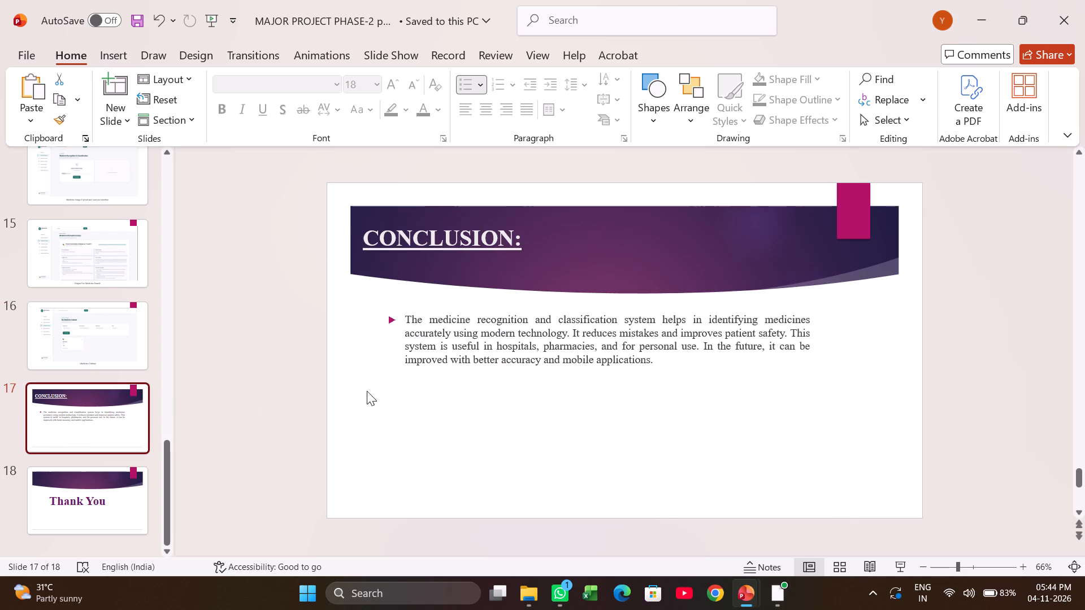
pyautogui.click(441, 322)
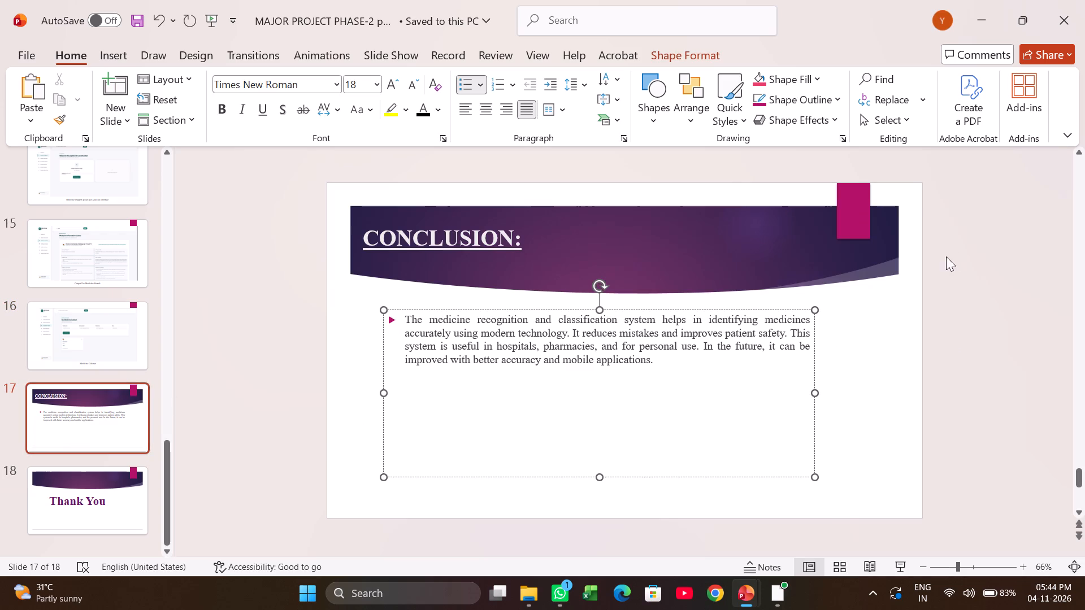
pyautogui.scroll(1, 945, 256)
pyautogui.click(735, 290)
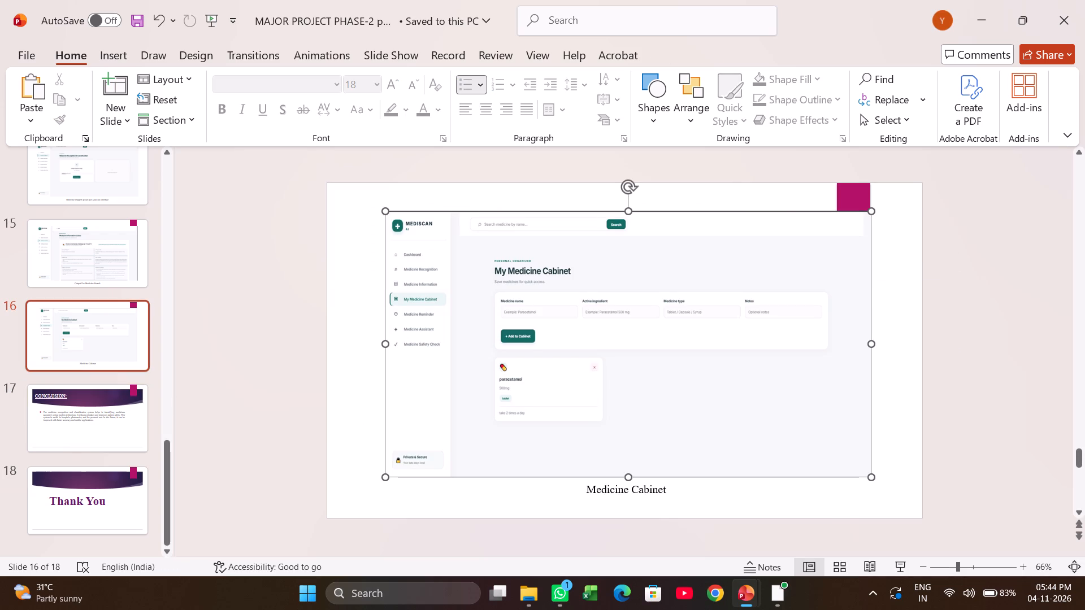
pyautogui.click(670, 487)
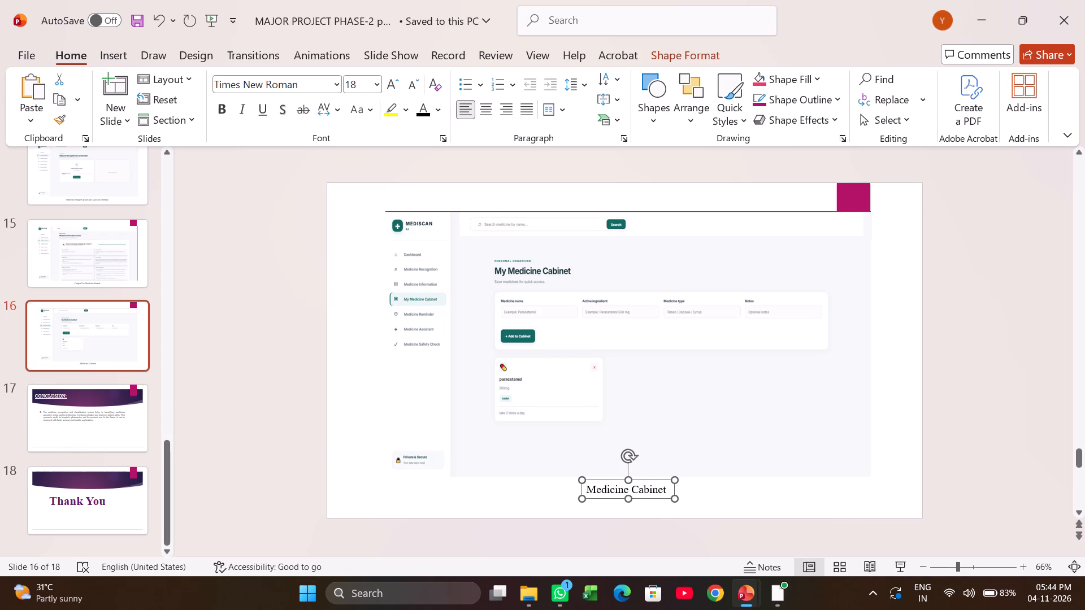
pyautogui.scroll(2, 809, 395)
pyautogui.click(655, 488)
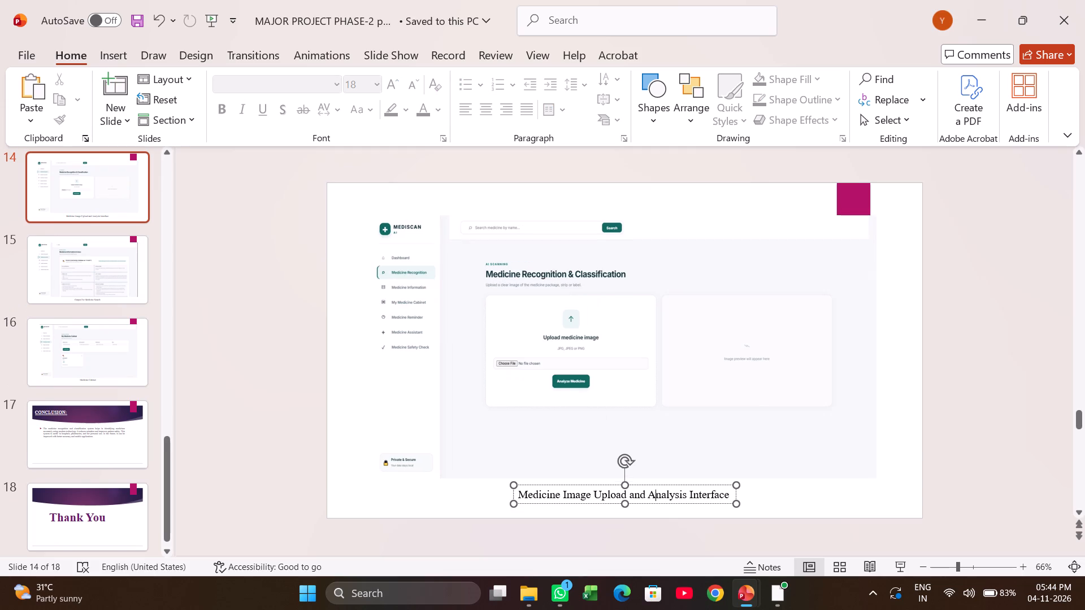
pyautogui.scroll(1, 651, 395)
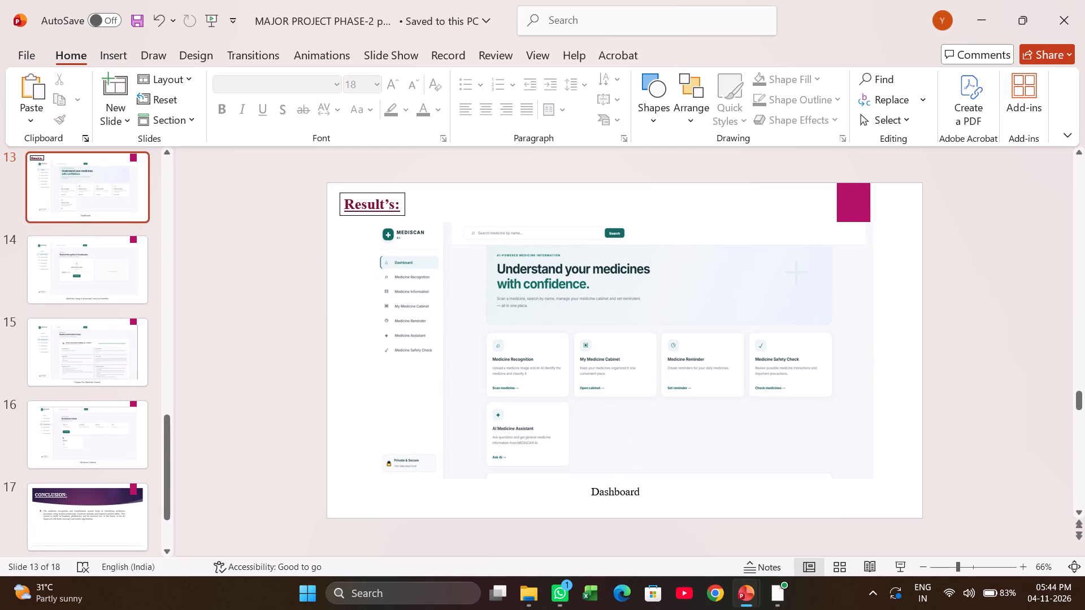
# Reposition the Data Flow Diagram: 3 title box slightly inward from the slide's top-left corner, above the Load Model shape.
pyautogui.scroll(1, 650, 395)
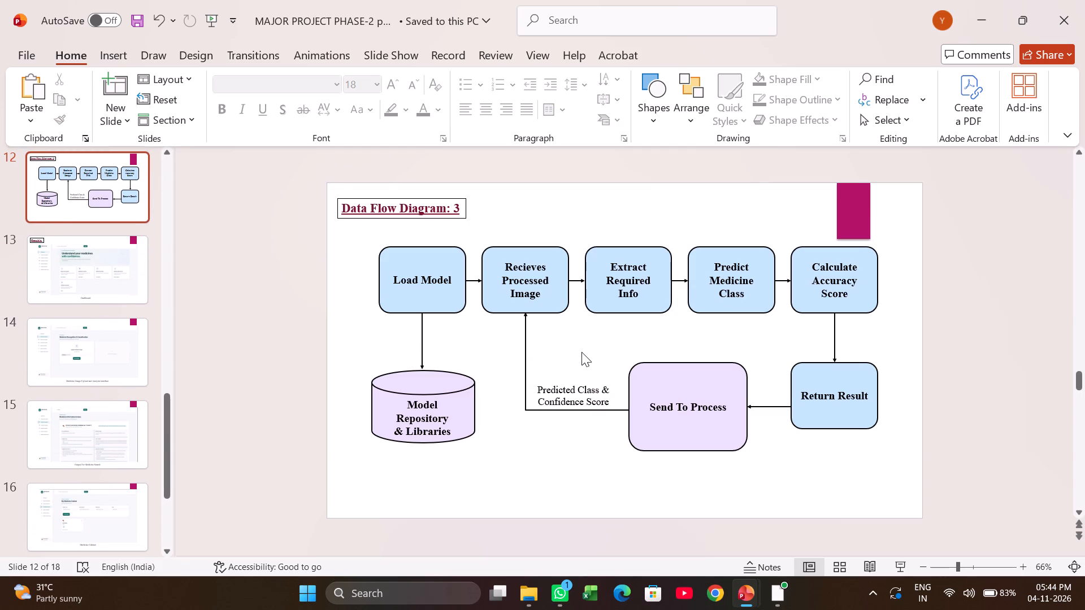
pyautogui.click(581, 352)
pyautogui.moveTo(351, 223); pyautogui.dragTo(368, 242)
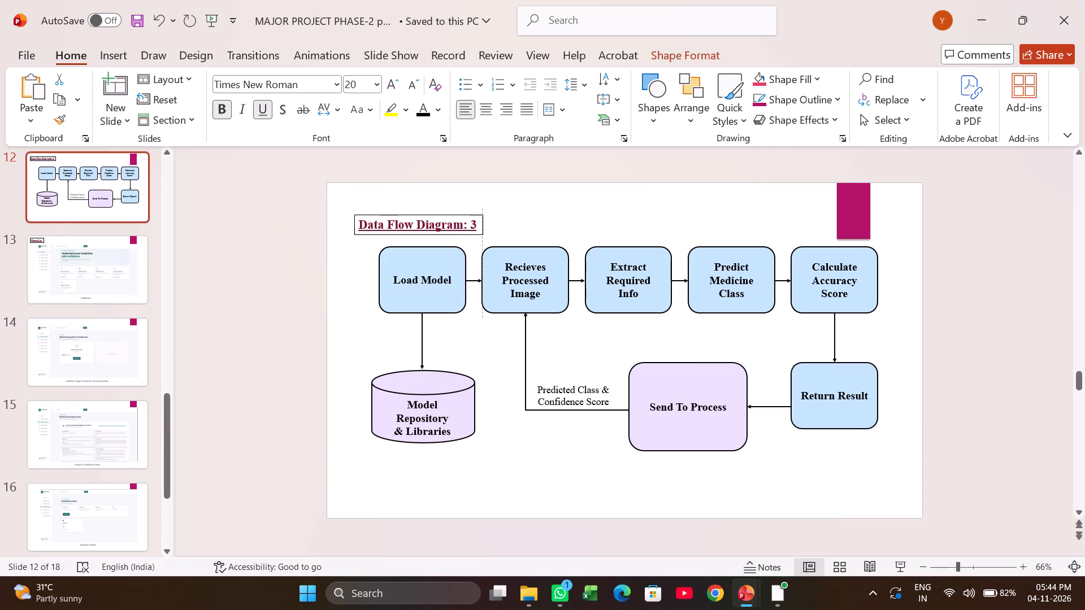
pyautogui.moveTo(368, 242); pyautogui.dragTo(364, 231)
pyautogui.click(364, 231)
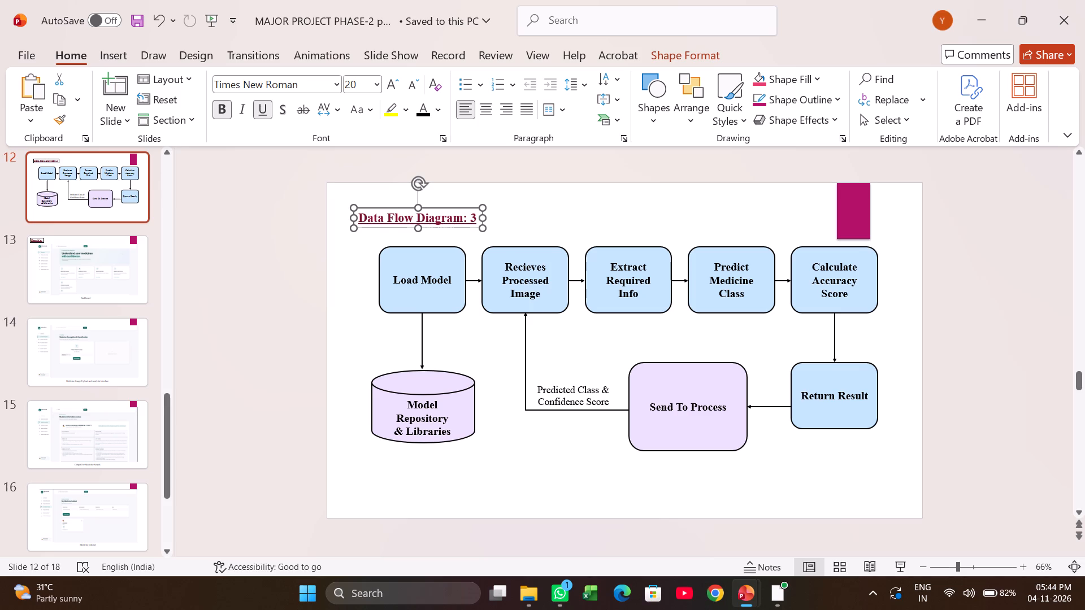
pyautogui.moveTo(395, 210); pyautogui.dragTo(383, 202)
# Set all shapes and labels of the Data Flow Diagram: 3 below its title to Times New Roman.
pyautogui.click(359, 319)
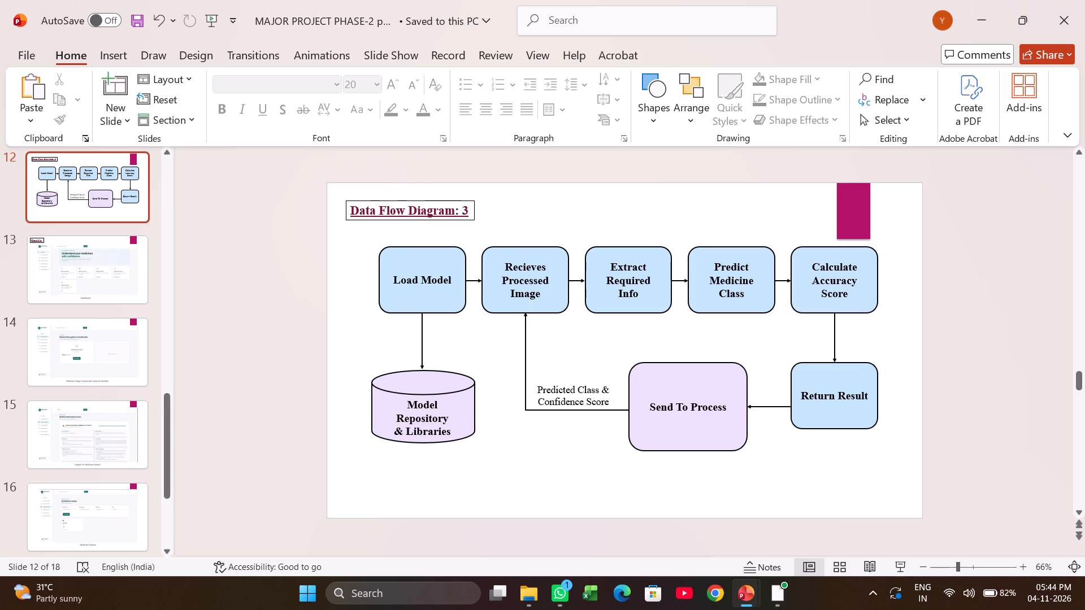
pyautogui.moveTo(348, 246); pyautogui.dragTo(1084, 609)
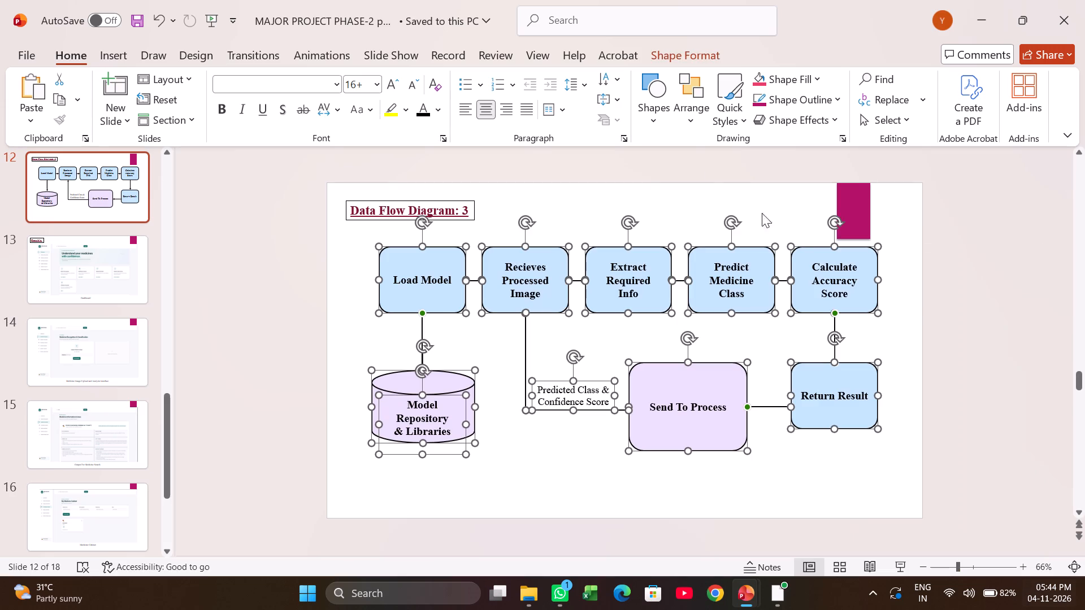
pyautogui.click(337, 81)
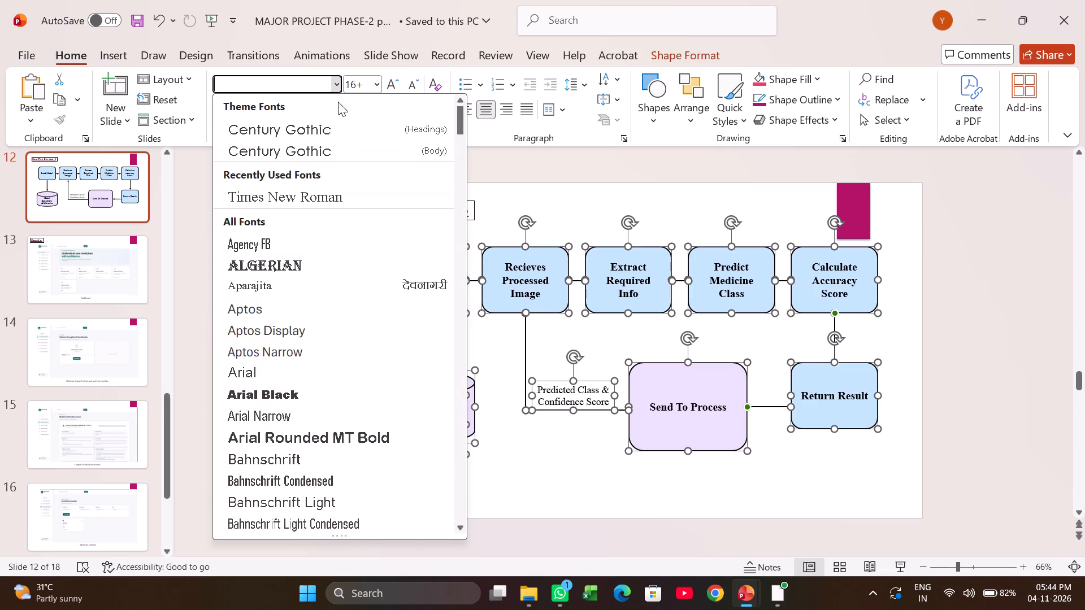
pyautogui.click(293, 199)
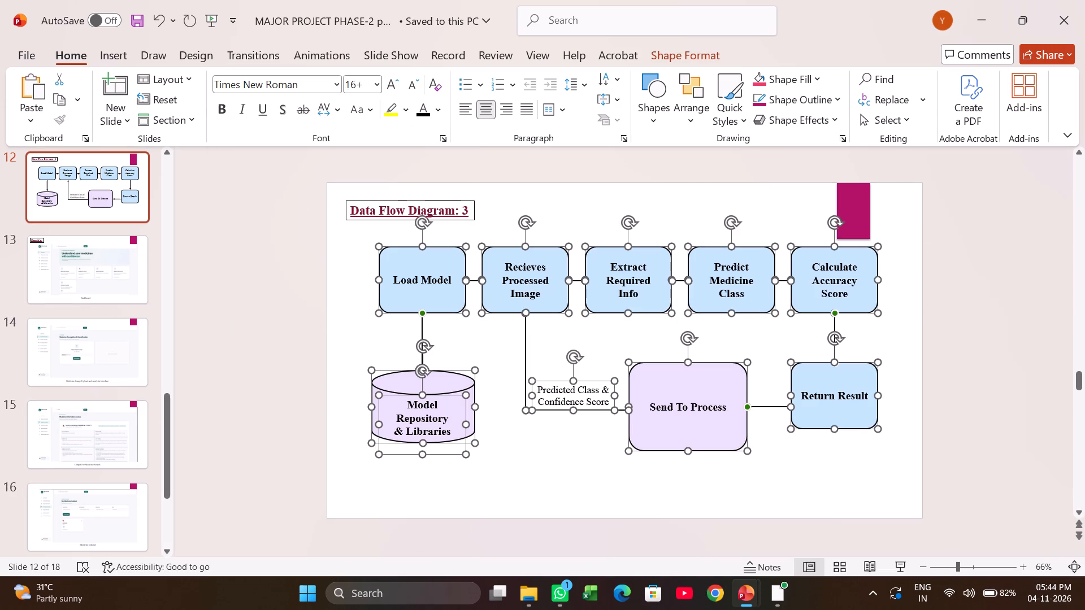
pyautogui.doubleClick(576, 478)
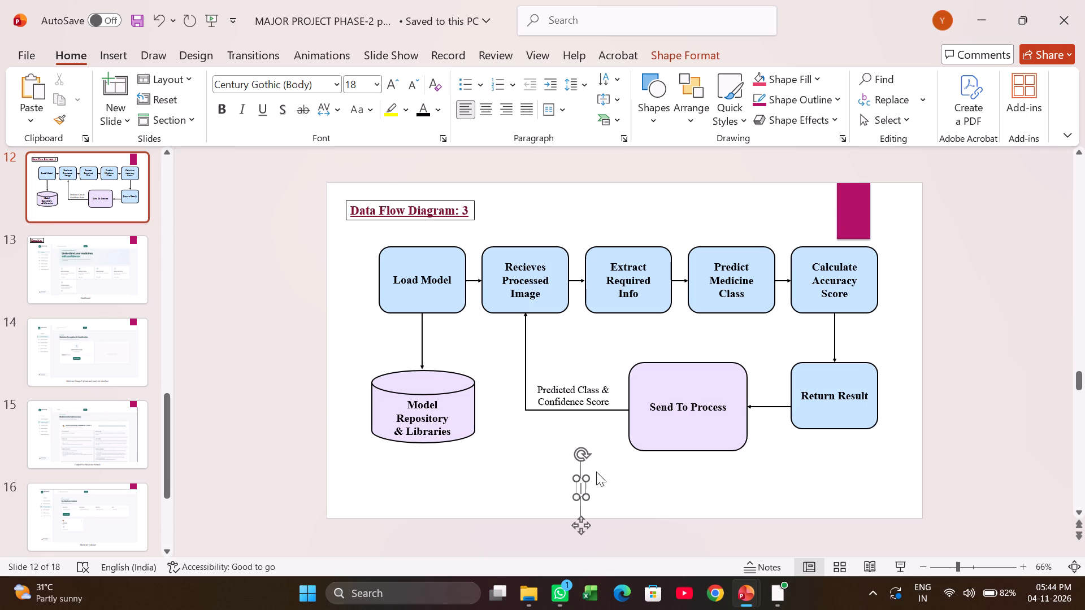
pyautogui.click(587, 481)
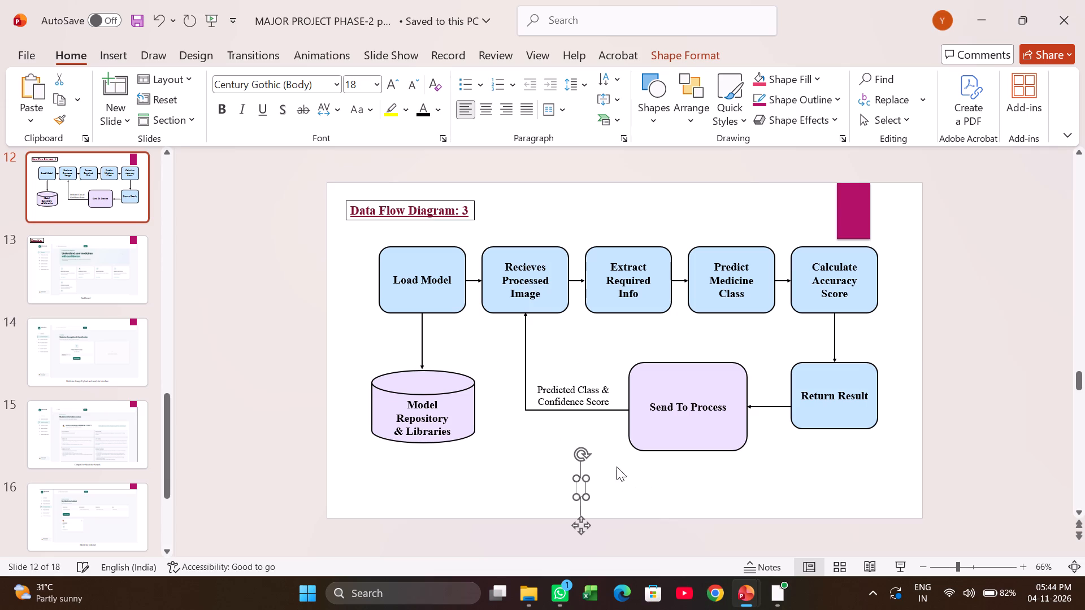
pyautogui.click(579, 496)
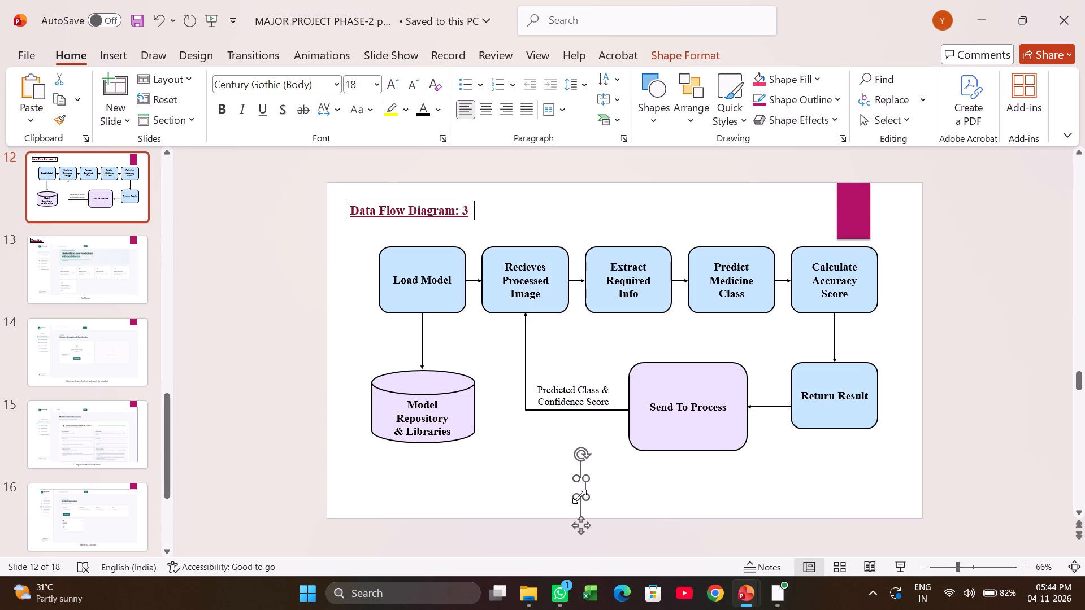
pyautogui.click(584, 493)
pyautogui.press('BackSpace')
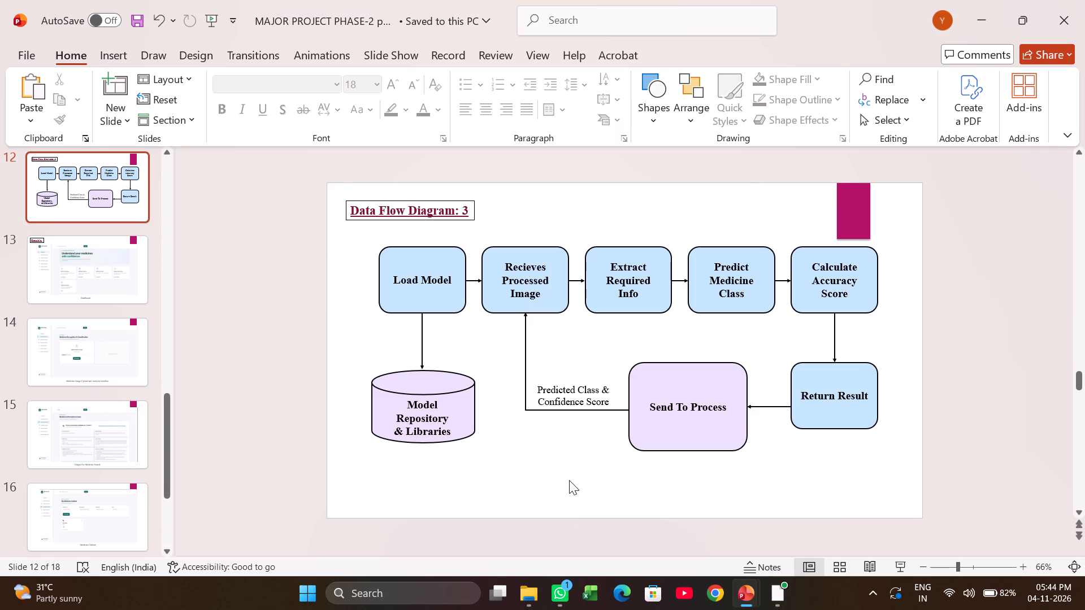
# Review the slides from the data flow diagrams back to the title slide, and forward again to Hardware Components.
pyautogui.scroll(3, 569, 480)
pyautogui.scroll(-1, 569, 480)
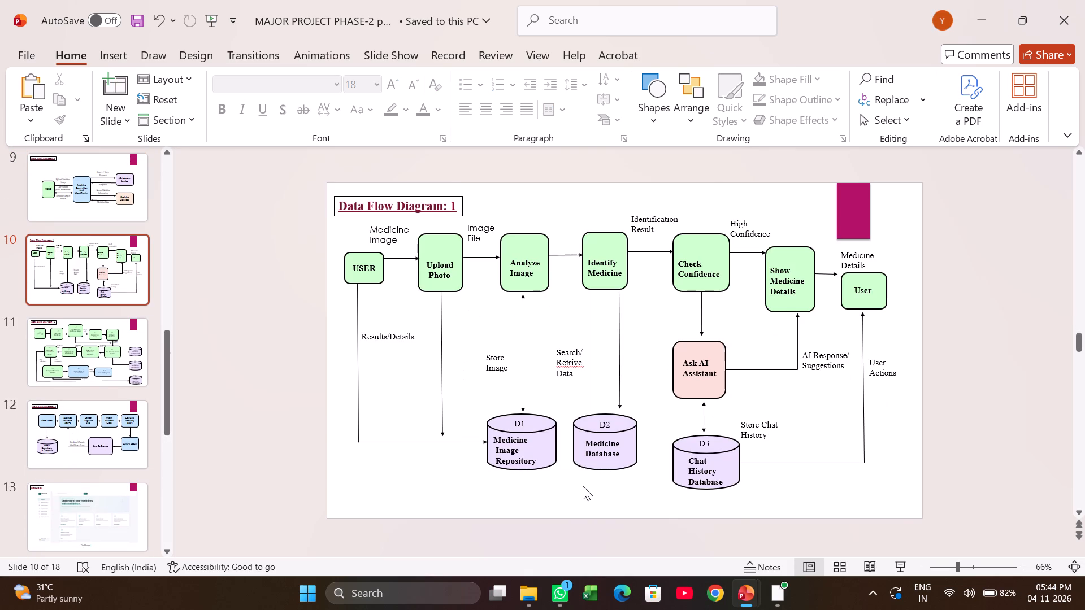
pyautogui.scroll(1, 583, 486)
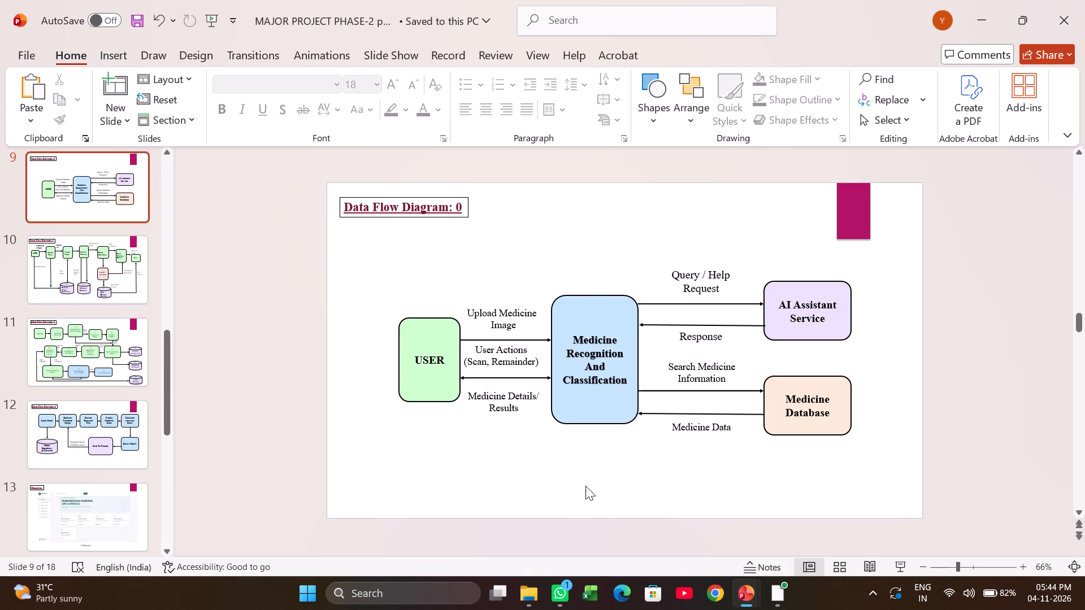
pyautogui.scroll(6, 585, 486)
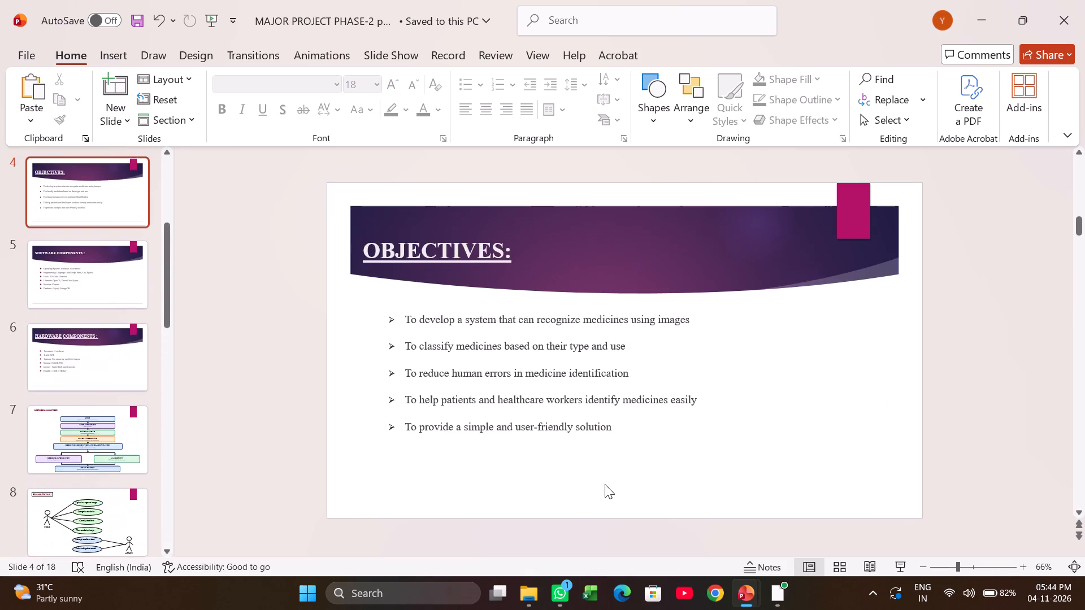
pyautogui.scroll(6, 605, 484)
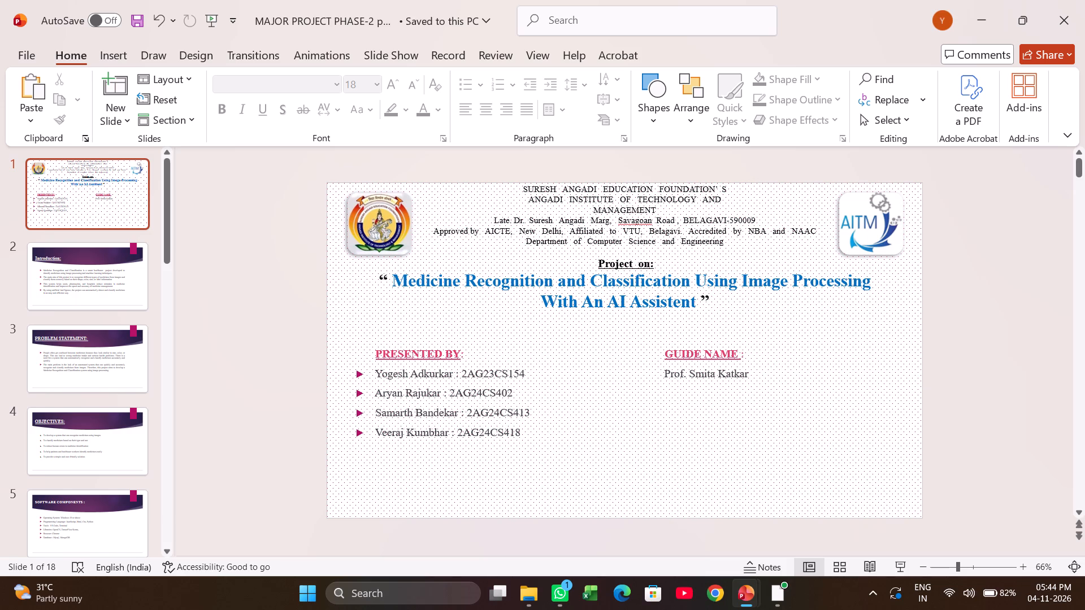
pyautogui.scroll(4, 540, 398)
pyautogui.scroll(-5, 542, 378)
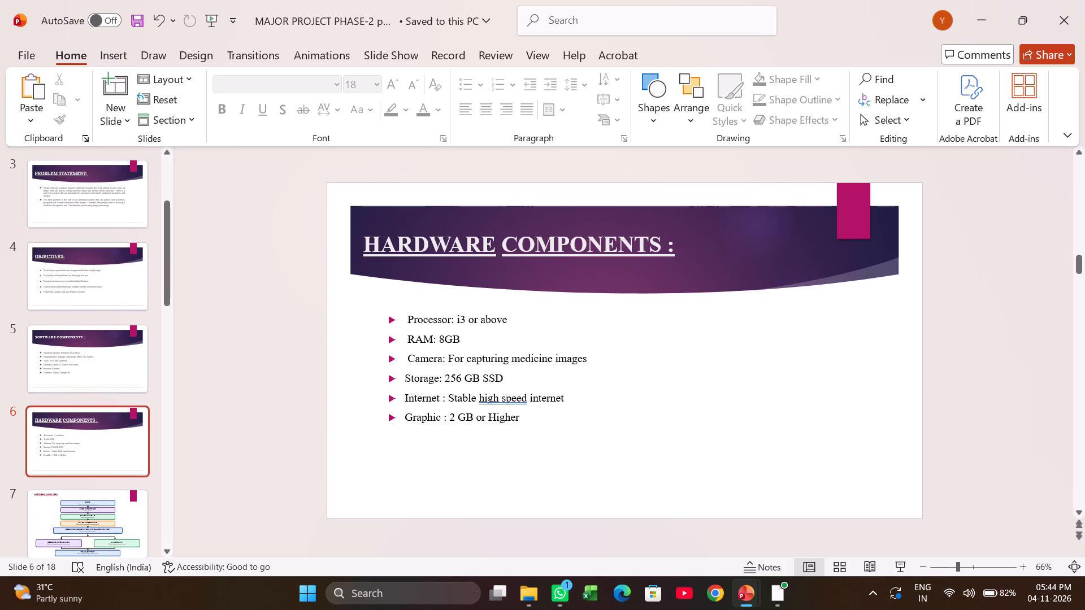
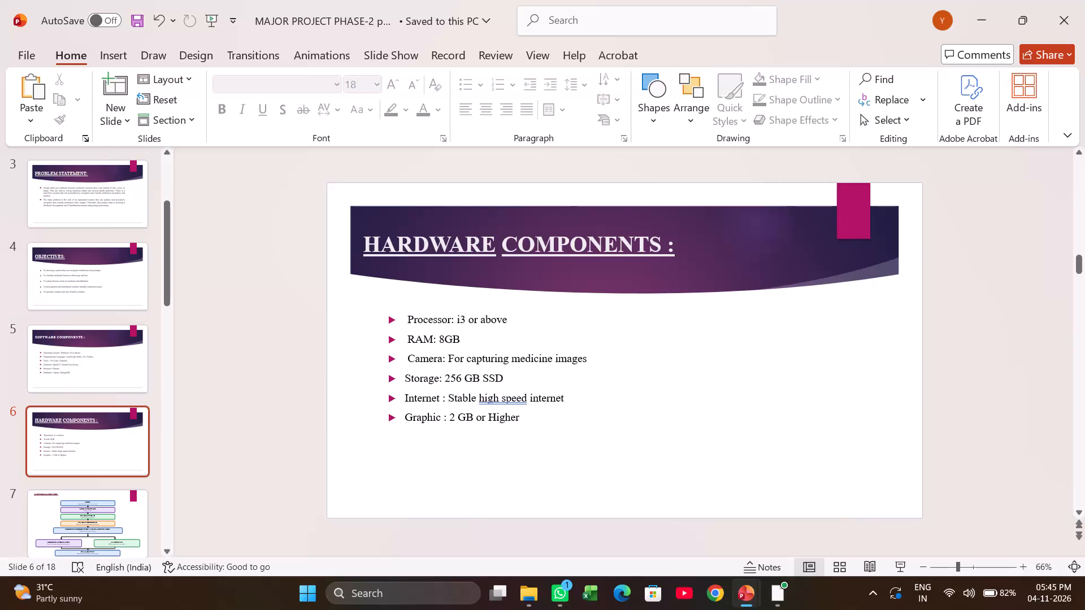
# Check the fonts of the headings and body text on the Hardware Components, Objectives and Introduction slides.
pyautogui.click(537, 427)
pyautogui.click(540, 386)
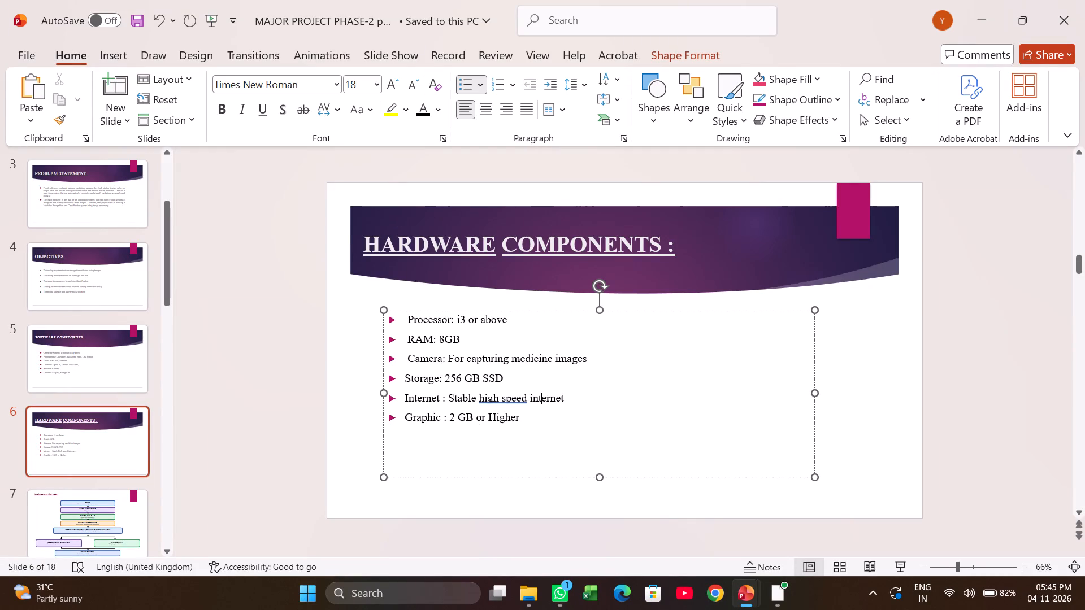
pyautogui.click(611, 246)
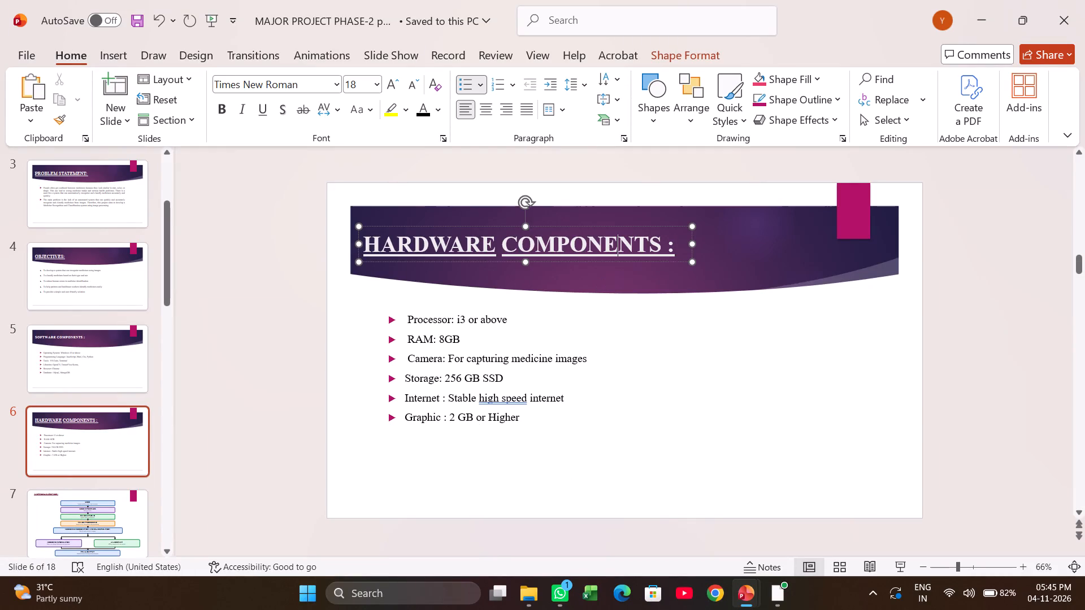
pyautogui.scroll(2, 580, 278)
pyautogui.click(458, 265)
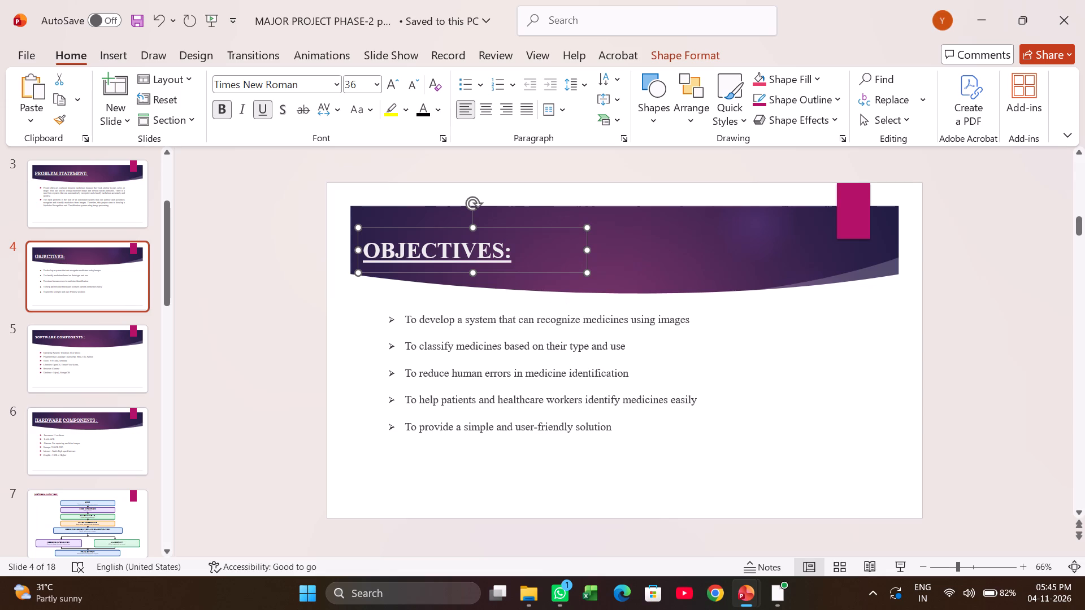
pyautogui.click(461, 321)
pyautogui.scroll(2, 454, 305)
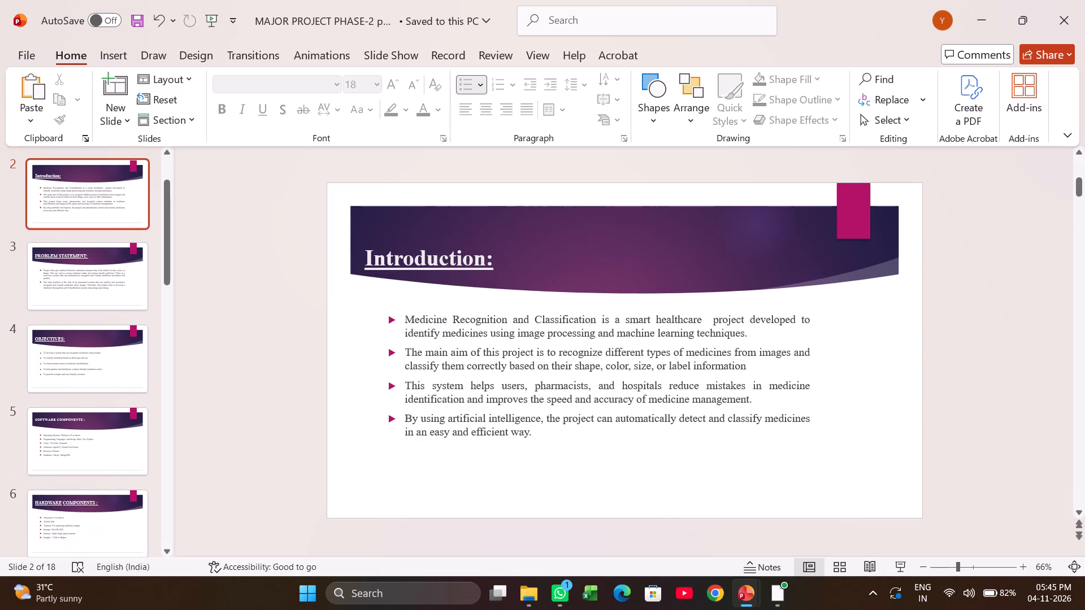
pyautogui.click(454, 307)
# Check the font of the title slide's presenter and guide text, institute header and project title.
pyautogui.scroll(2, 452, 284)
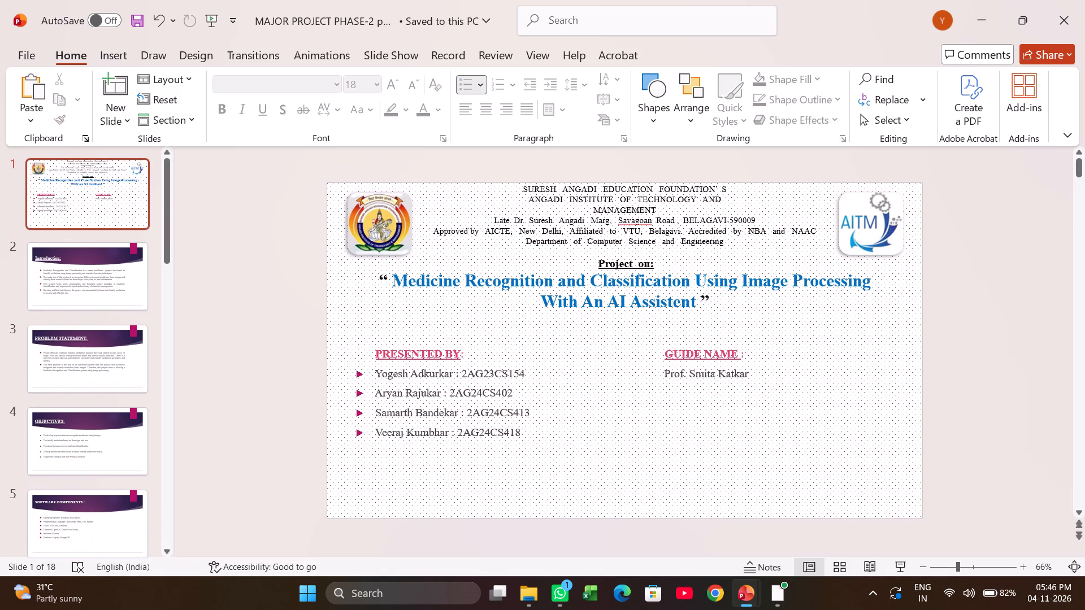
pyautogui.click(485, 351)
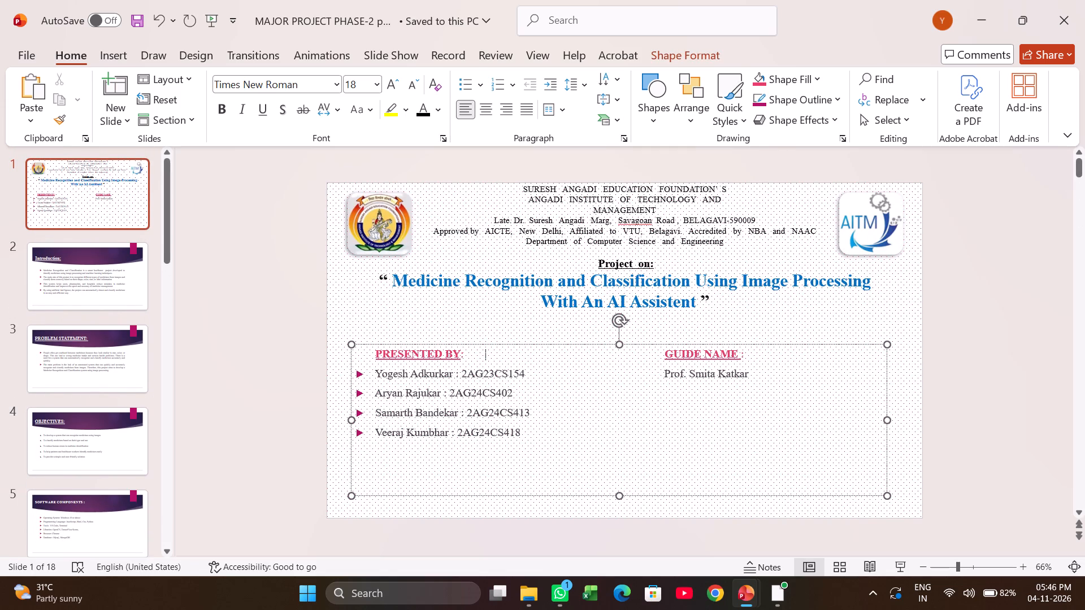
pyautogui.click(471, 271)
pyautogui.click(472, 197)
pyautogui.click(494, 194)
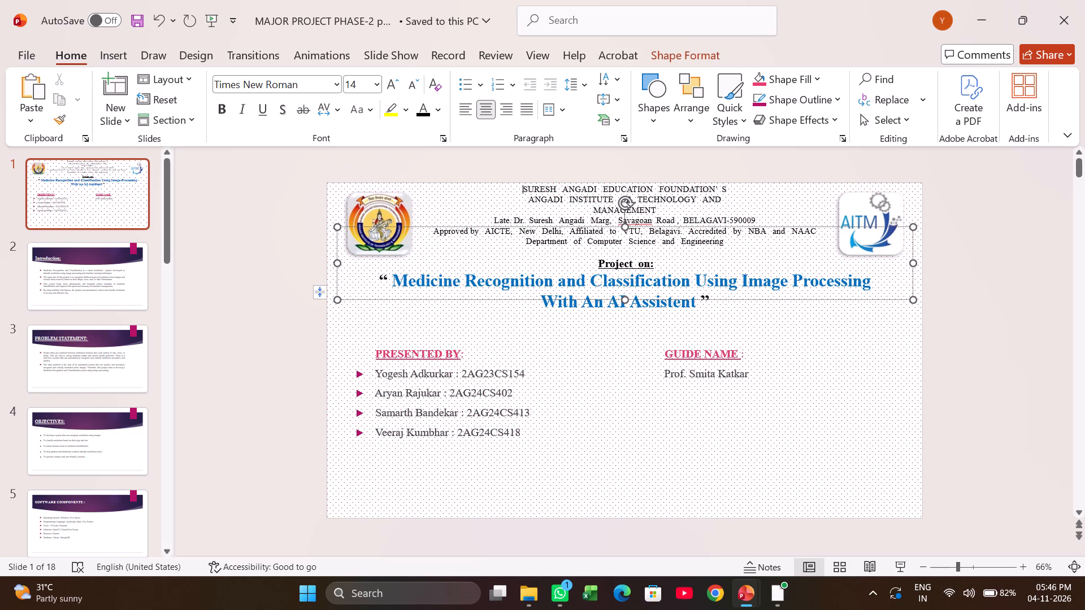
pyautogui.moveTo(517, 190); pyautogui.dragTo(553, 220)
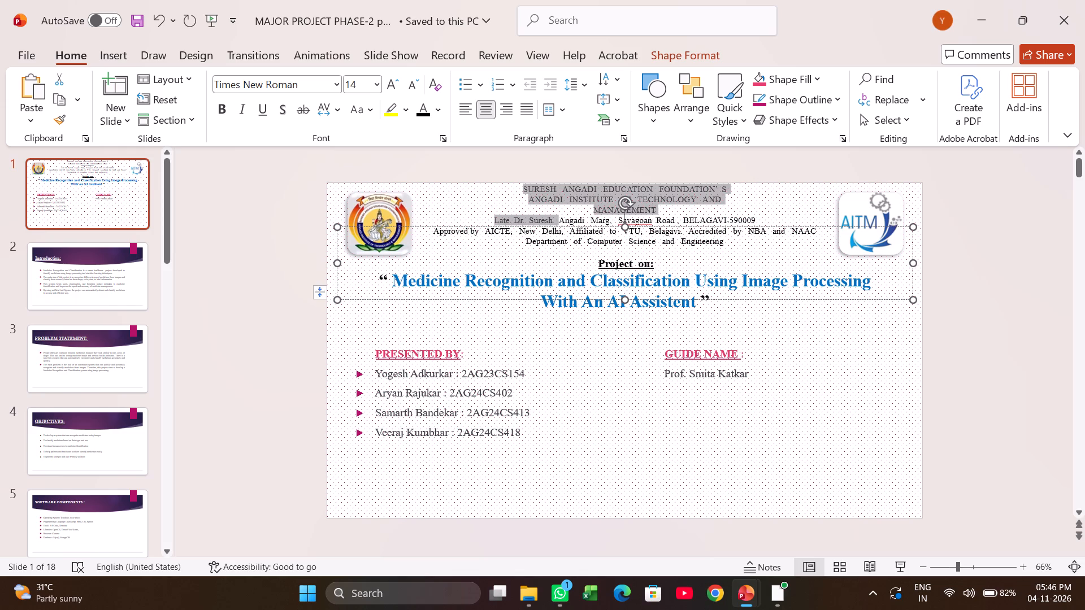
pyautogui.moveTo(553, 220); pyautogui.dragTo(702, 272)
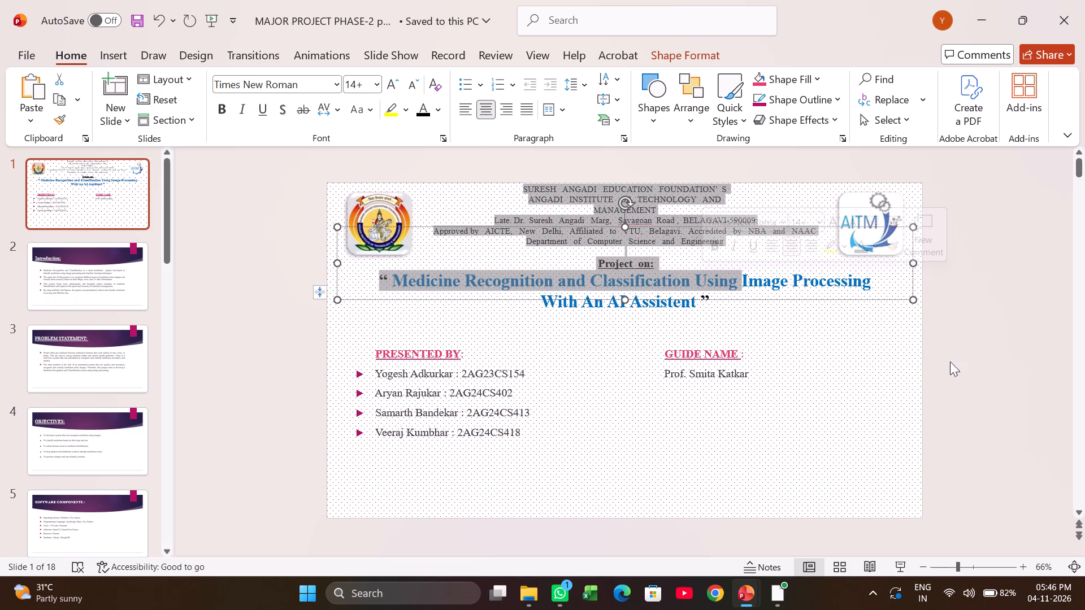
pyautogui.click(1035, 329)
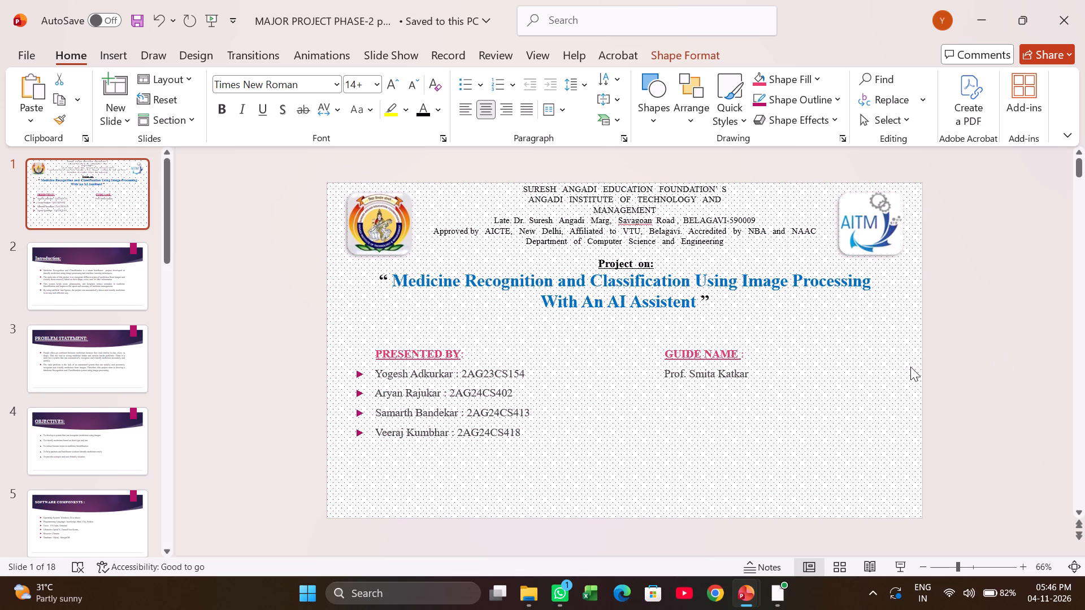
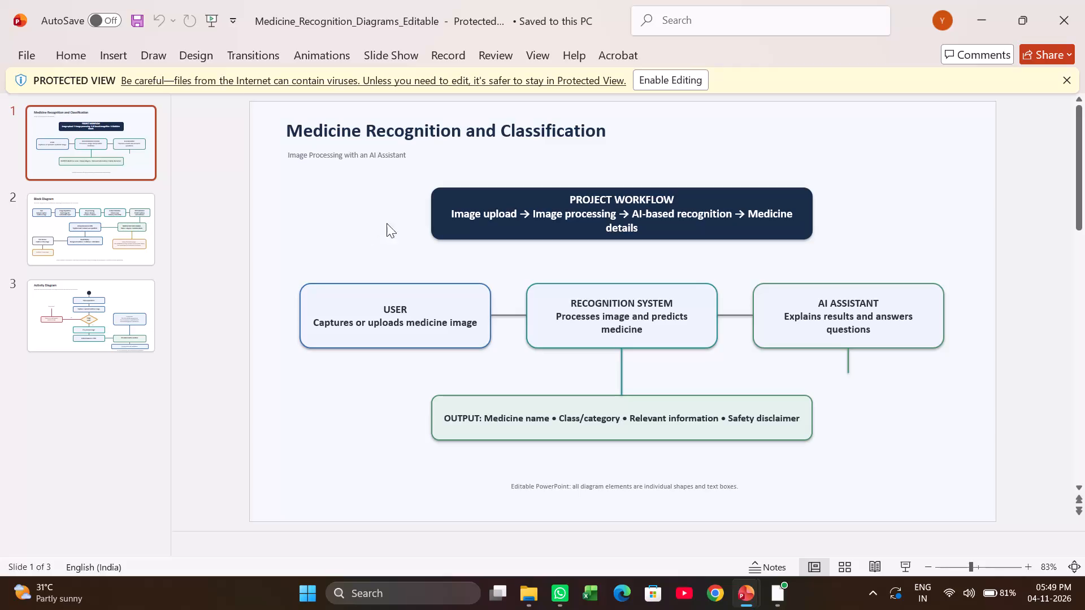
# Examine the project workflow slide in Medicine_Recognition_Diagrams_Editable, checking whether its text and diagram shapes can be selected individually.
pyautogui.click(526, 202)
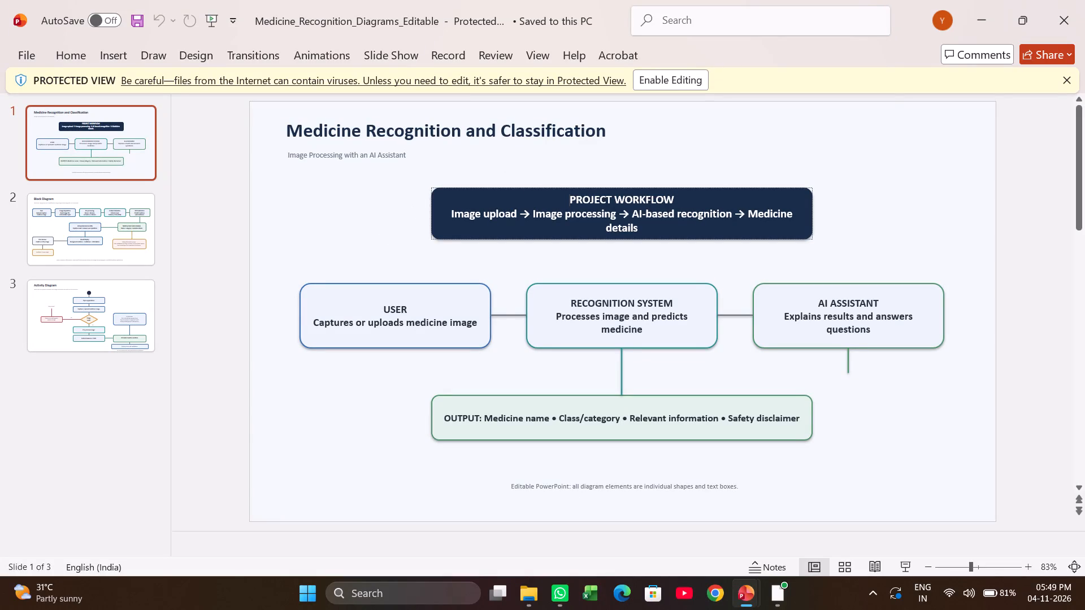
pyautogui.click(581, 213)
pyautogui.scroll(3, 111, 282)
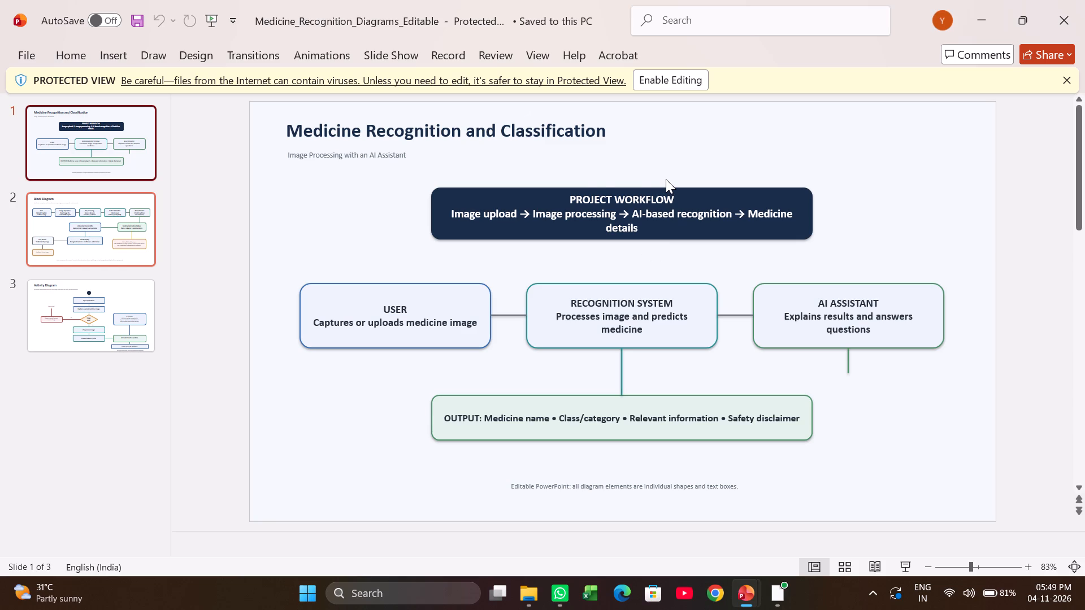
pyautogui.moveTo(568, 197); pyautogui.dragTo(580, 213)
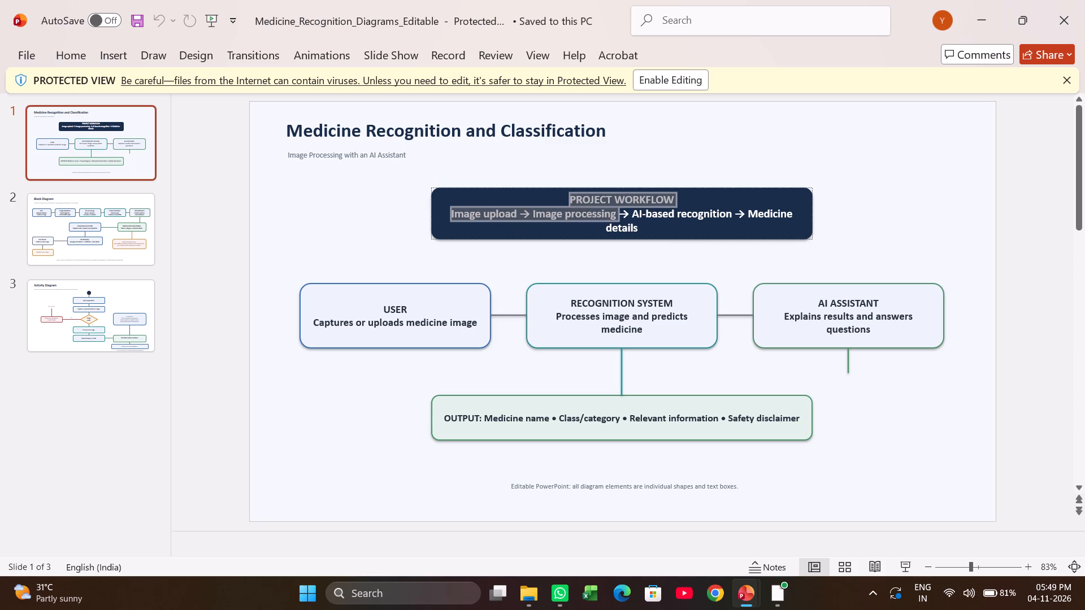
pyautogui.moveTo(580, 213); pyautogui.dragTo(698, 337)
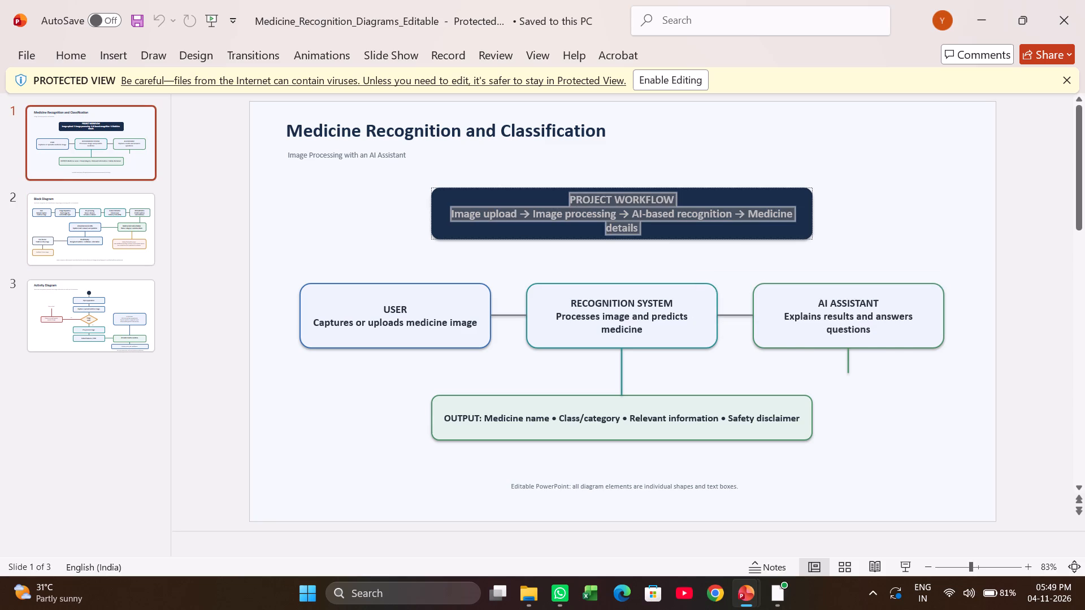
pyautogui.click(325, 210)
pyautogui.click(288, 171)
pyautogui.click(279, 188)
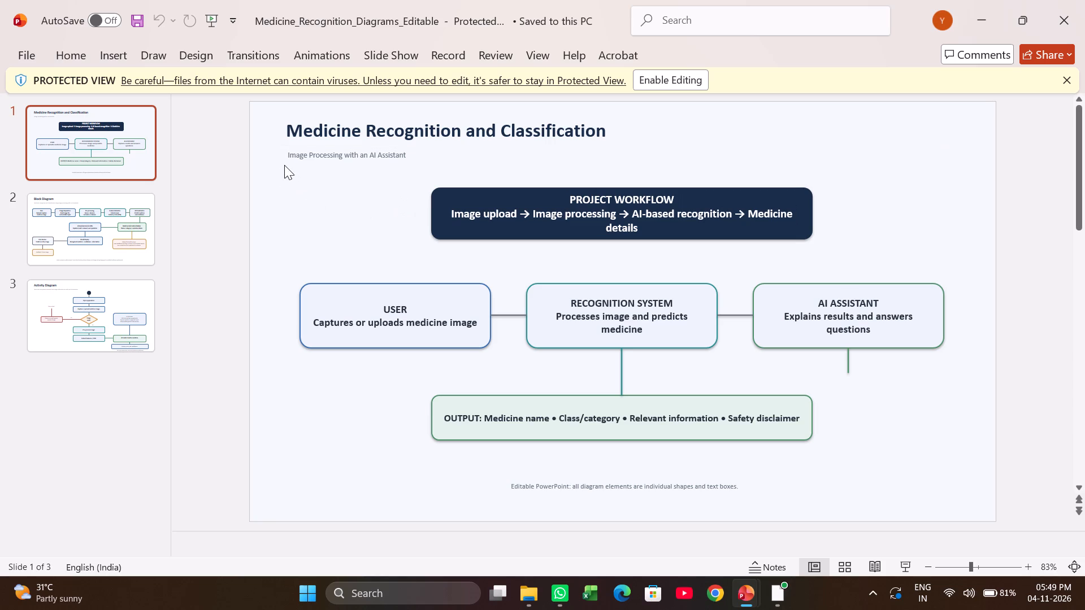
pyautogui.moveTo(275, 165); pyautogui.dragTo(896, 486)
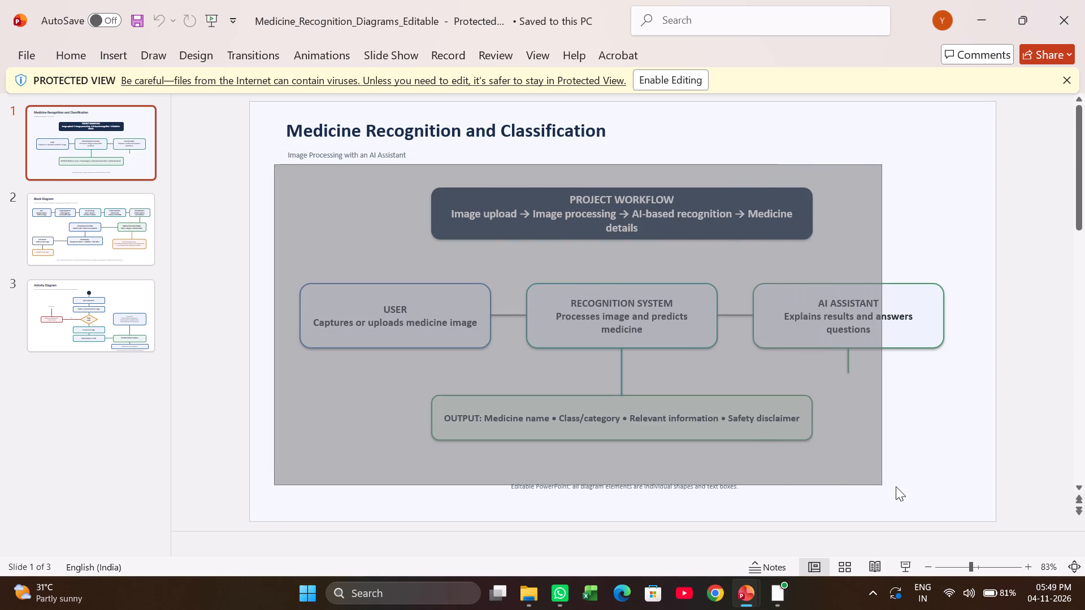
pyautogui.moveTo(896, 486); pyautogui.dragTo(966, 467)
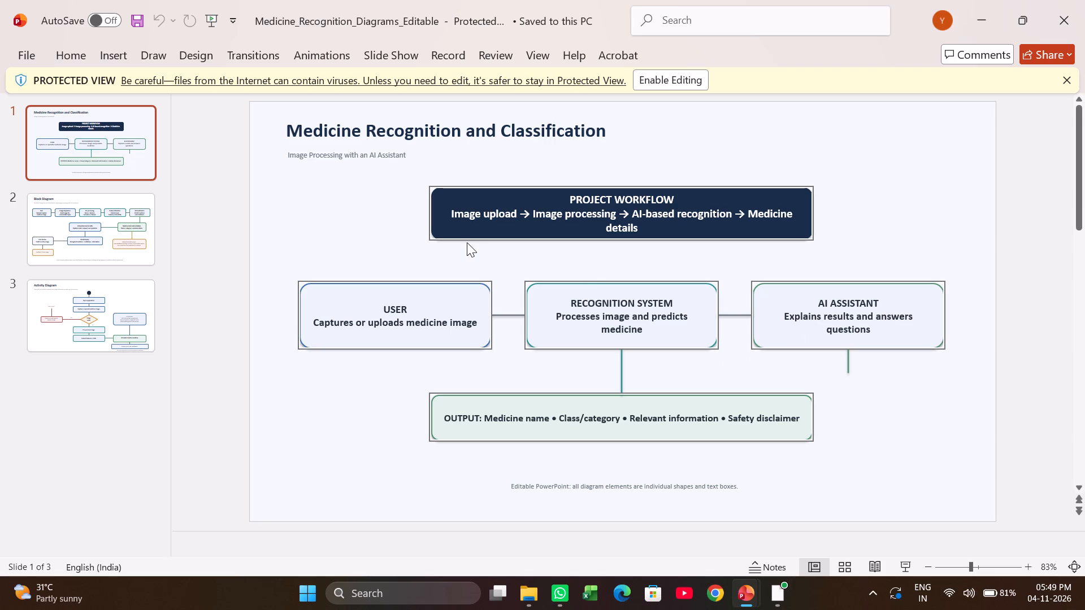
pyautogui.click(34, 215)
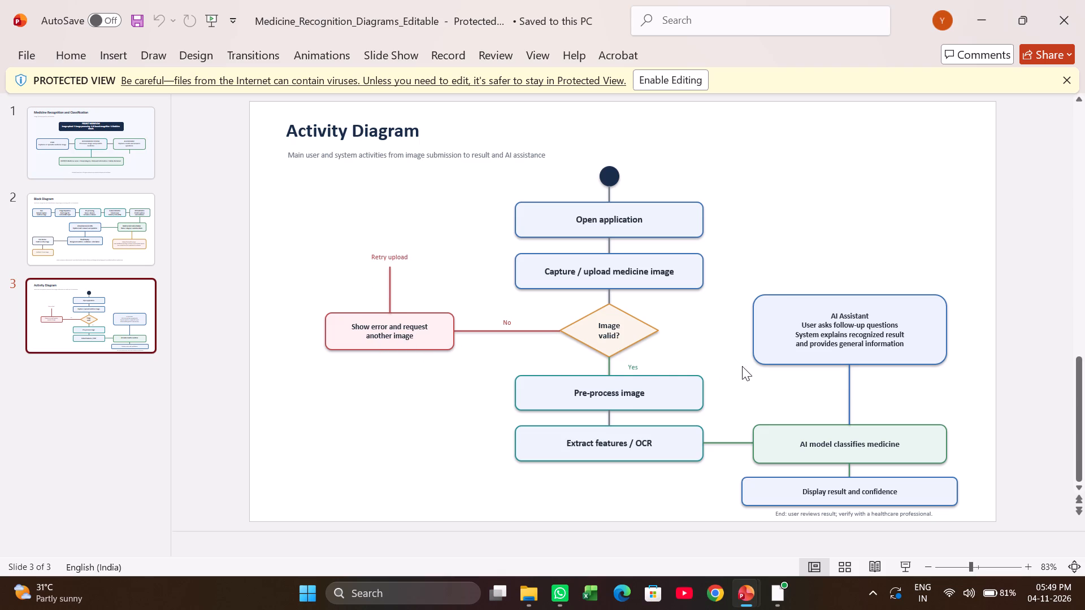
pyautogui.scroll(-13, 748, 372)
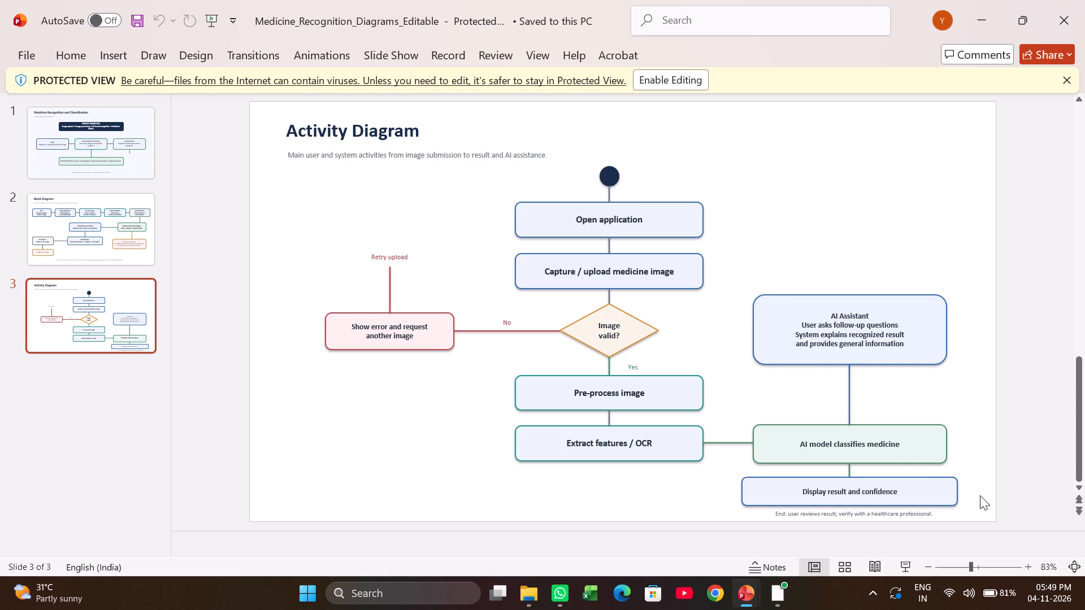
pyautogui.click(978, 495)
pyautogui.moveTo(971, 497); pyautogui.dragTo(323, 203)
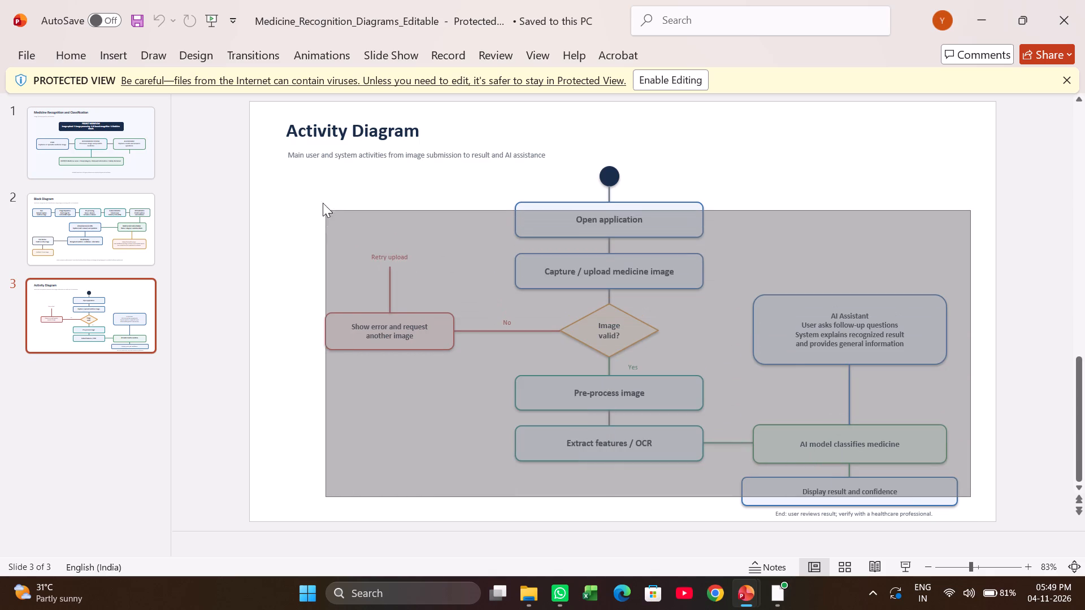
pyautogui.moveTo(323, 203); pyautogui.dragTo(309, 173)
pyautogui.click(466, 196)
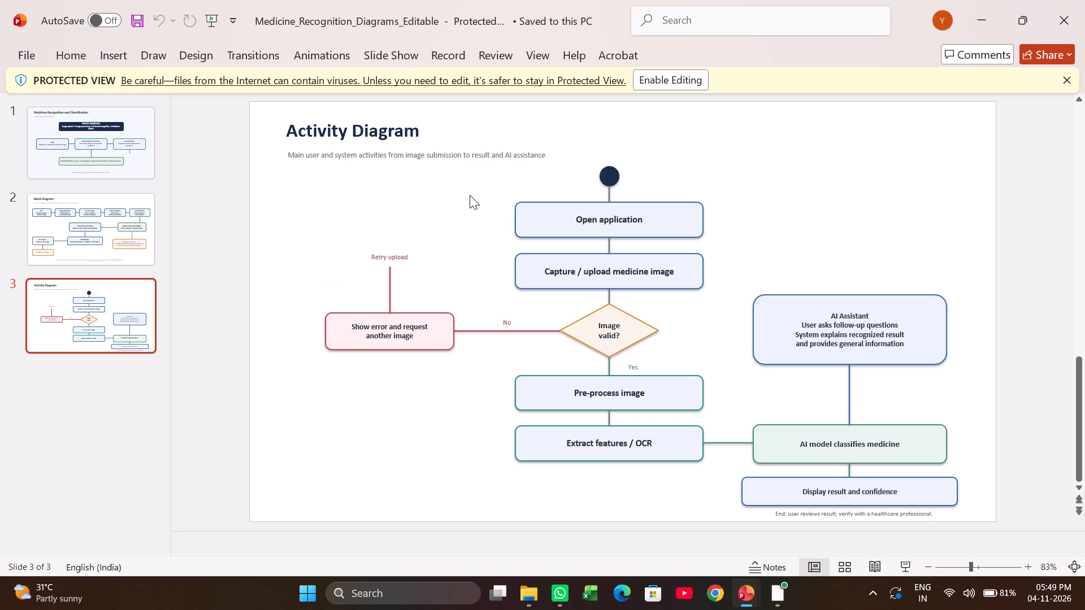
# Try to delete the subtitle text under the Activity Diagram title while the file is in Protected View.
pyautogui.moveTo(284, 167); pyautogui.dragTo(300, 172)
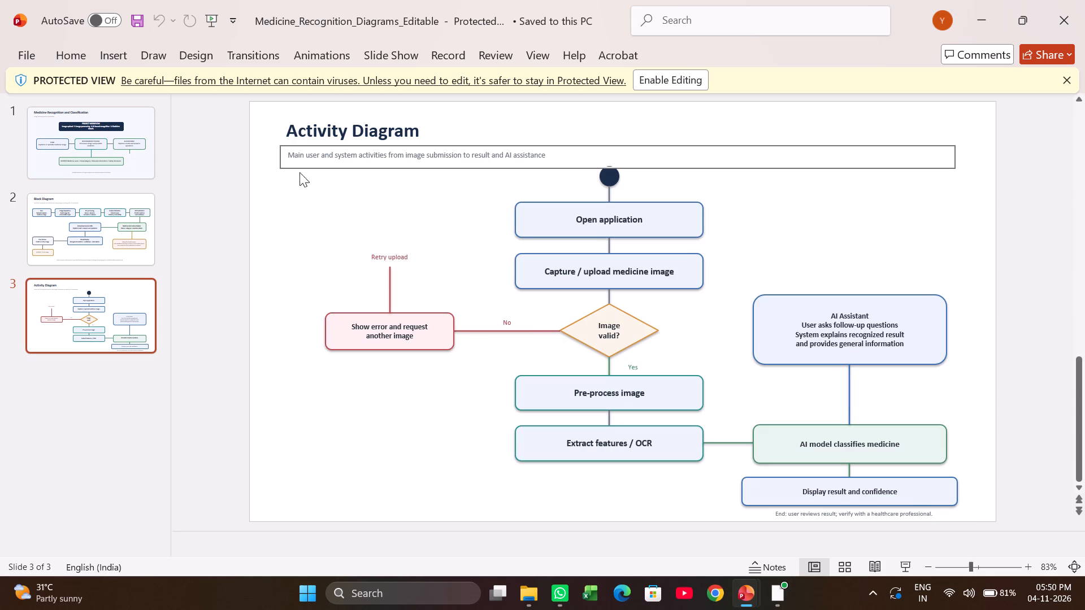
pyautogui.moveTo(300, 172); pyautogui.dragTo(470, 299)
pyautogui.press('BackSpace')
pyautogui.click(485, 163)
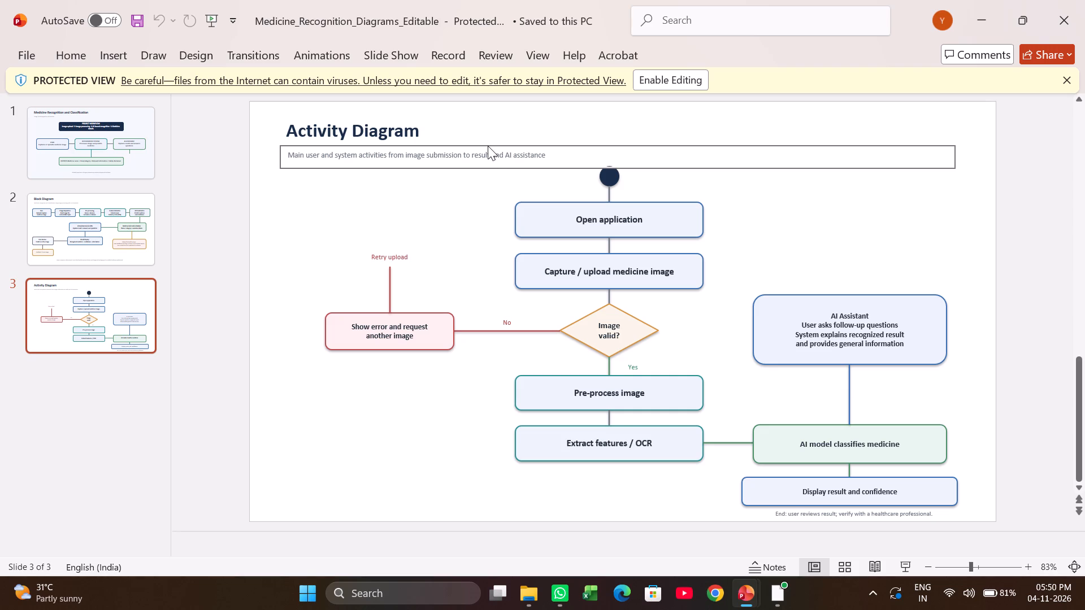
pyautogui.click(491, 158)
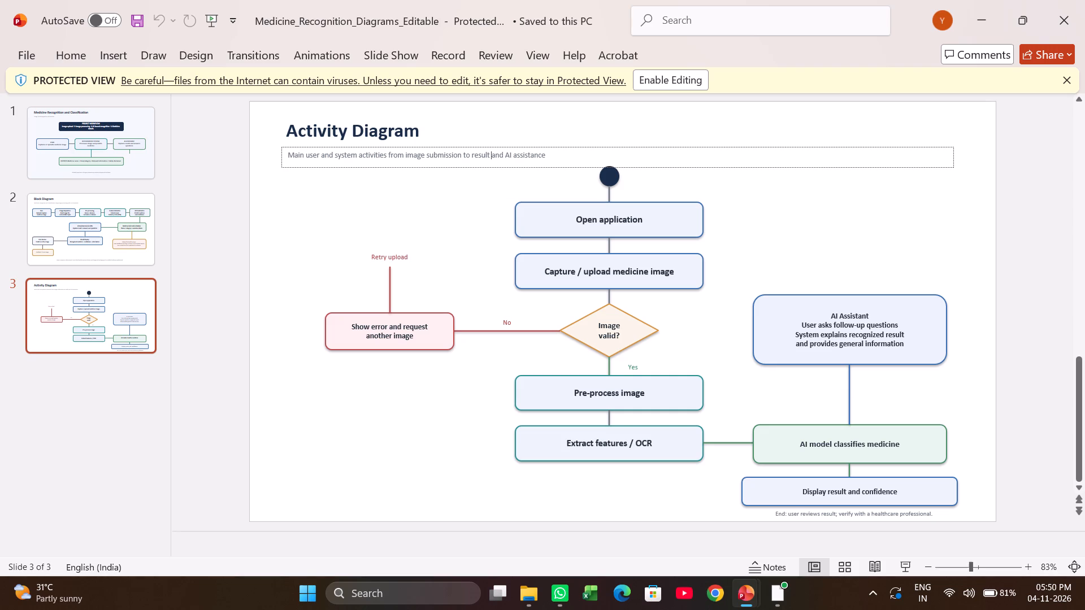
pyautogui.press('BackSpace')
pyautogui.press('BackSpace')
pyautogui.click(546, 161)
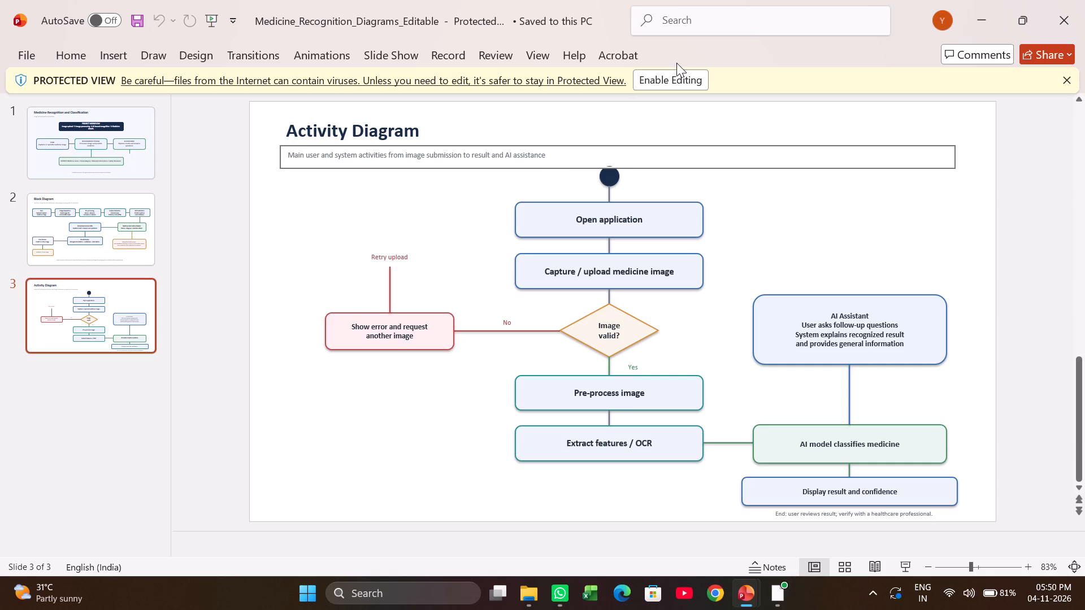
# Enable editing for the protected diagrams presentation.
pyautogui.click(675, 79)
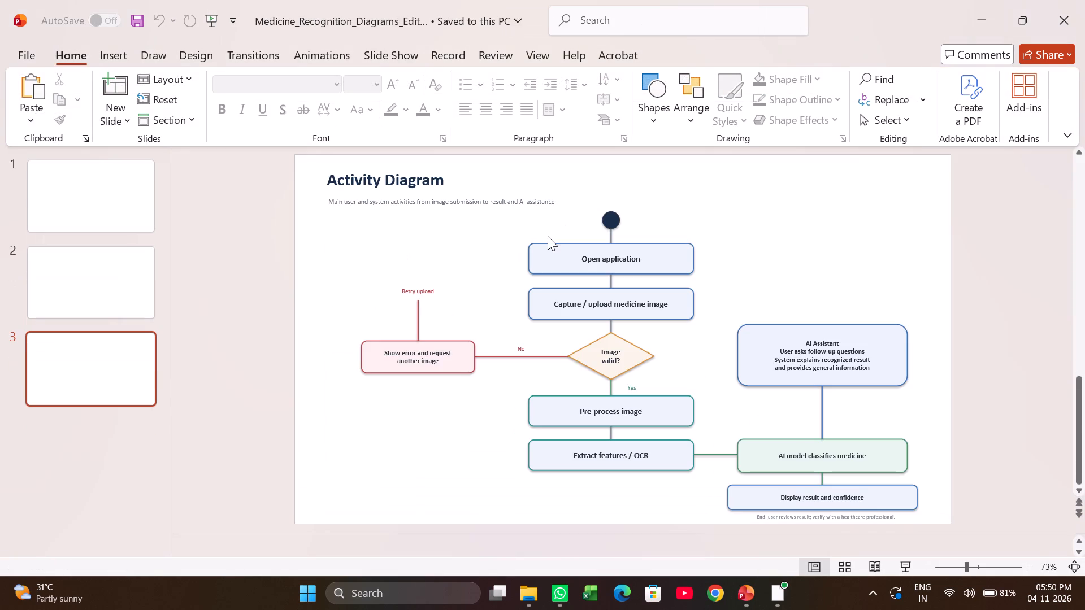
# Delete the whole subtitle text and its text box under the Activity Diagram title.
pyautogui.click(538, 197)
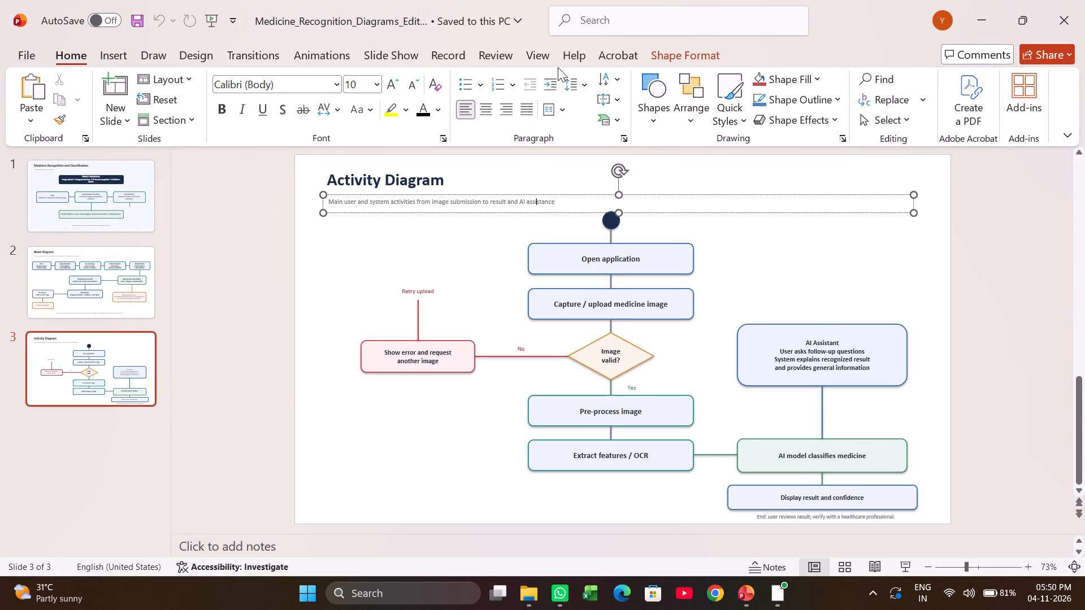
pyautogui.press('BackSpace')
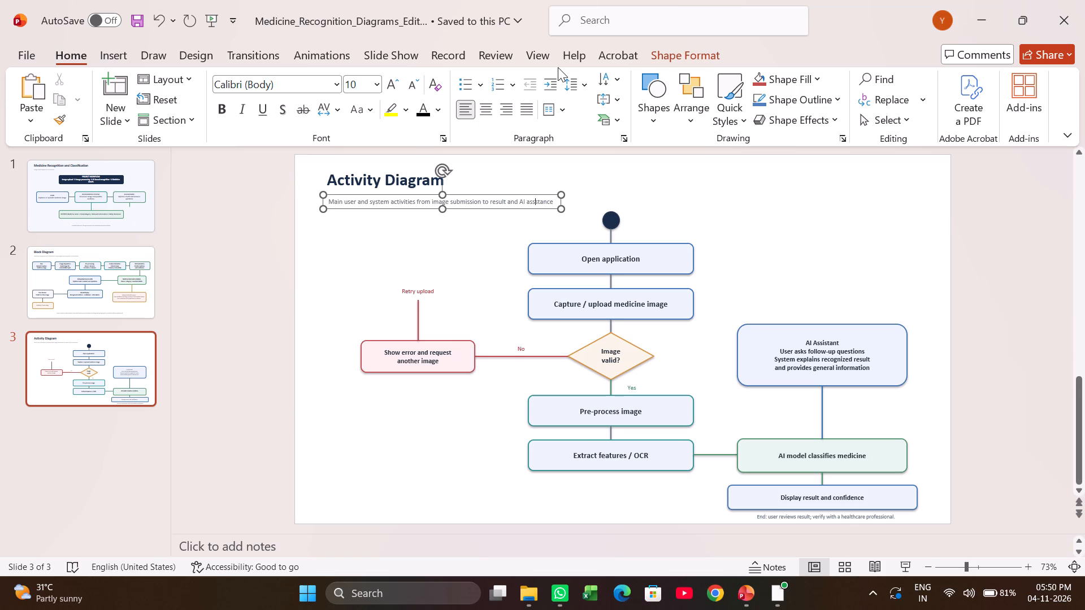
pyautogui.press('BackSpace')
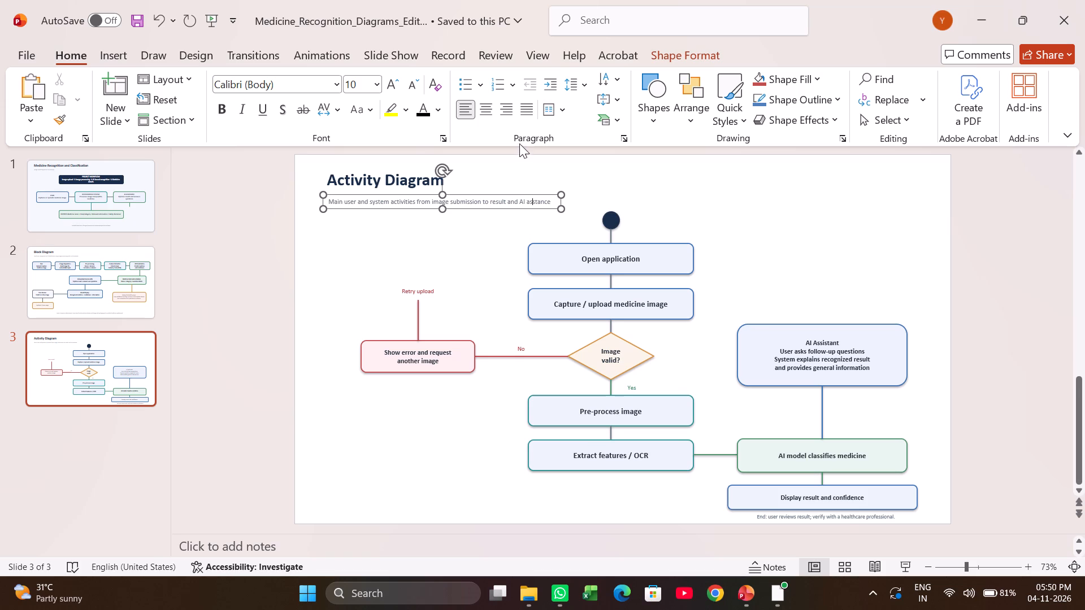
pyautogui.click(523, 211)
pyautogui.click(530, 199)
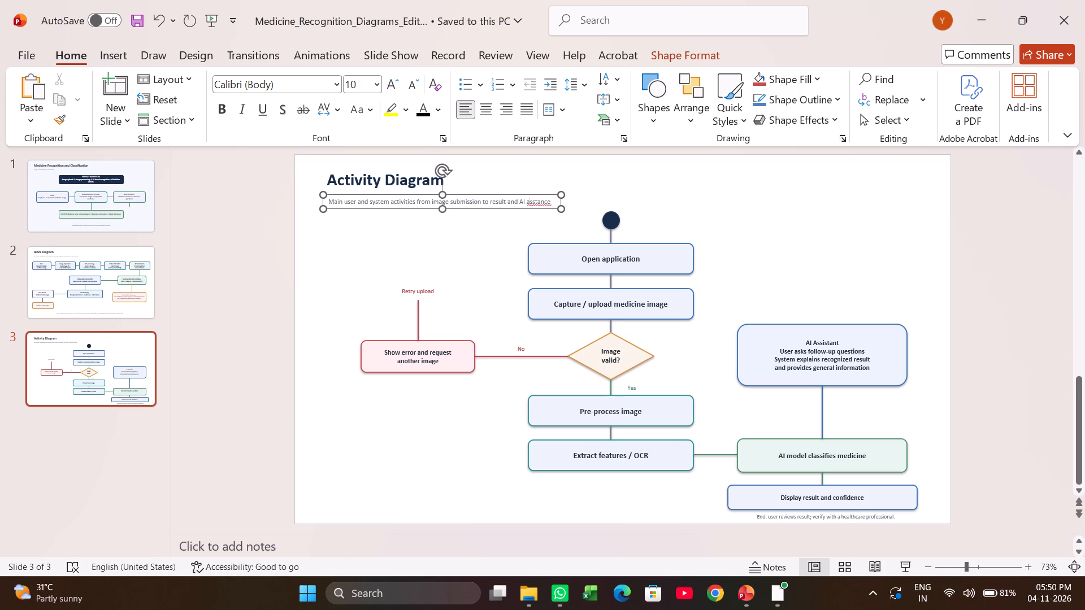
pyautogui.press('BackSpace')
pyautogui.press('BackSpace')
pyautogui.press('BackSpace')
pyautogui.press('BackSpace')
pyautogui.press('BackSpace')
pyautogui.press('BackSpace')
pyautogui.press('BackSpace')
pyautogui.press('BackSpace')
pyautogui.press('BackSpace')
pyautogui.press('BackSpace')
pyautogui.press('BackSpace')
pyautogui.press('BackSpace')
pyautogui.press('BackSpace')
pyautogui.press('BackSpace')
pyautogui.press('BackSpace')
pyautogui.press('BackSpace')
pyautogui.press('BackSpace')
pyautogui.press('BackSpace')
pyautogui.press('BackSpace')
pyautogui.press('BackSpace')
pyautogui.press('BackSpace')
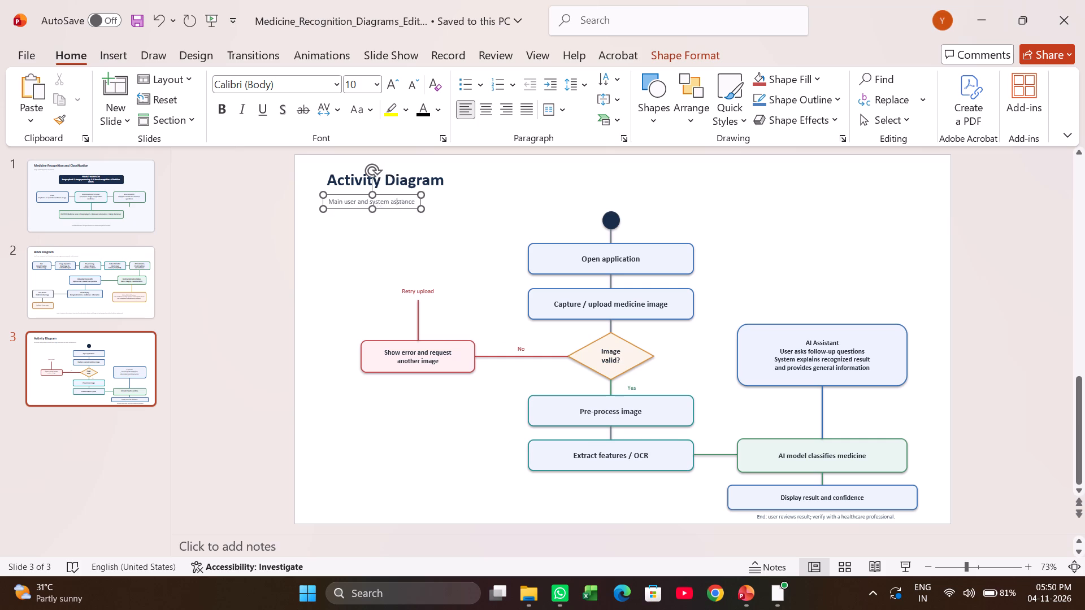
pyautogui.press('BackSpace')
pyautogui.press('BackSpace')
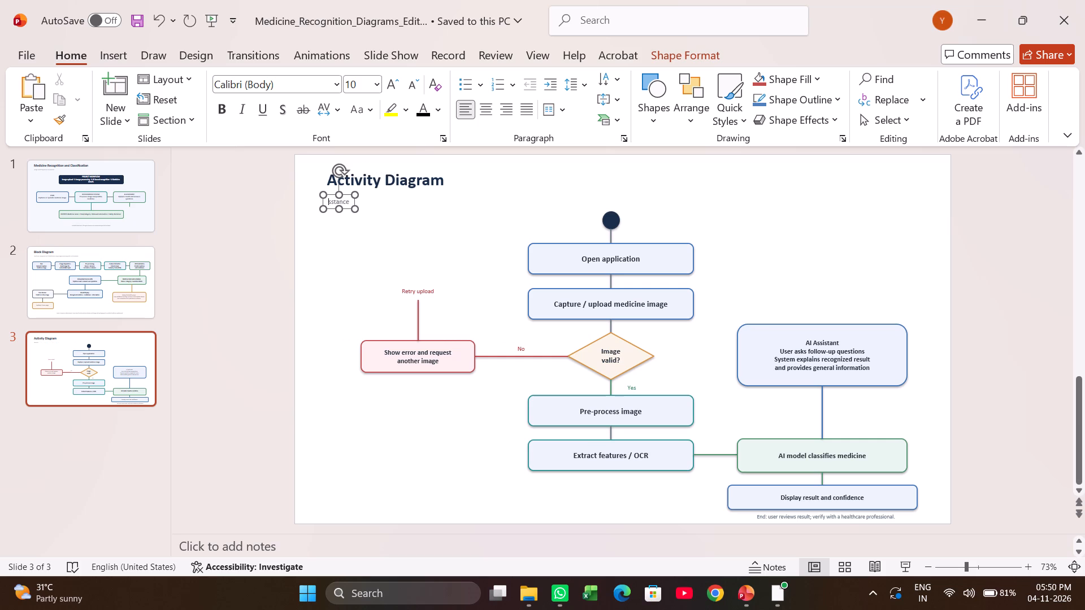
pyautogui.press('Right')
pyautogui.press('Right')
pyautogui.press('Right')
pyautogui.press('Right')
pyautogui.press('Right')
pyautogui.press('Right')
pyautogui.press('Right')
pyautogui.press('Right')
pyautogui.press('Right')
pyautogui.press('Right')
pyautogui.press('Delete')
pyautogui.press('Delete')
pyautogui.click(340, 202)
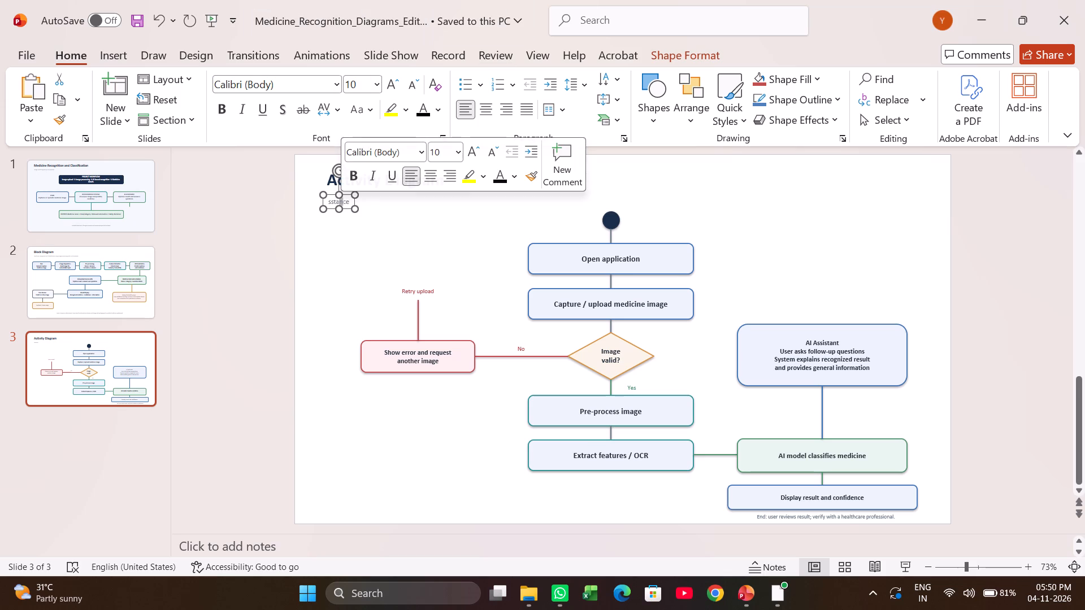
pyautogui.press('BackSpace')
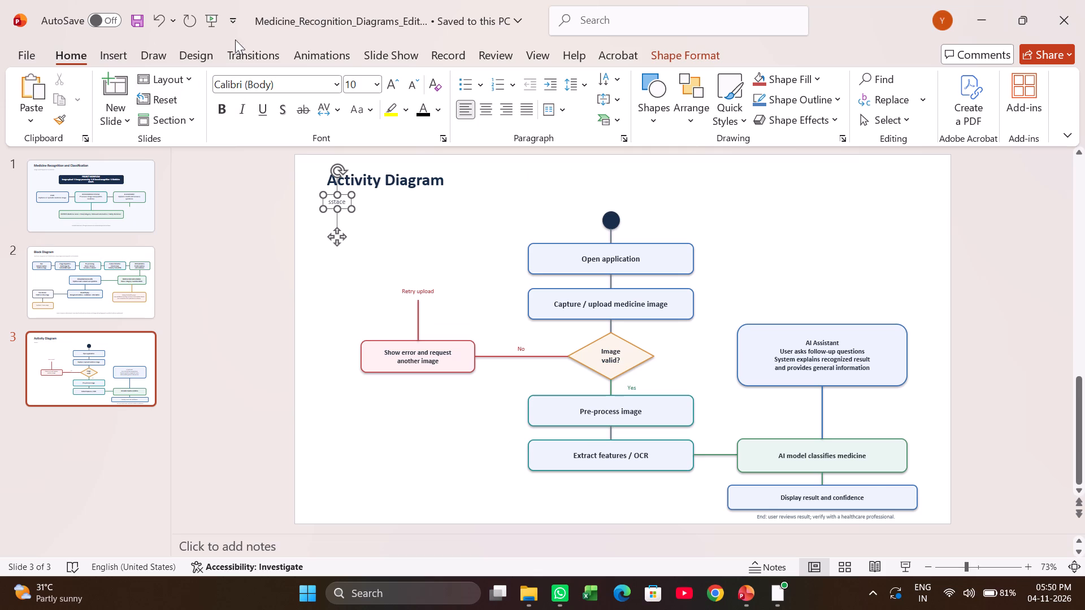
pyautogui.click(346, 197)
pyautogui.moveTo(352, 205); pyautogui.dragTo(337, 219)
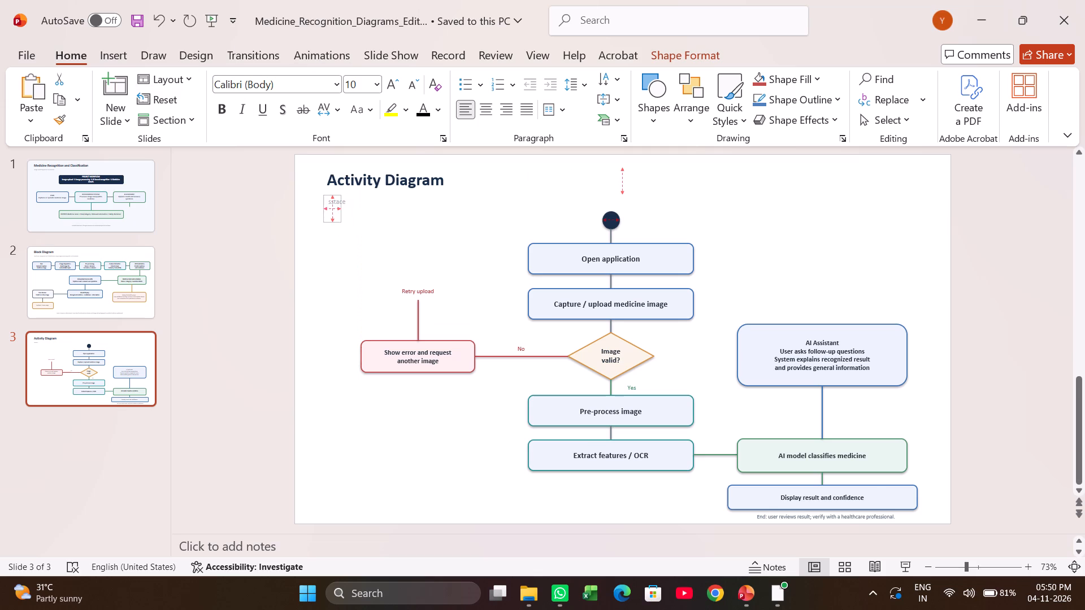
pyautogui.moveTo(337, 219); pyautogui.dragTo(347, 210)
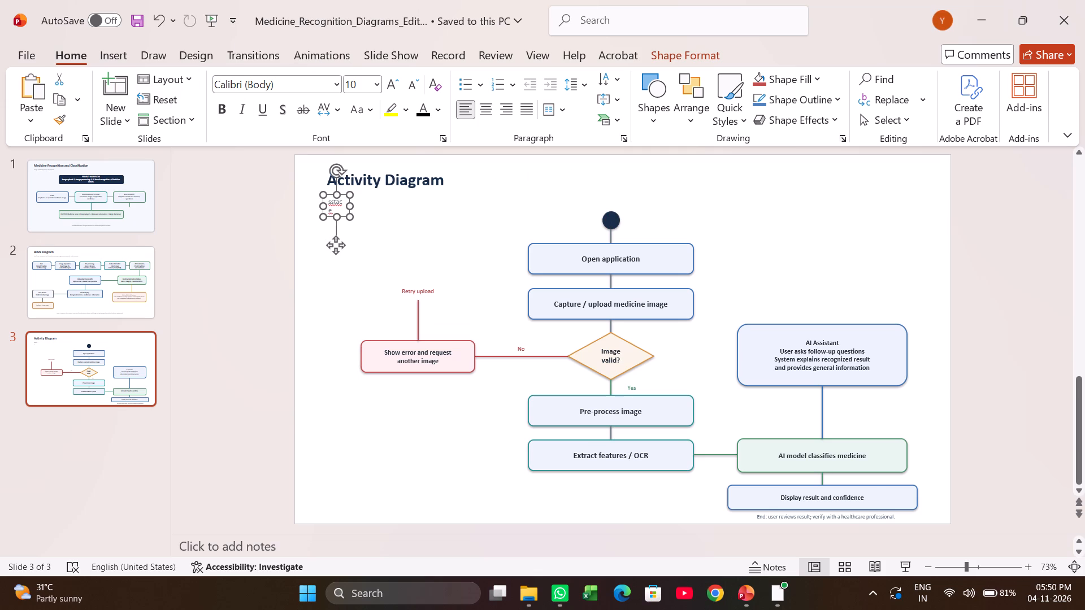
pyautogui.click(344, 204)
pyautogui.press('BackSpace')
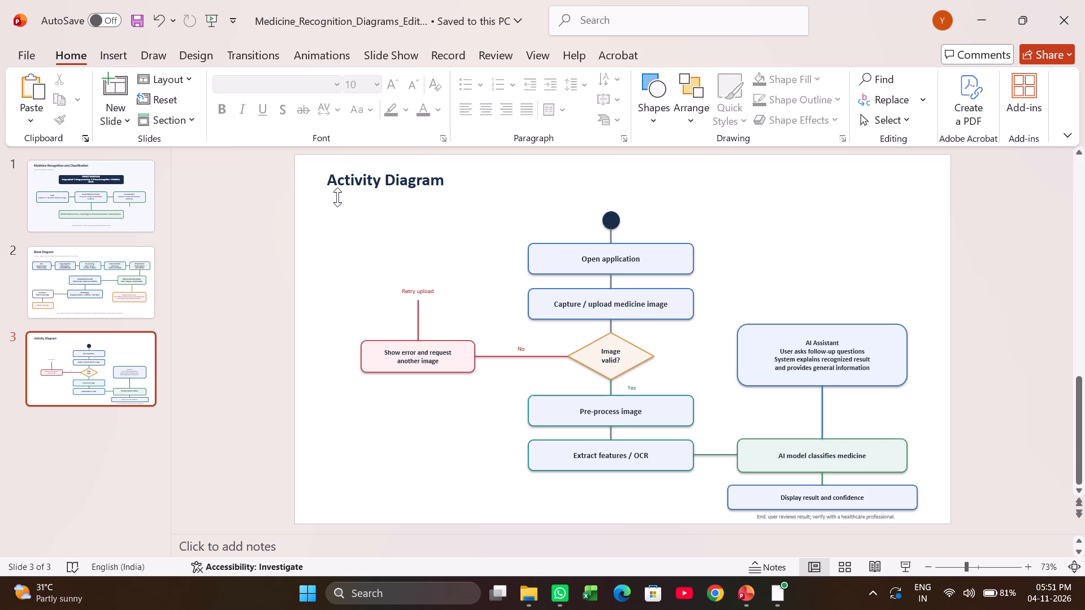
# Extend the upper end of the red connector above the error box so it attaches to the Retry upload label.
pyautogui.click(422, 315)
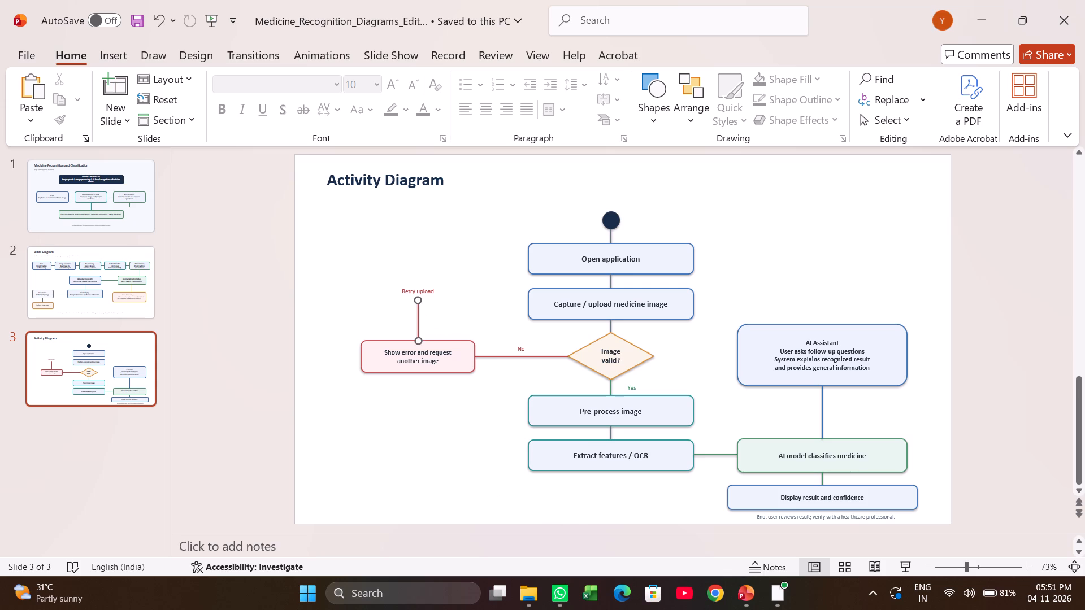
pyautogui.click(419, 304)
pyautogui.click(422, 298)
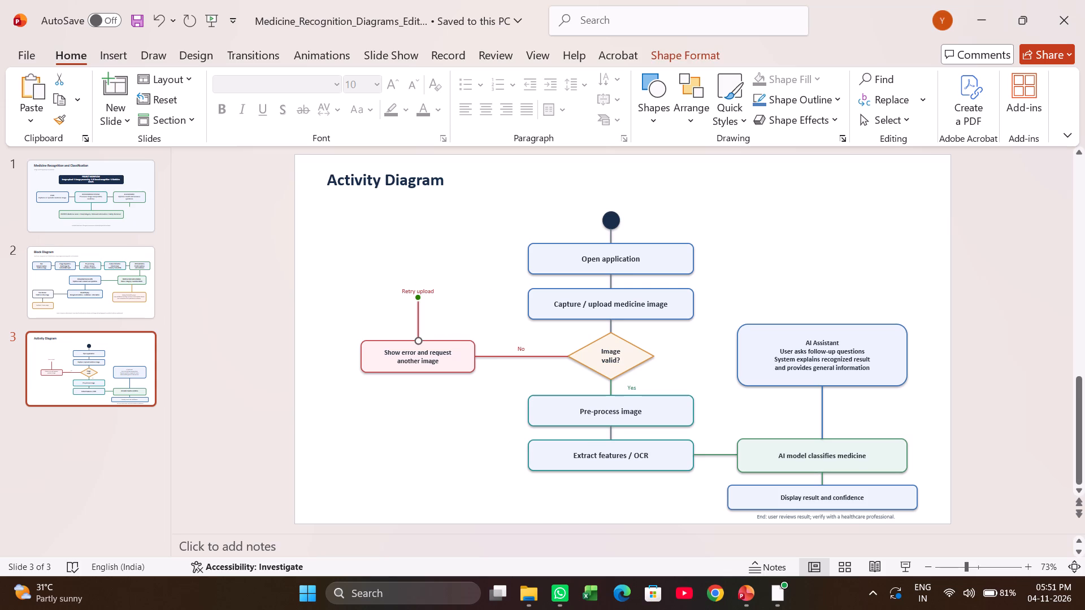
pyautogui.click(480, 253)
pyautogui.click(607, 225)
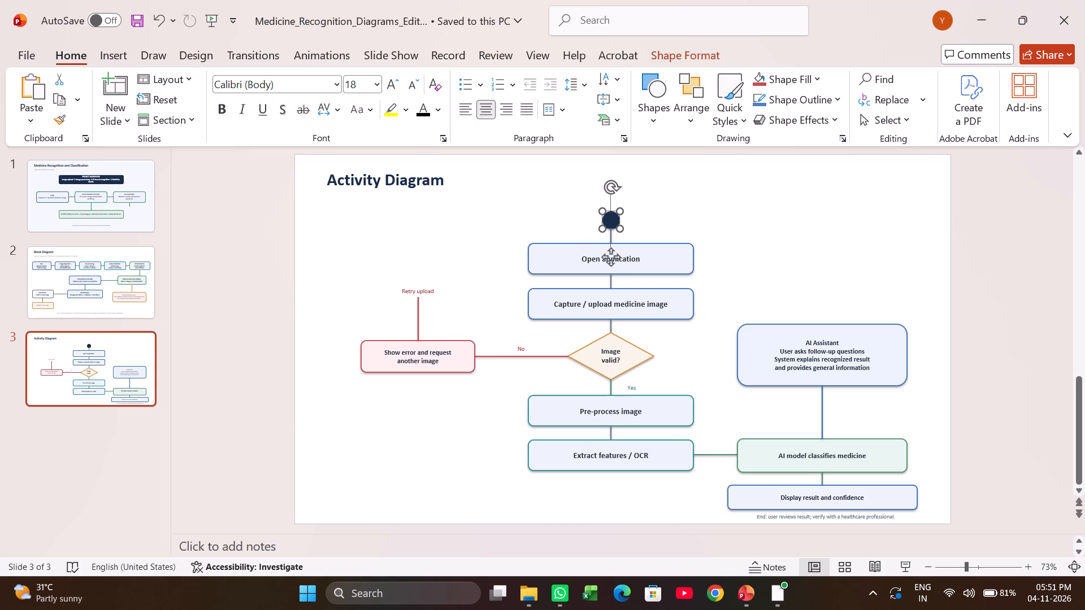
pyautogui.click(613, 220)
pyautogui.click(606, 279)
pyautogui.click(612, 304)
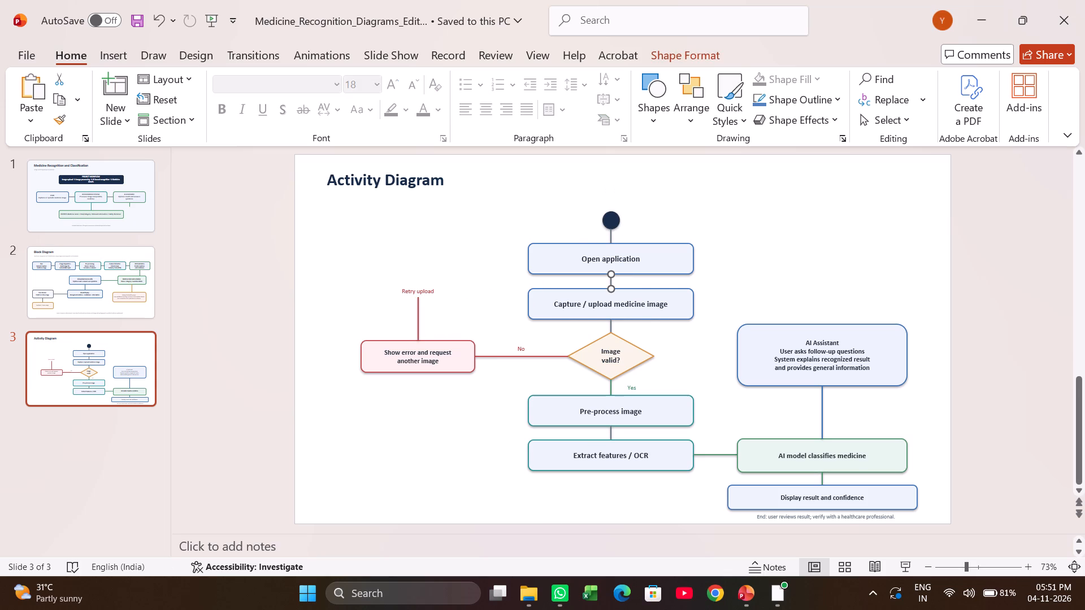
pyautogui.doubleClick(612, 330)
pyautogui.click(609, 342)
pyautogui.click(628, 377)
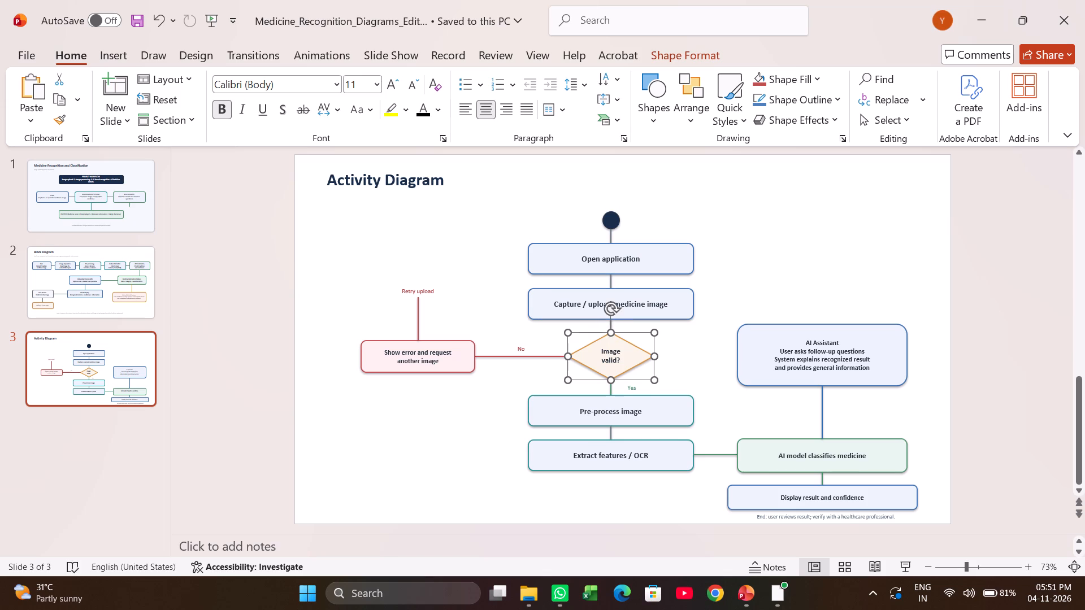
pyautogui.click(619, 387)
pyautogui.click(617, 415)
pyautogui.click(605, 443)
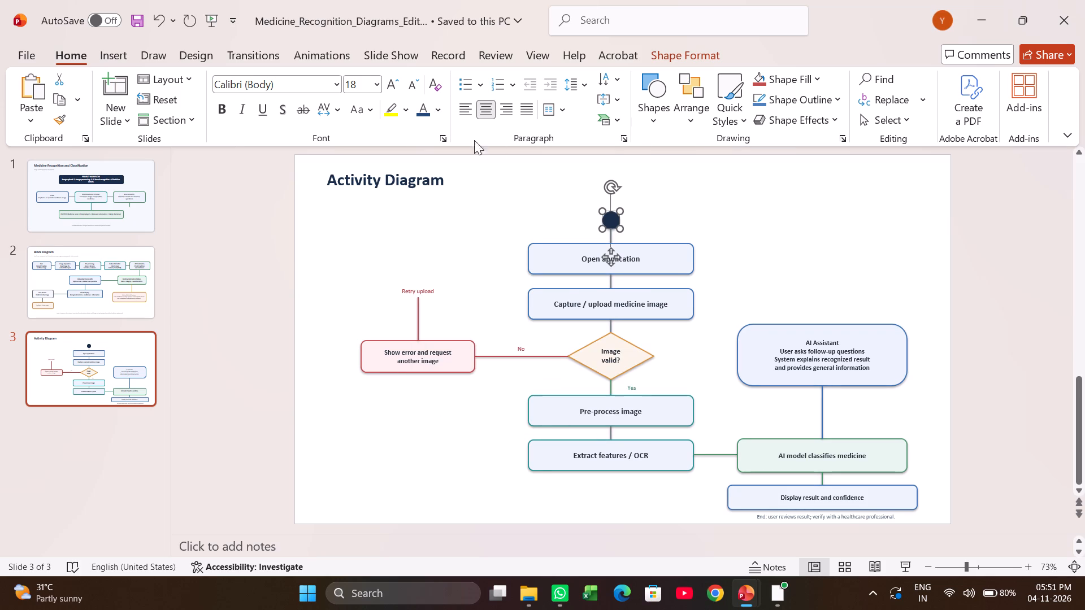
# Move the start circle slightly upward, away from the connector above the Open application box.
pyautogui.click(605, 223)
pyautogui.doubleClick(614, 223)
pyautogui.moveTo(607, 216); pyautogui.dragTo(606, 223)
pyautogui.moveTo(610, 225); pyautogui.dragTo(618, 204)
pyautogui.click(684, 192)
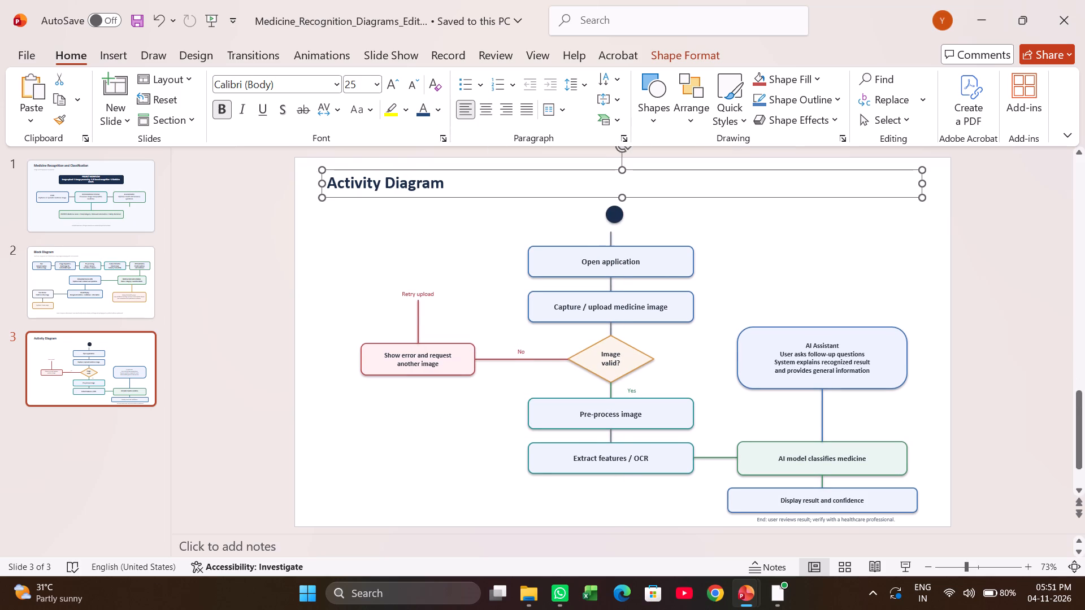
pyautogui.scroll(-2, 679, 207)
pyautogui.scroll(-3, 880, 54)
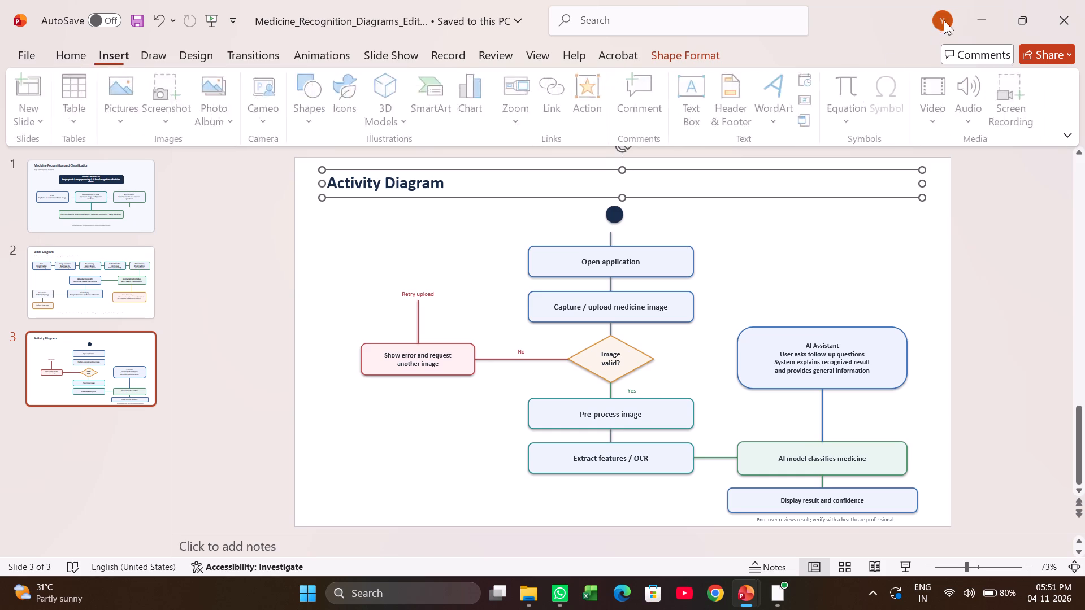
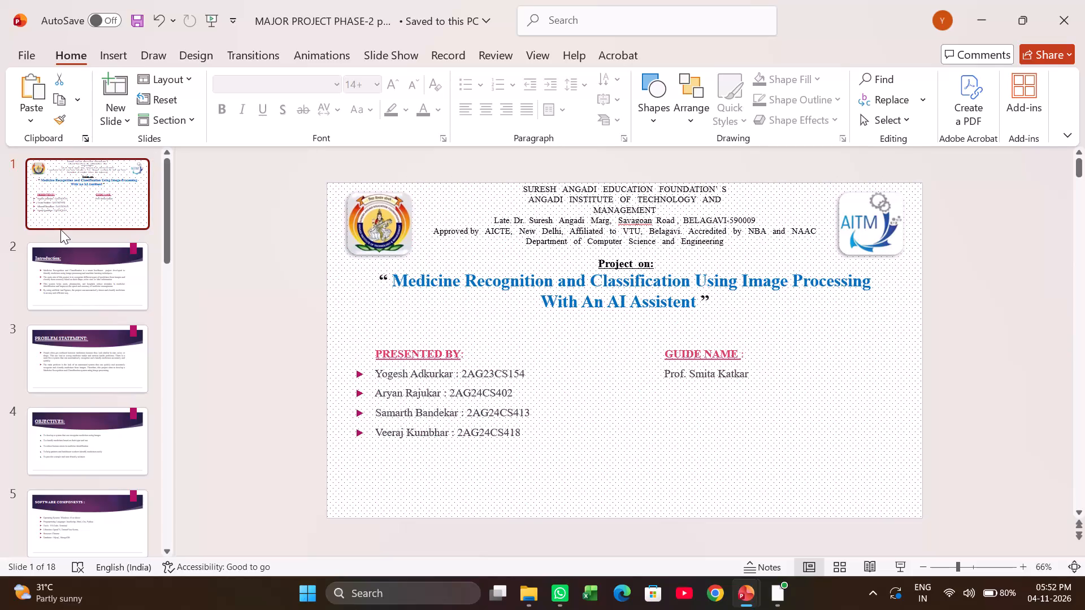
# Examine the presenter list, the guide section and both institute logos on the title slide.
pyautogui.scroll(2, 60, 229)
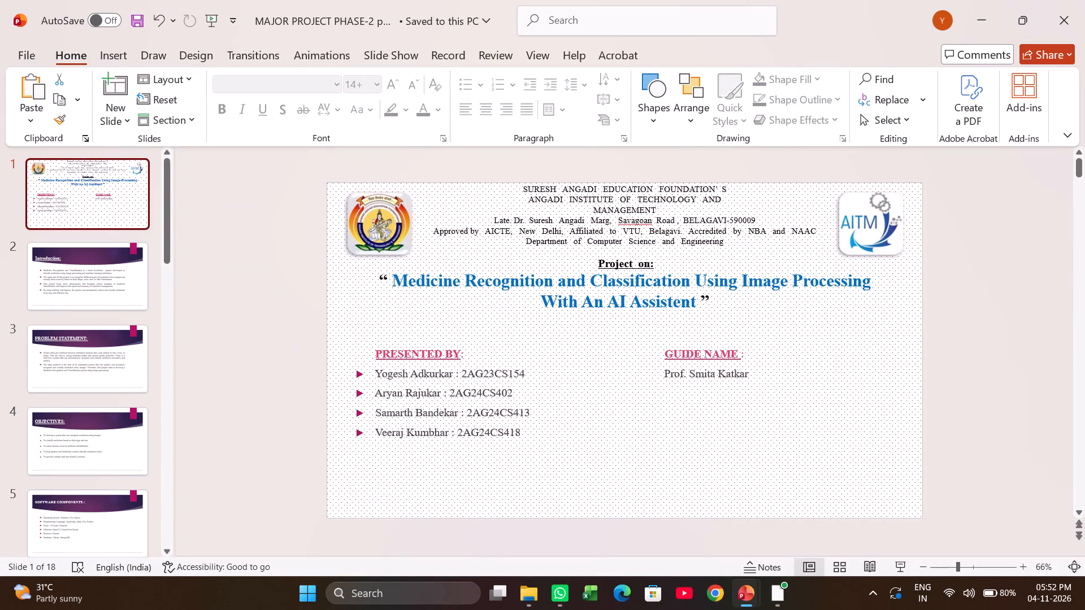
pyautogui.moveTo(530, 439); pyautogui.dragTo(362, 332)
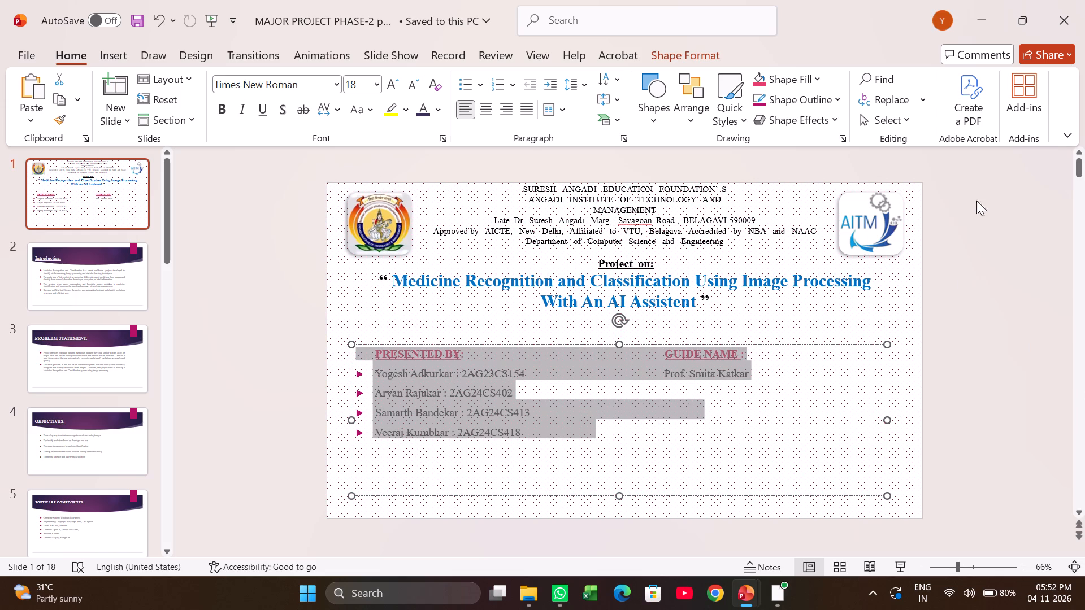
pyautogui.click(1018, 293)
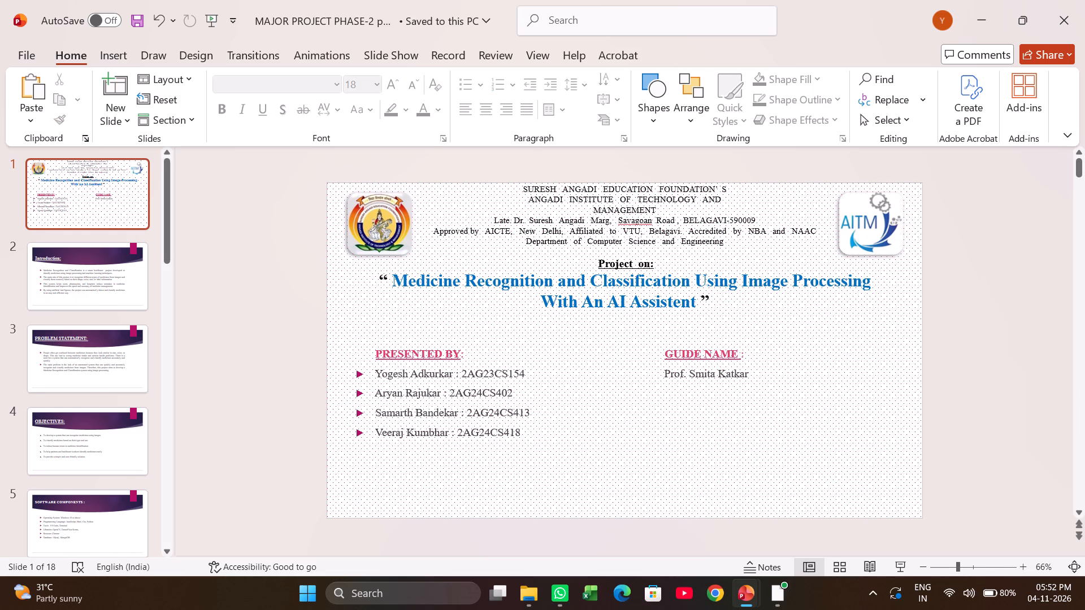
pyautogui.moveTo(663, 354); pyautogui.dragTo(739, 383)
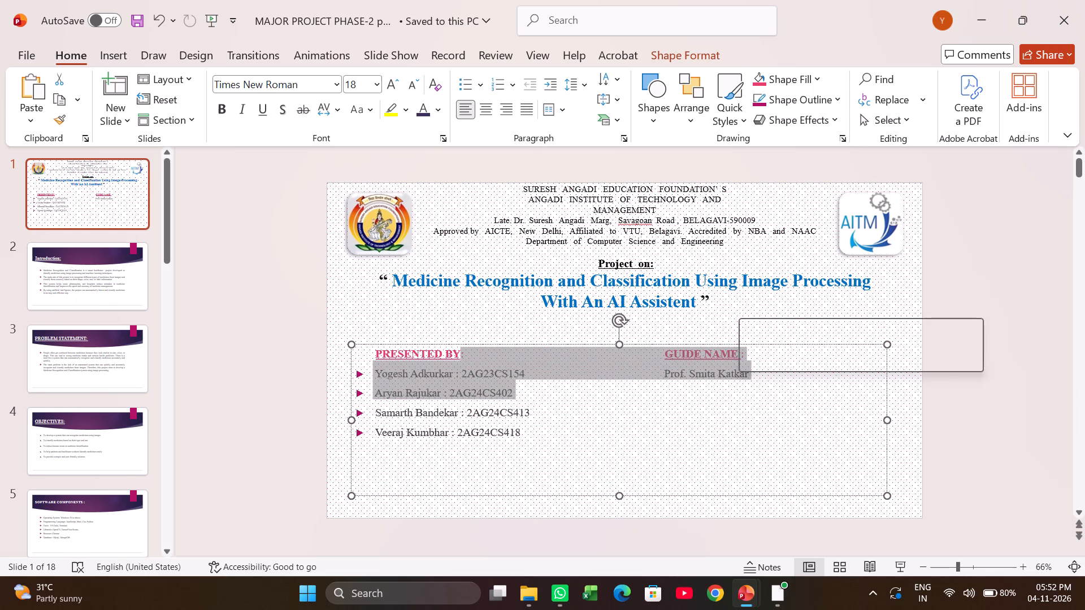
pyautogui.click(1013, 259)
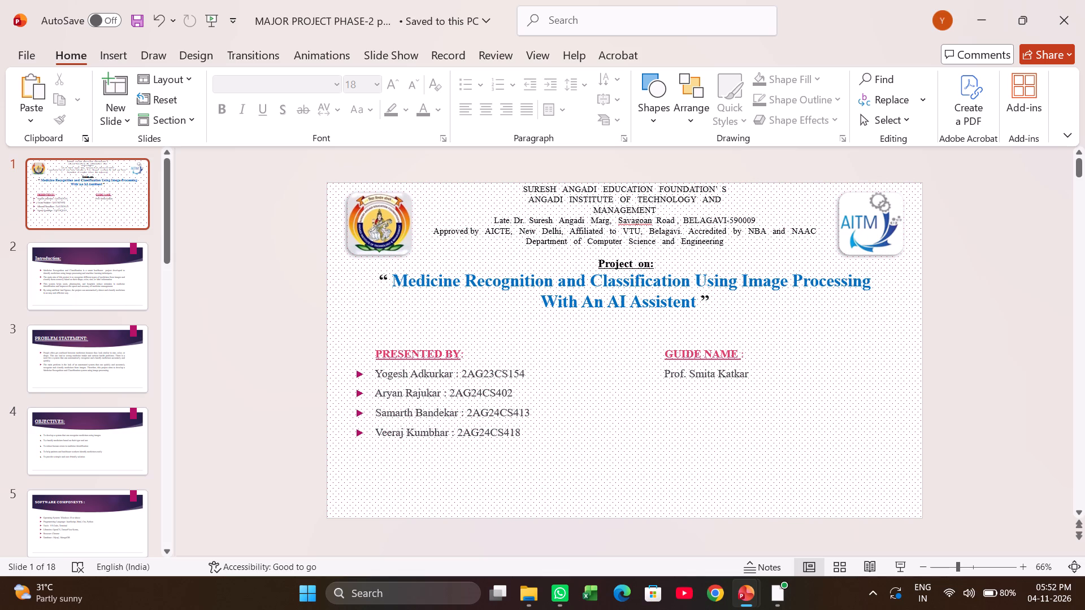
pyautogui.click(384, 223)
pyautogui.click(858, 216)
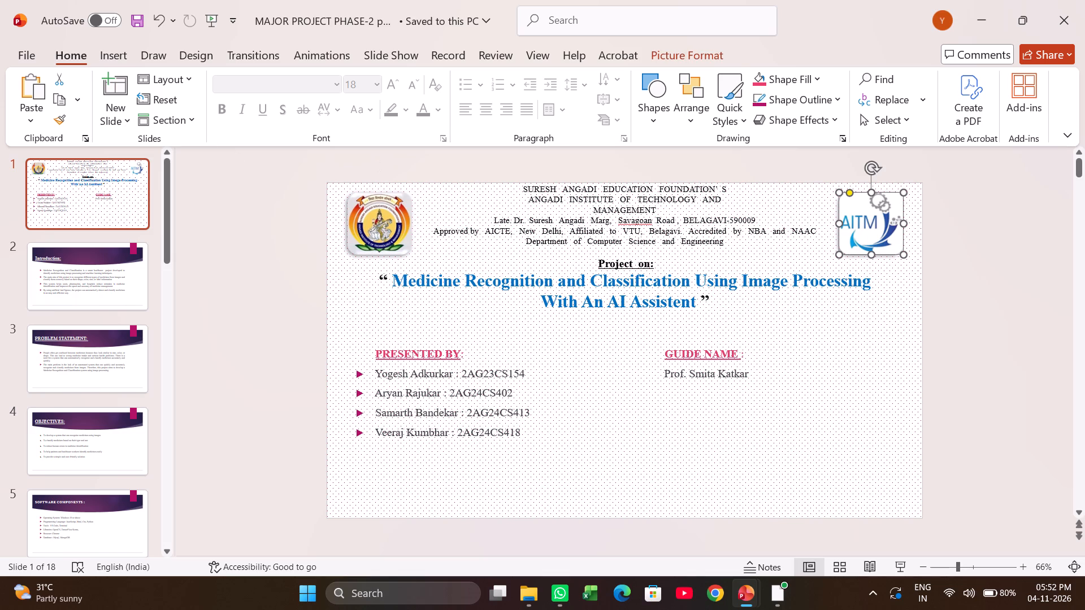
pyautogui.click(1054, 242)
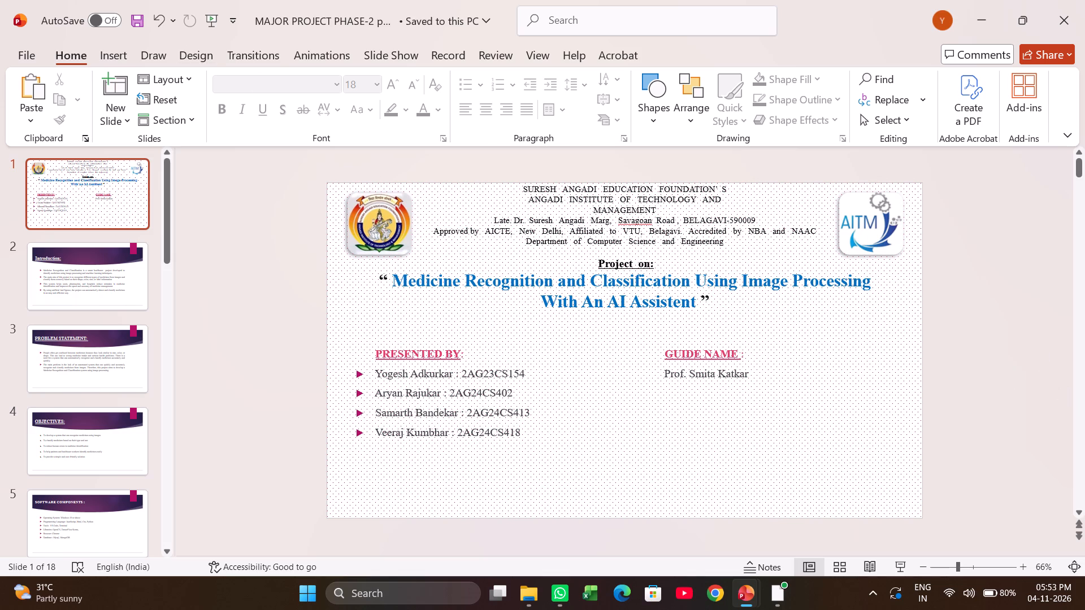
# Ignore all spelling flags for the word "Savagoan" in the address line of the title slide.
pyautogui.moveTo(493, 217); pyautogui.dragTo(576, 201)
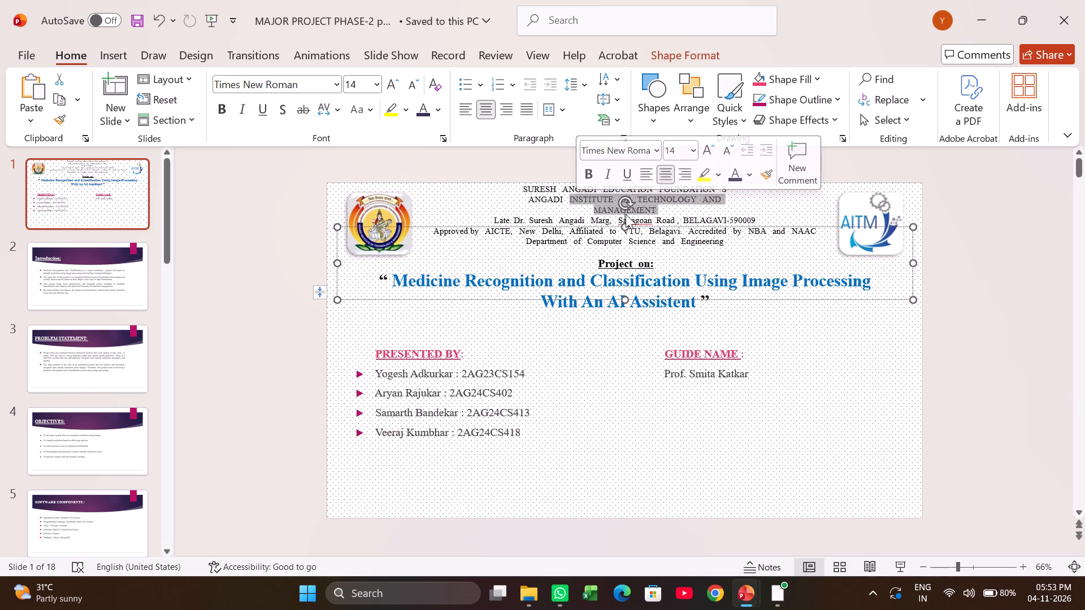
pyautogui.click(635, 221)
pyautogui.rightClick(635, 221)
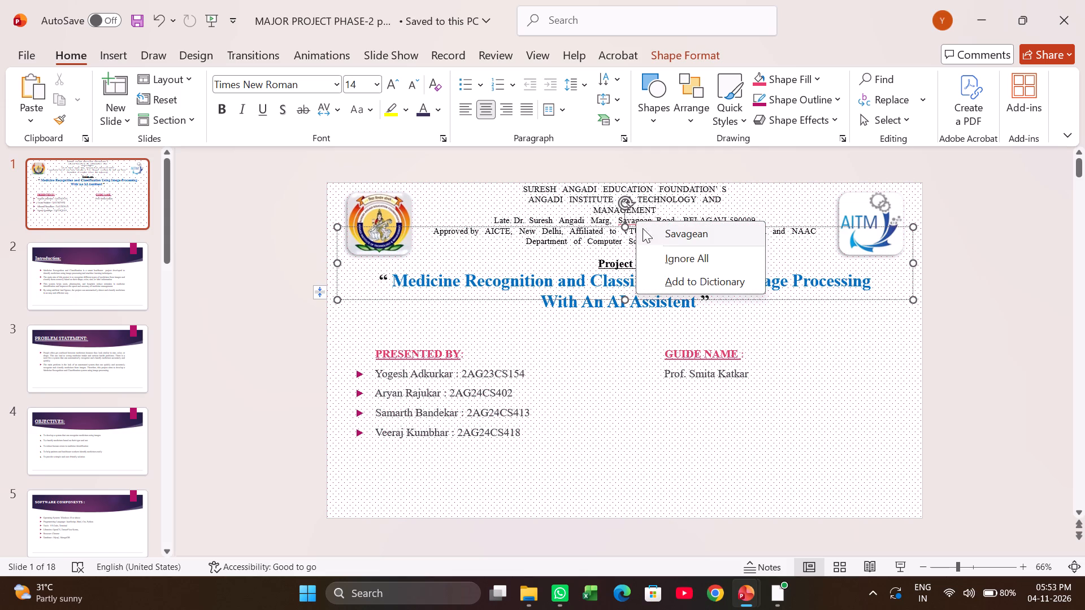
pyautogui.click(674, 249)
pyautogui.rightClick(644, 223)
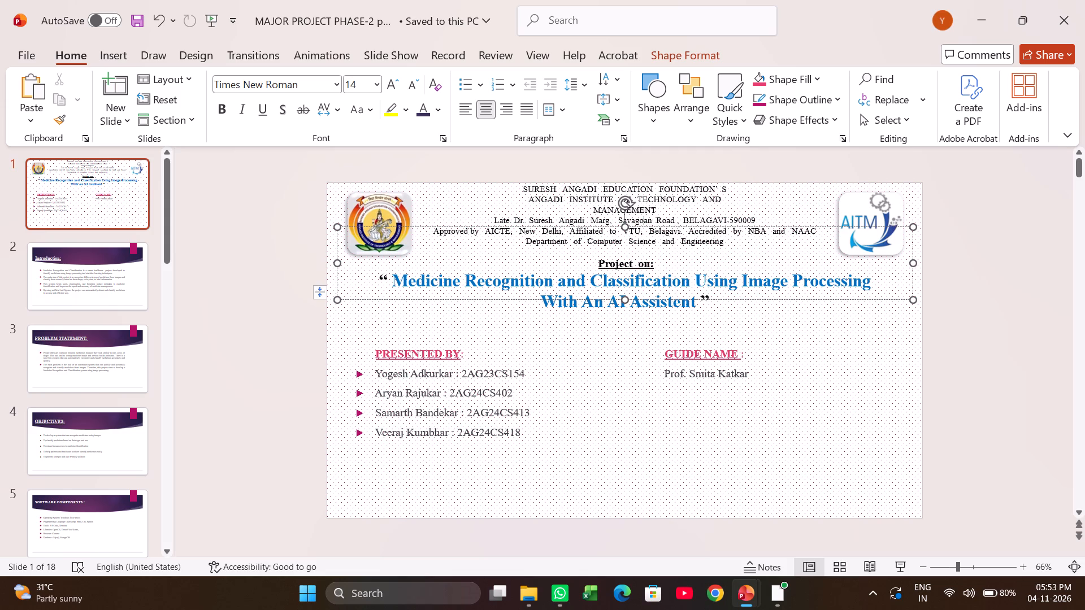
pyautogui.click(1055, 385)
# Check the project title, the presenter and guide block and both logos on the title slide once more.
pyautogui.moveTo(598, 264); pyautogui.dragTo(640, 242)
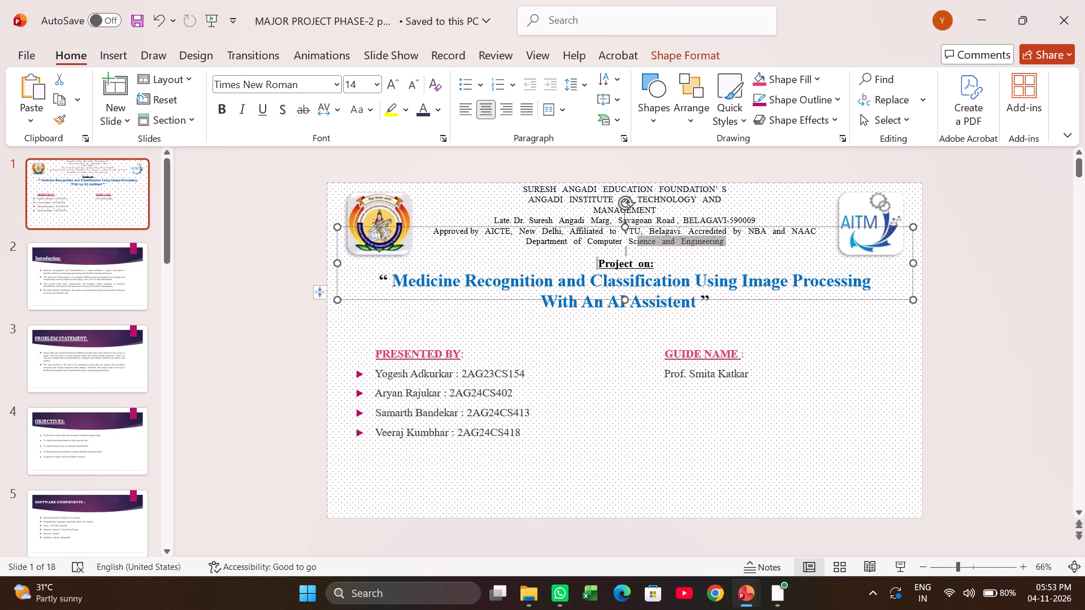
pyautogui.moveTo(640, 242); pyautogui.dragTo(645, 266)
pyautogui.click(686, 273)
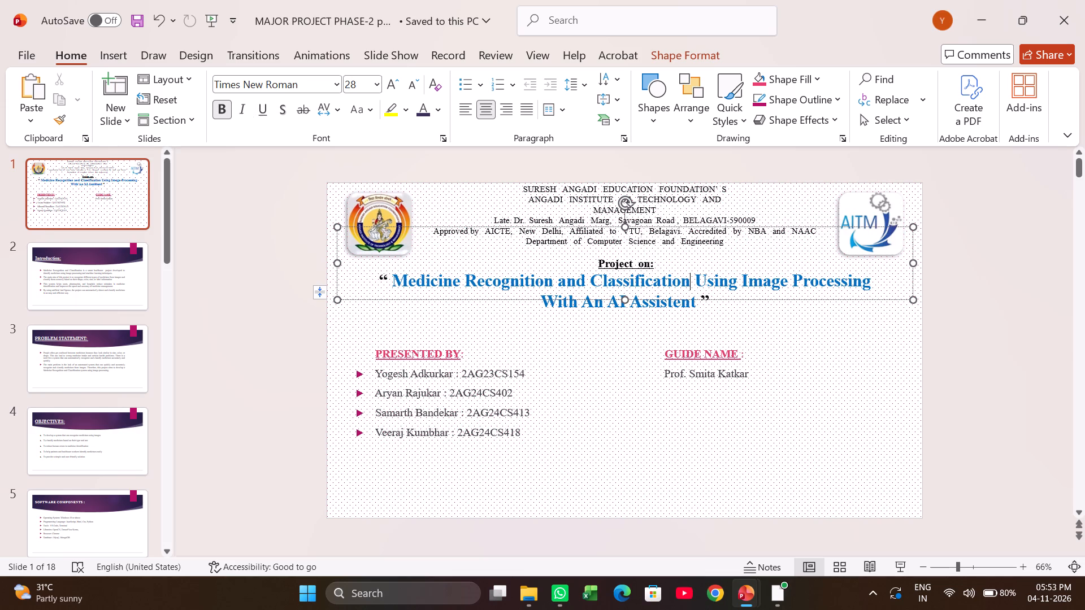
pyautogui.click(1084, 356)
pyautogui.scroll(2, 739, 337)
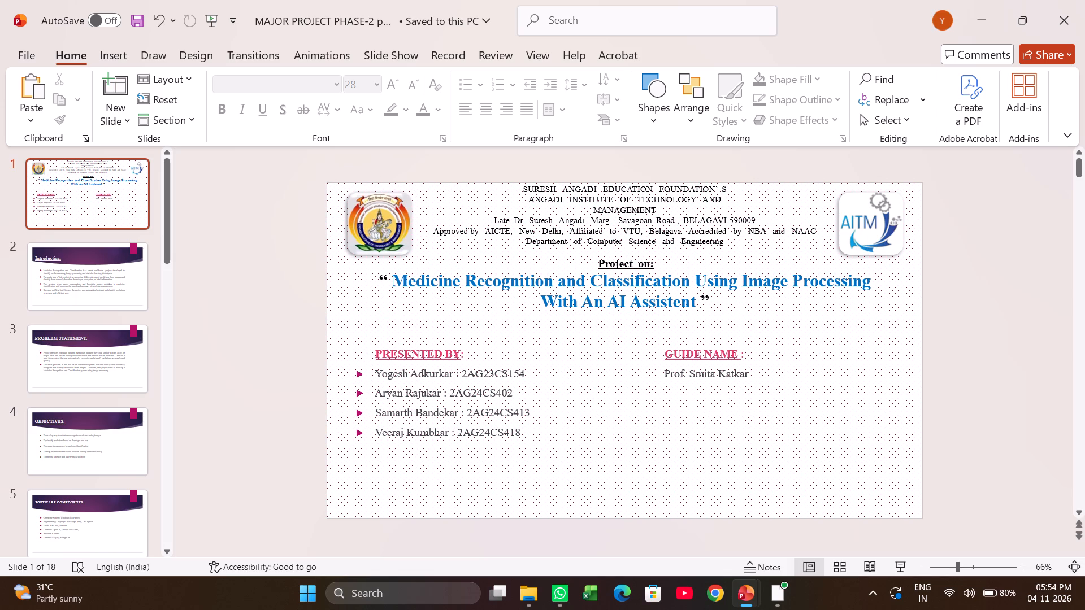
pyautogui.click(373, 352)
pyautogui.click(723, 413)
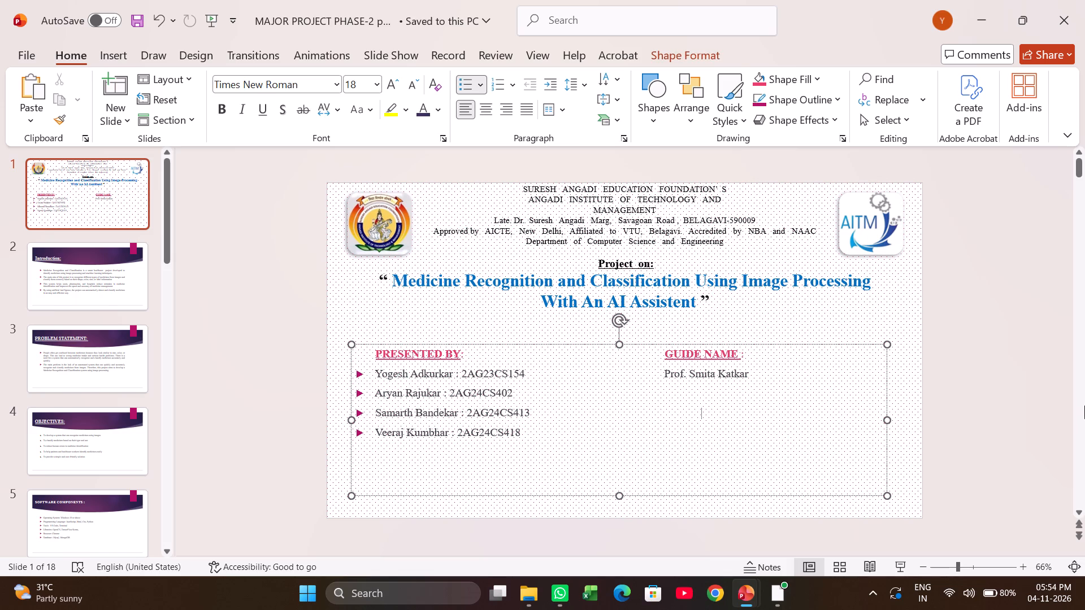
pyautogui.click(978, 361)
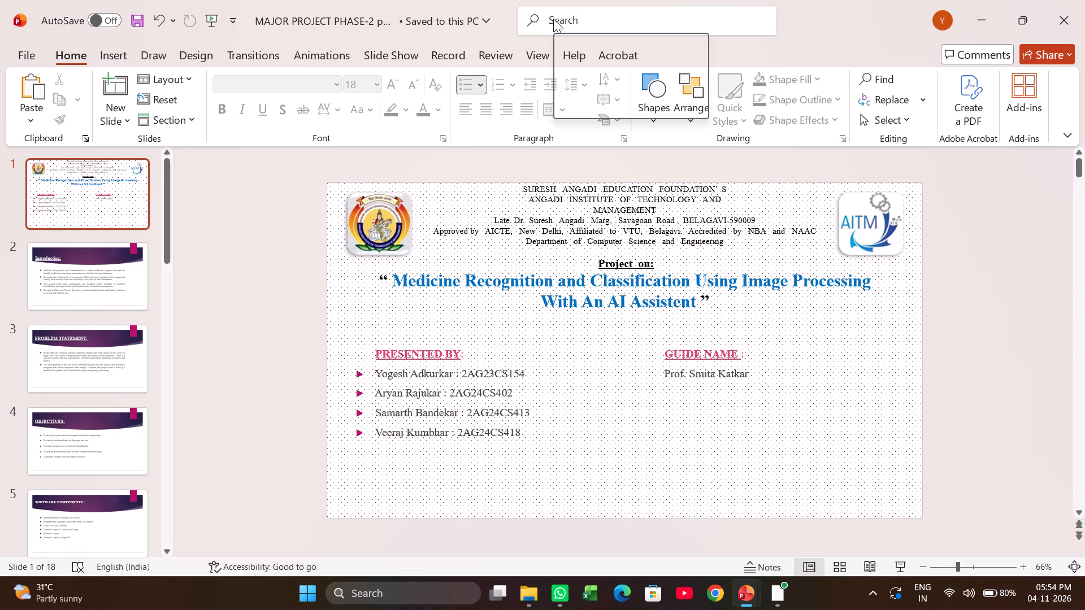
pyautogui.click(1002, 247)
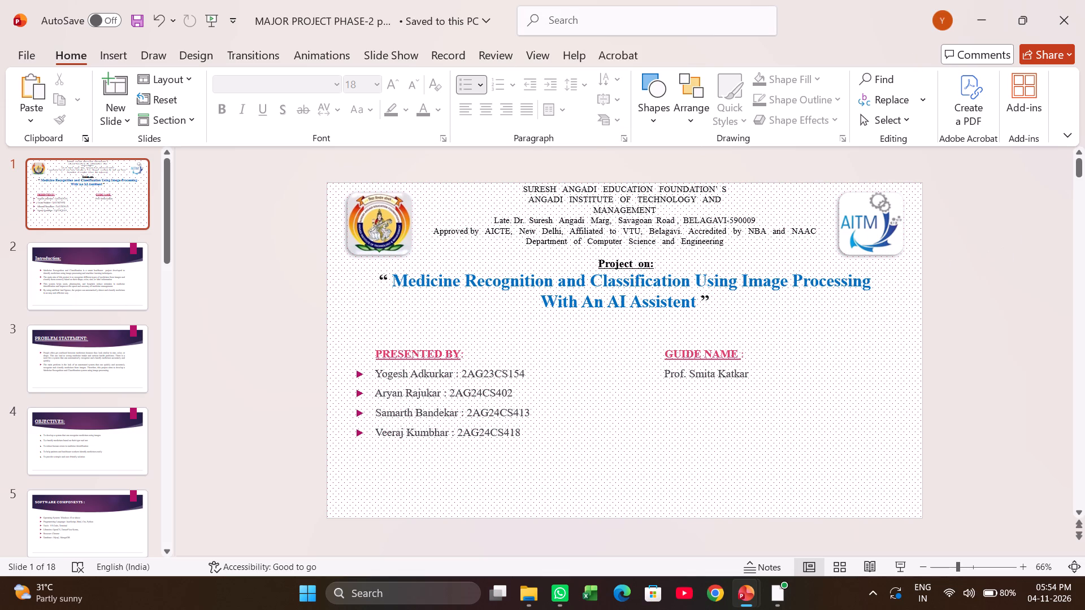
pyautogui.click(867, 211)
pyautogui.click(980, 203)
pyautogui.click(396, 241)
pyautogui.click(926, 311)
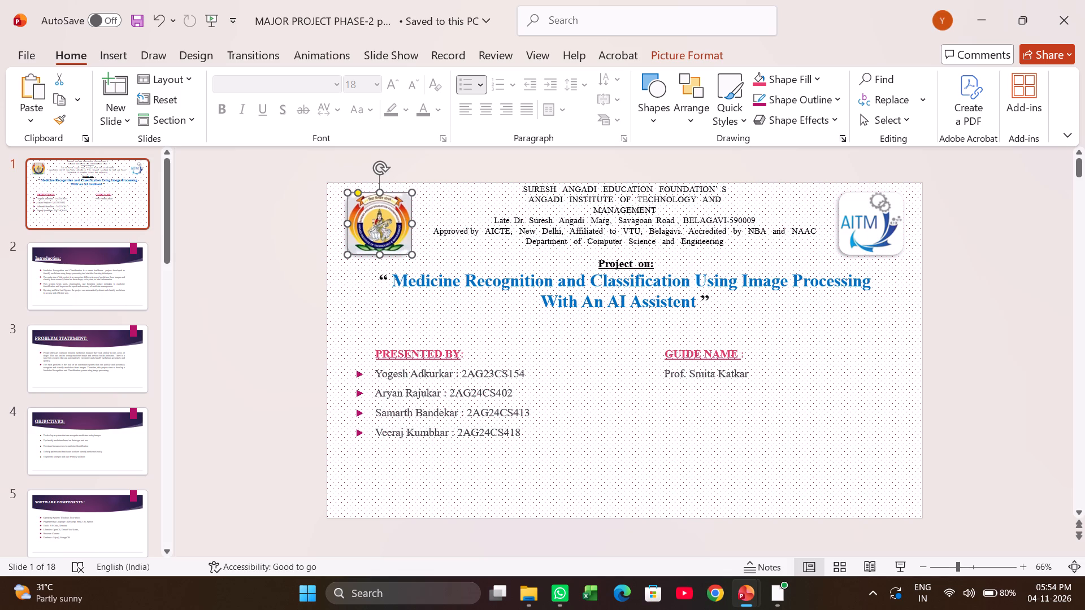
# Look through the deck from the title slide to the Data Flow Diagram: 1 and Data Flow Diagram: 2 slides.
pyautogui.scroll(-2, 442, 338)
pyautogui.scroll(-2, 609, 393)
pyautogui.scroll(-9, 757, 394)
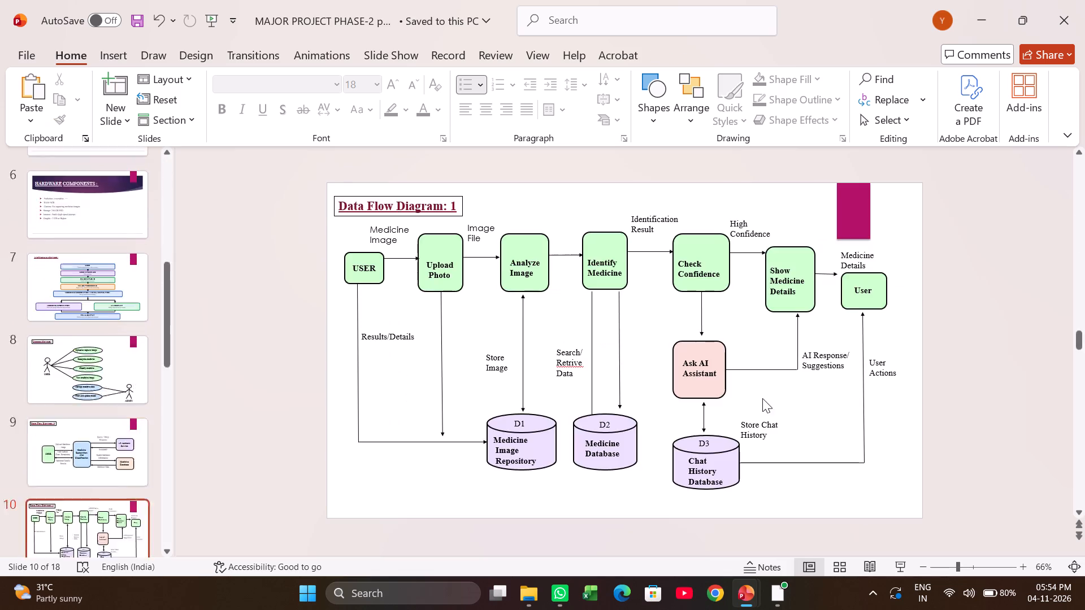
pyautogui.scroll(-9, 762, 398)
pyautogui.scroll(7, 761, 400)
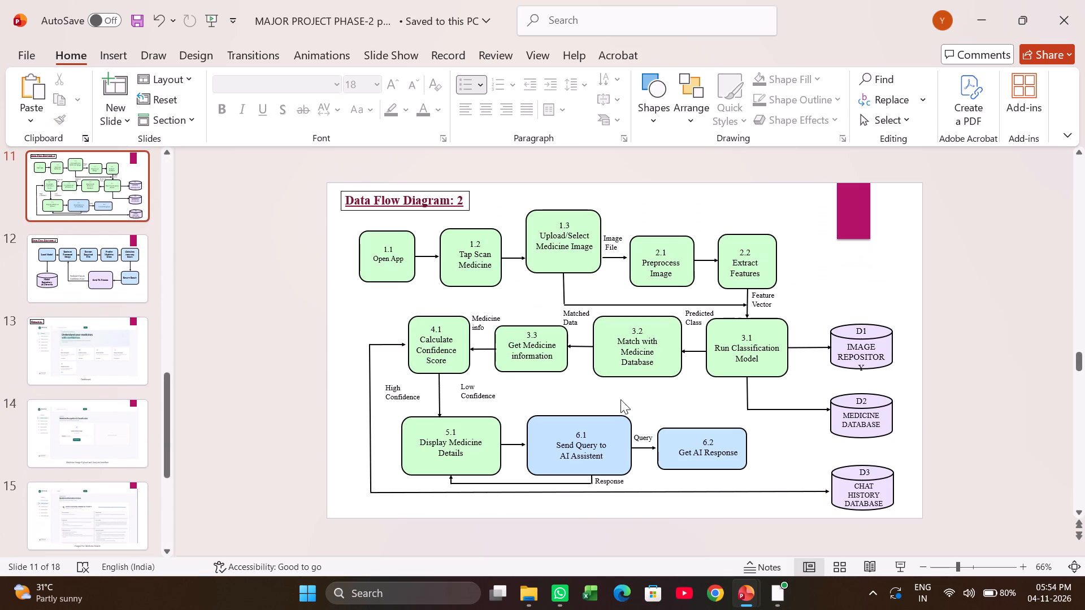
pyautogui.scroll(16, 349, 371)
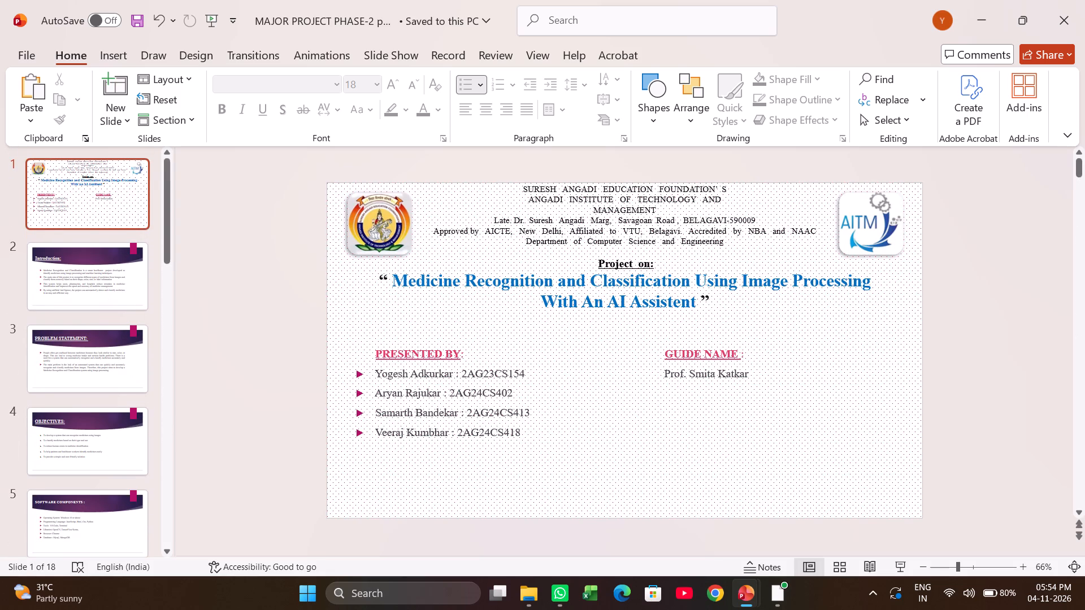
# Move the "Architecture diagram:" title on slide 7 slightly down and to the left.
pyautogui.scroll(-8, 422, 312)
pyautogui.scroll(2, 429, 312)
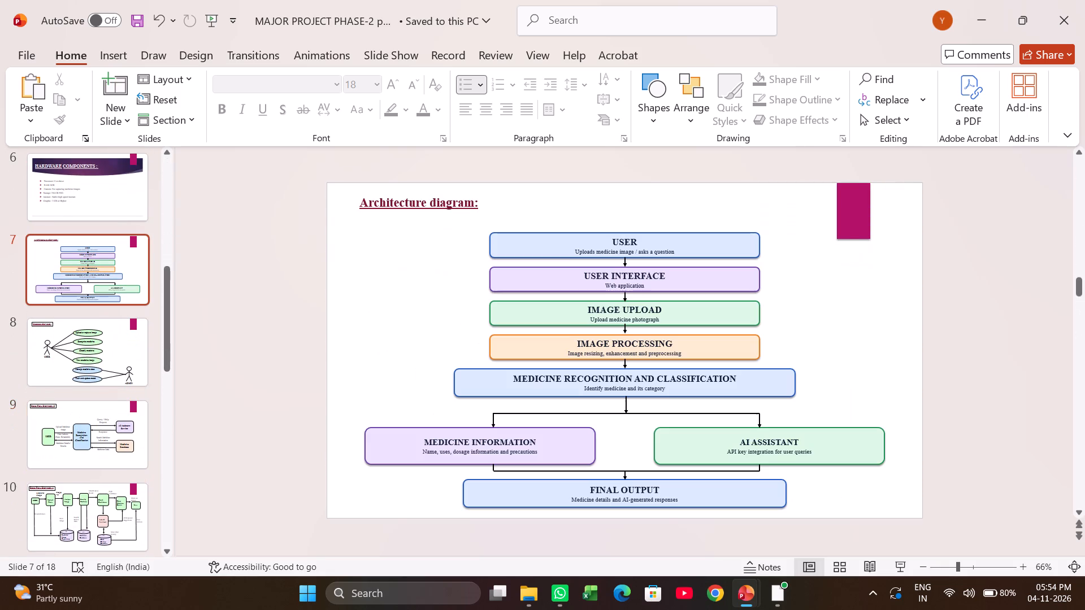
pyautogui.click(459, 212)
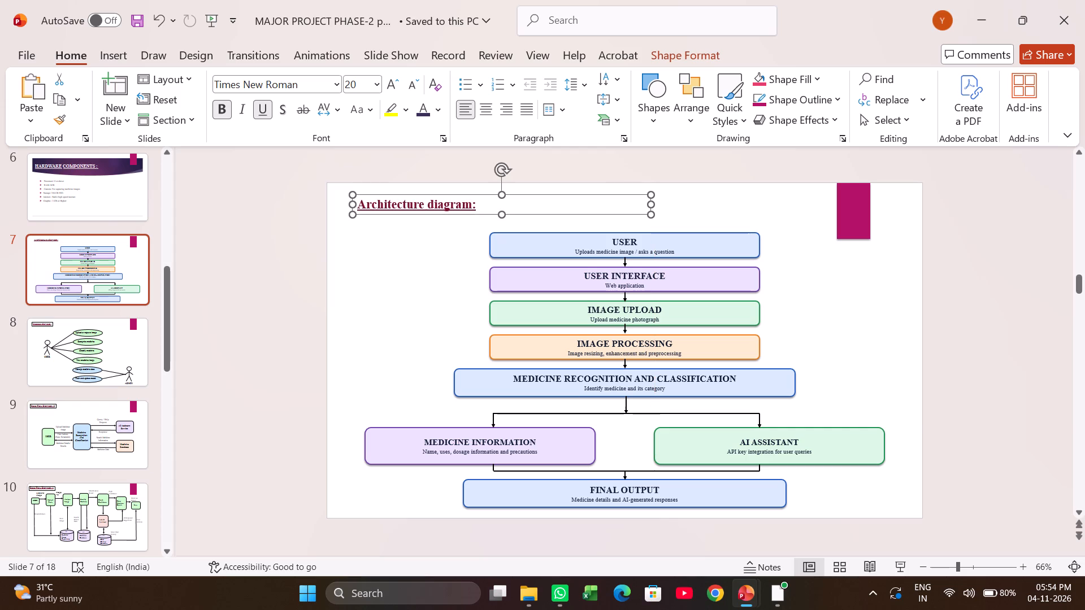
pyautogui.click(988, 282)
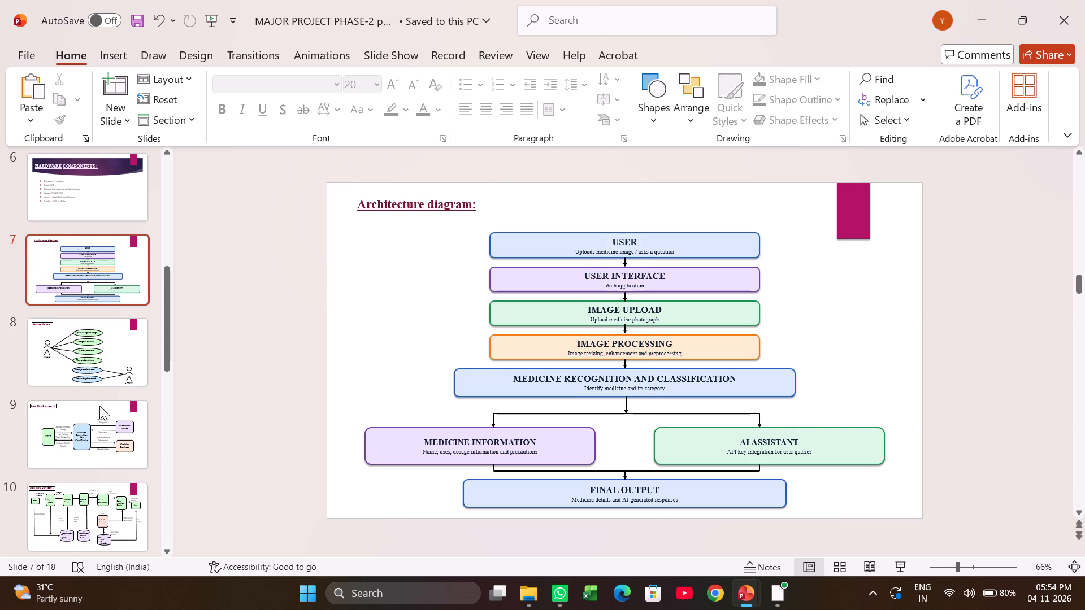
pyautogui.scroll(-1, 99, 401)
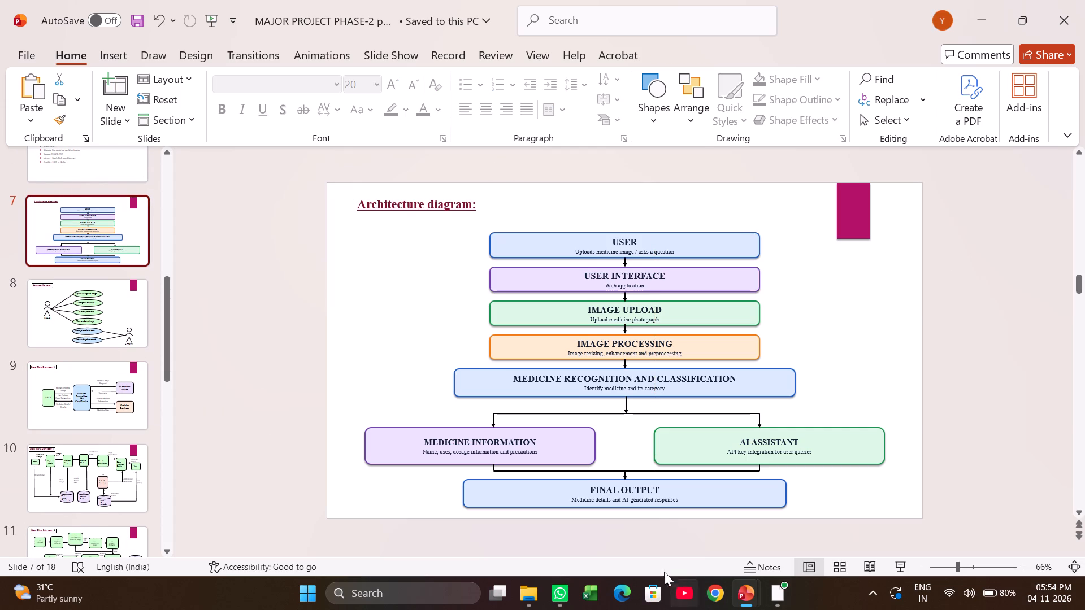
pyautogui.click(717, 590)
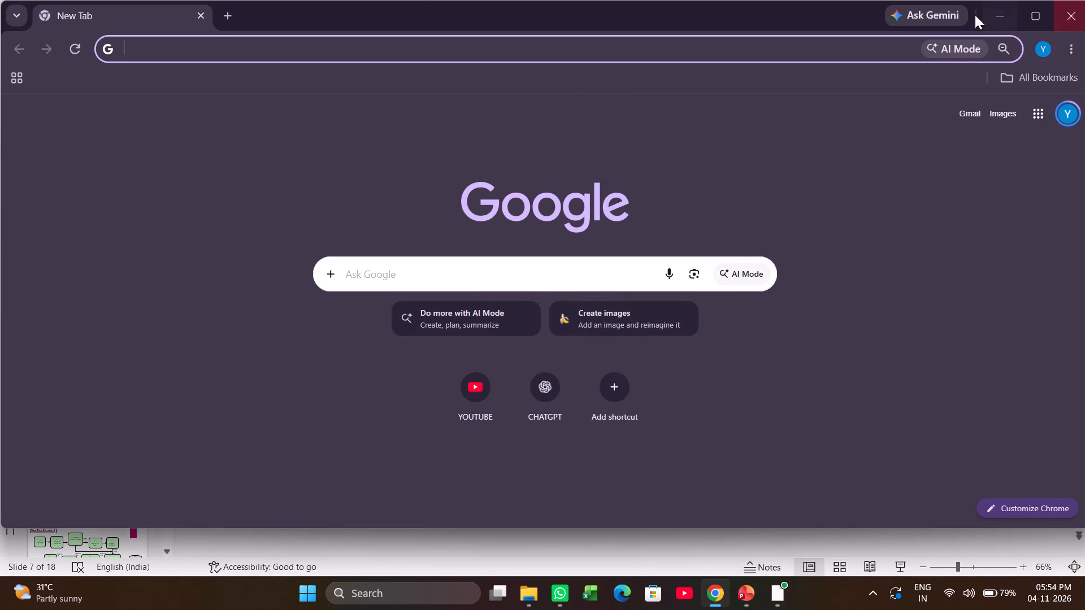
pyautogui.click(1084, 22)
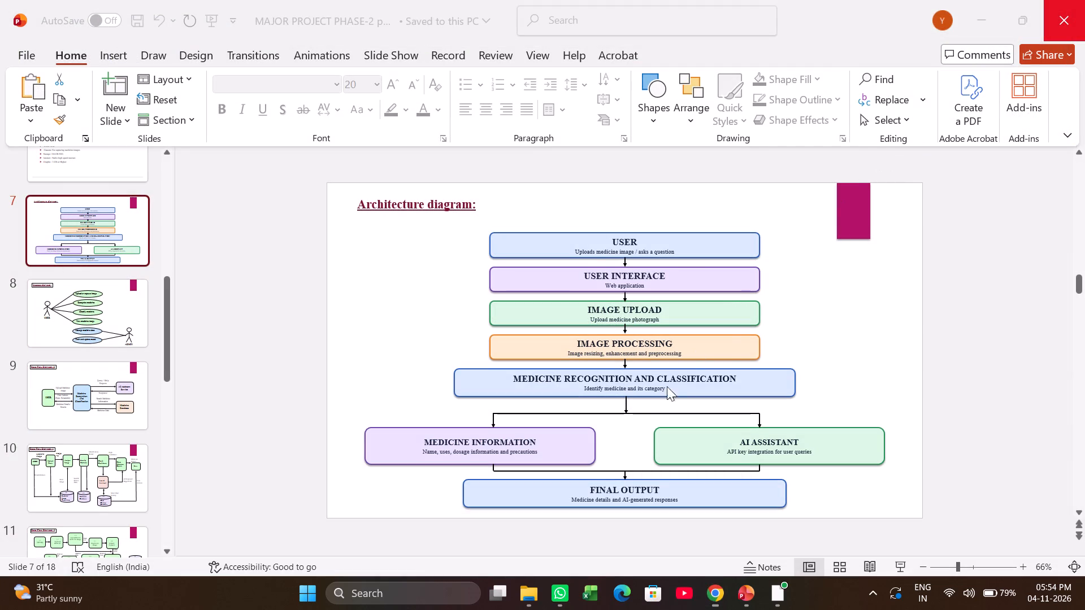
# Review the slide thumbnails from the title slide through to the data flow diagrams.
pyautogui.scroll(4, 115, 329)
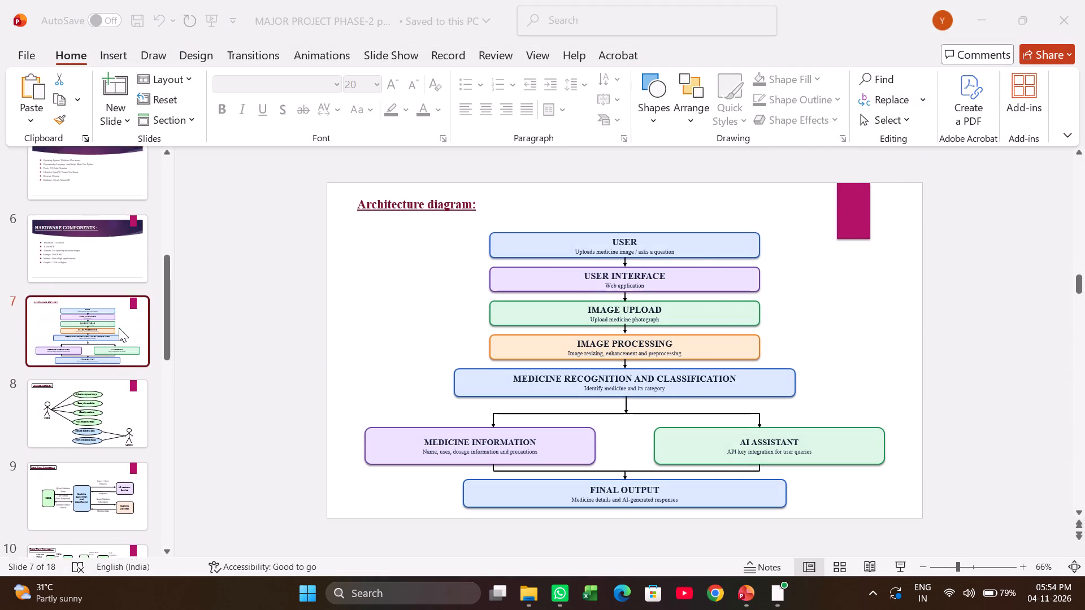
pyautogui.scroll(17, 119, 328)
pyautogui.scroll(-1, 95, 260)
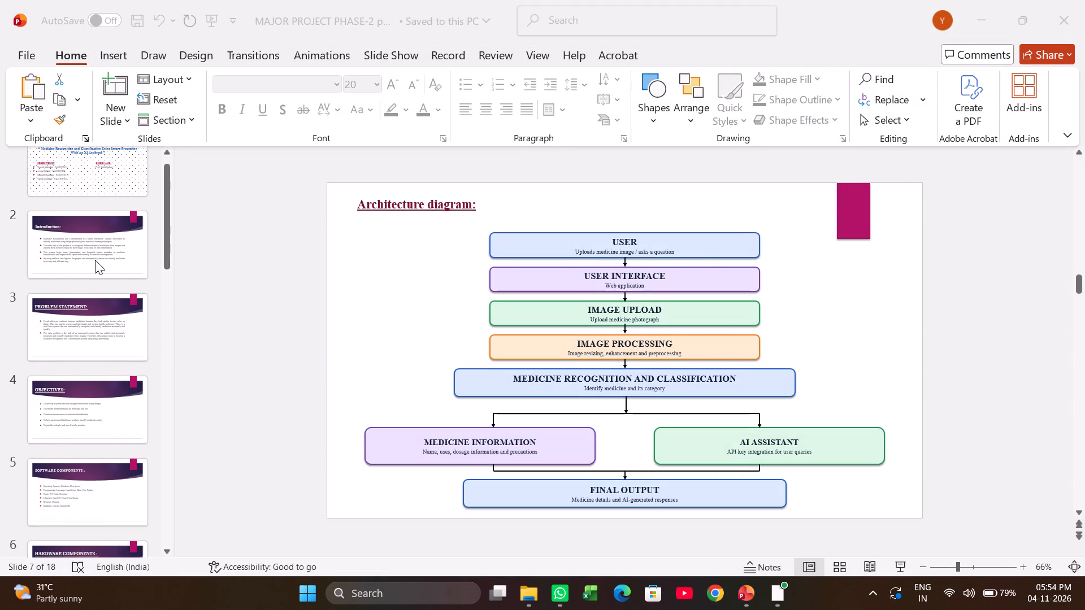
pyautogui.scroll(-13, 95, 260)
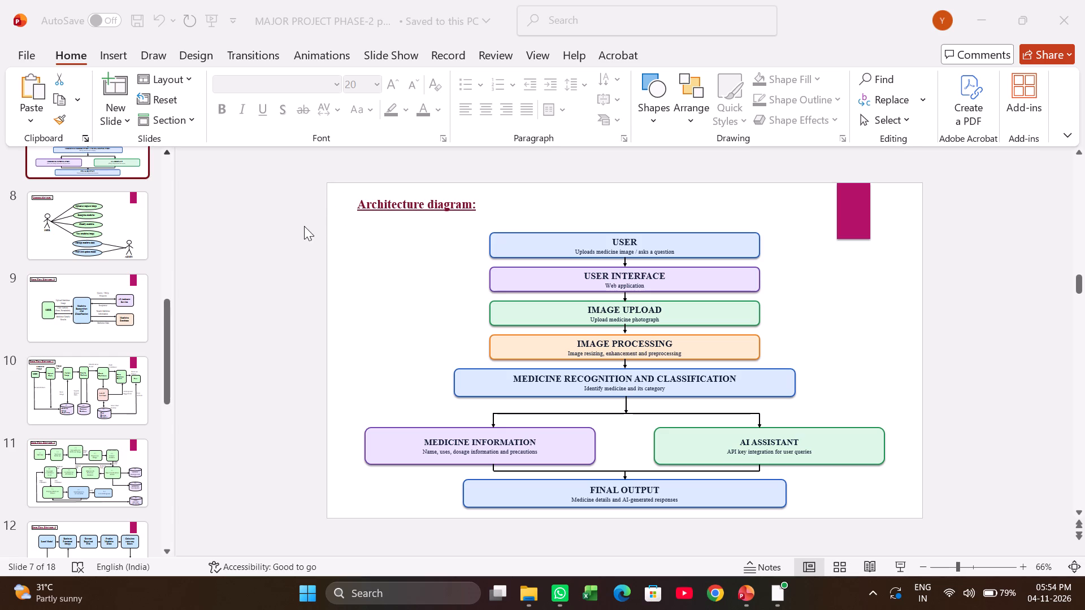
pyautogui.moveTo(333, 217); pyautogui.dragTo(513, 283)
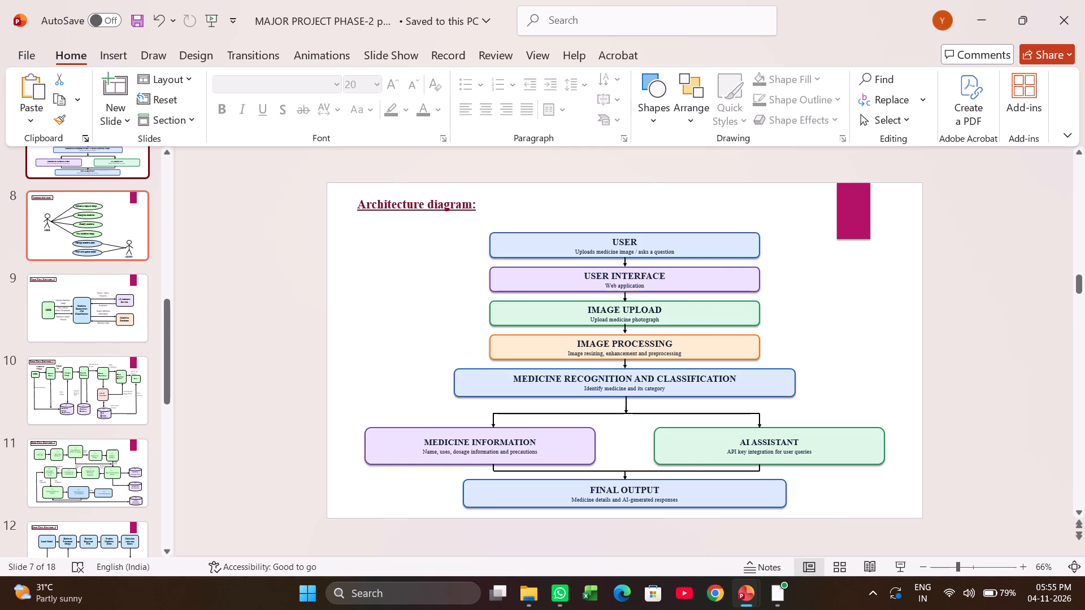
# Review the Software Components slide and the thumbnails of the introduction, problem statement and objectives slides.
pyautogui.scroll(2, 719, 404)
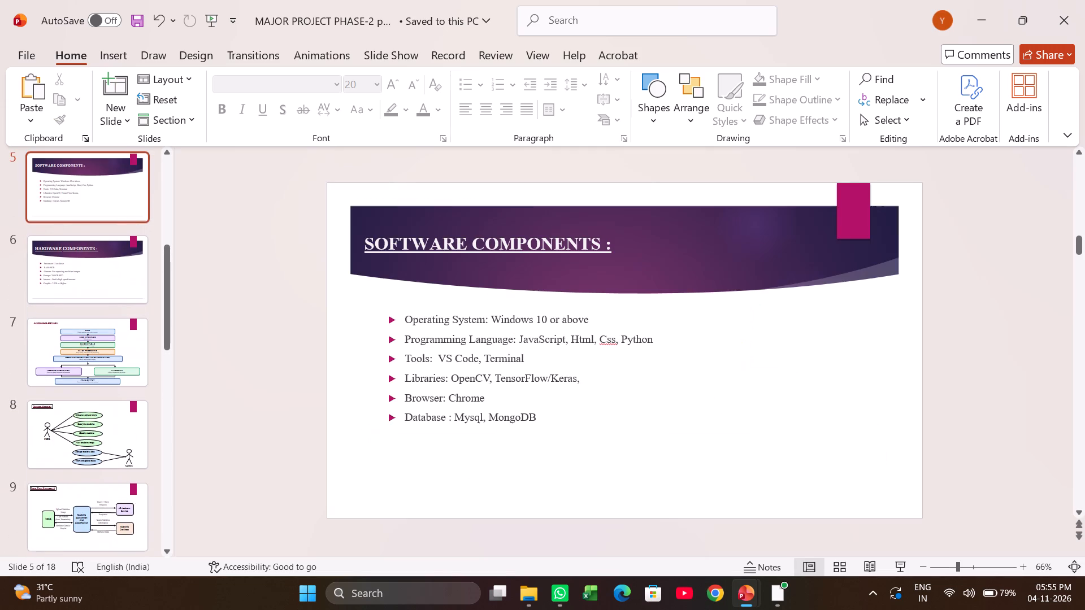
pyautogui.scroll(4, 0, 325)
pyautogui.scroll(2, 55, 322)
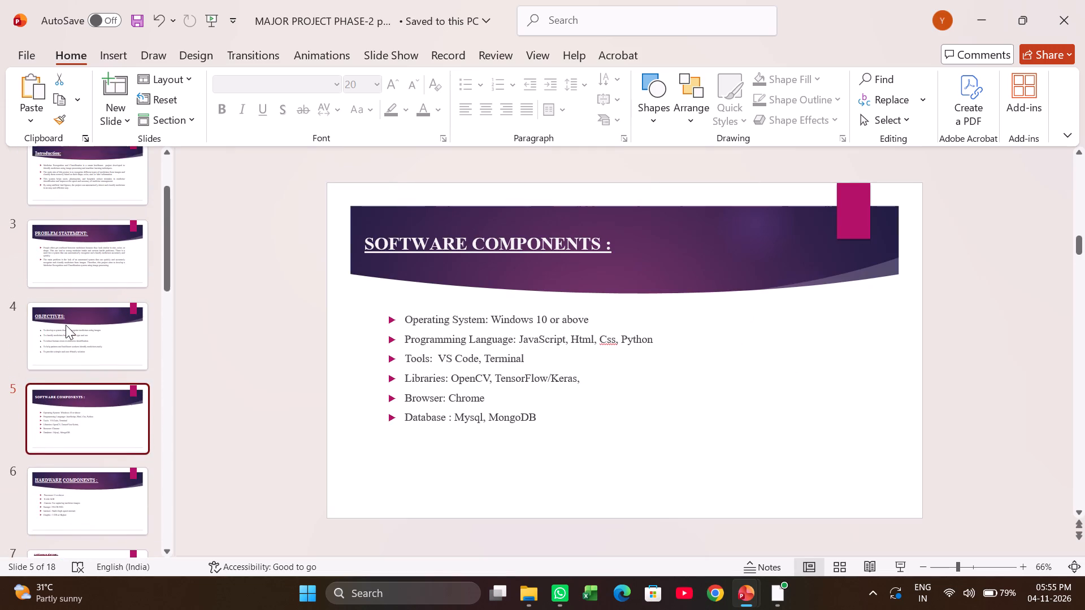
pyautogui.scroll(4, 66, 325)
pyautogui.scroll(-4, 71, 324)
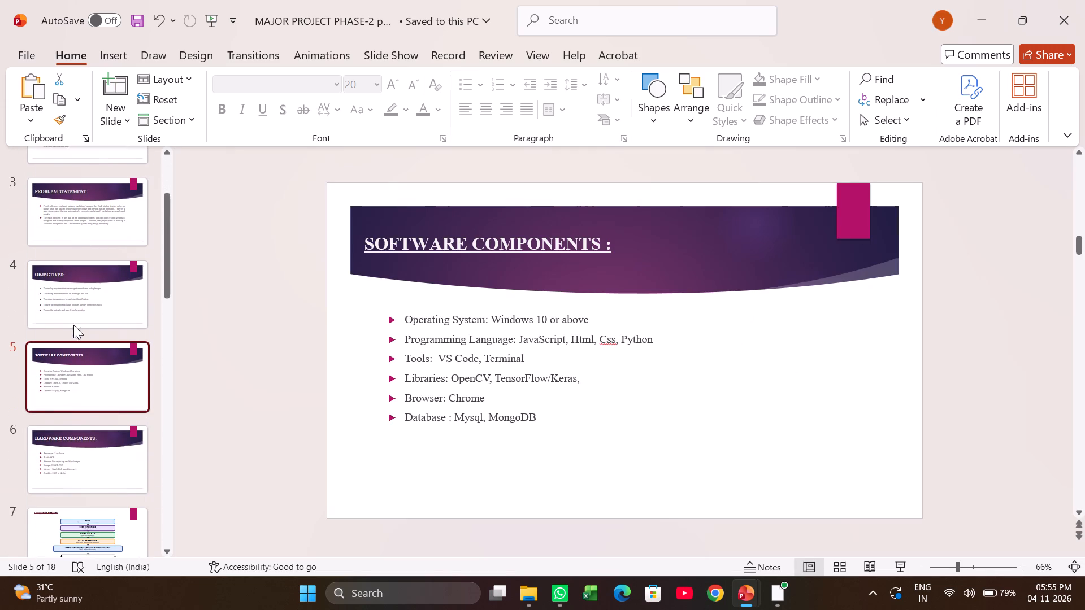
# Review the Software Components slide, checking the tools and programming language lines and the database entry "Mysql, MongoDB".
pyautogui.scroll(-5, 73, 324)
pyautogui.scroll(2, 76, 324)
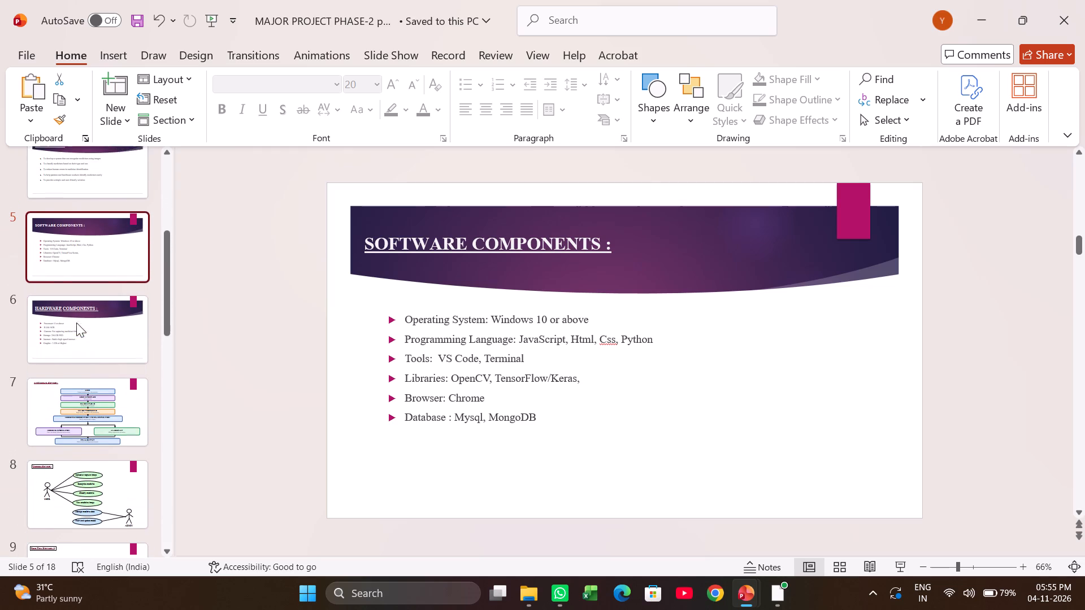
pyautogui.click(103, 246)
pyautogui.click(107, 255)
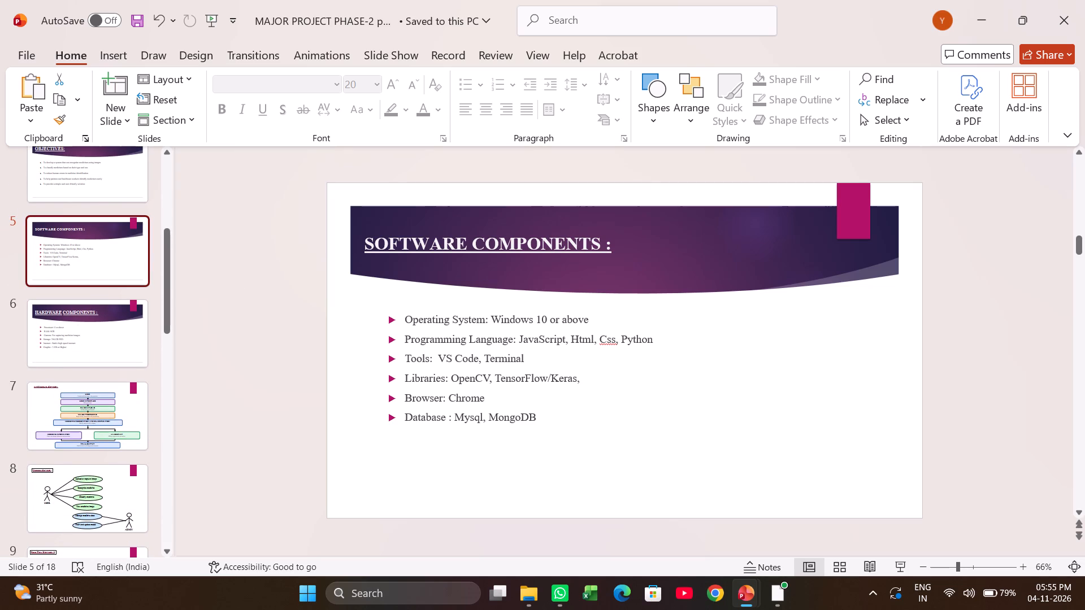
pyautogui.click(404, 359)
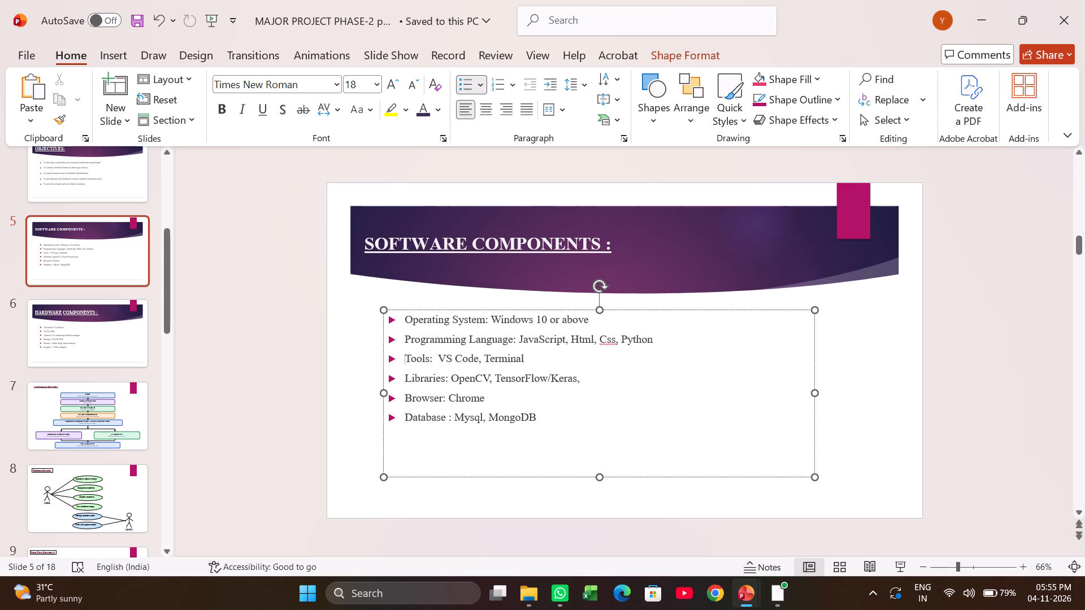
pyautogui.click(607, 347)
pyautogui.click(1021, 373)
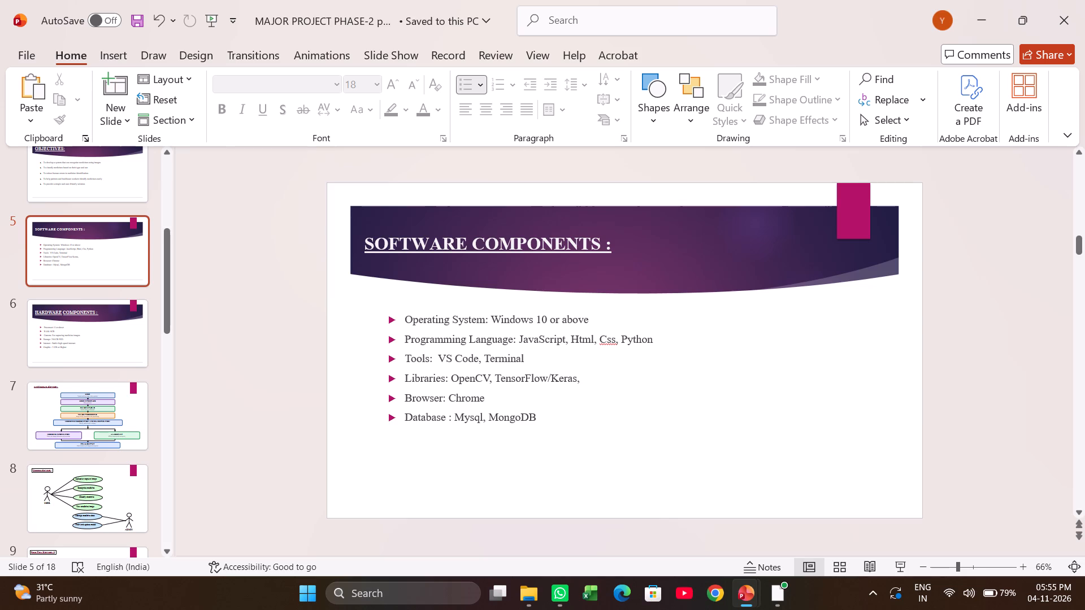
pyautogui.moveTo(455, 418); pyautogui.dragTo(528, 423)
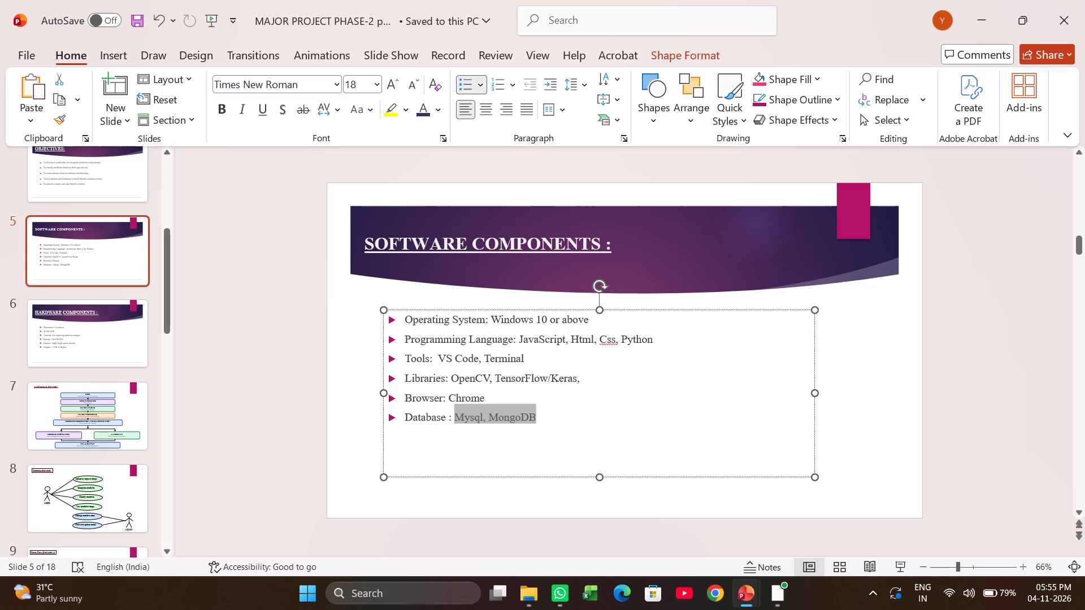
pyautogui.moveTo(528, 423); pyautogui.dragTo(528, 424)
pyautogui.click(971, 346)
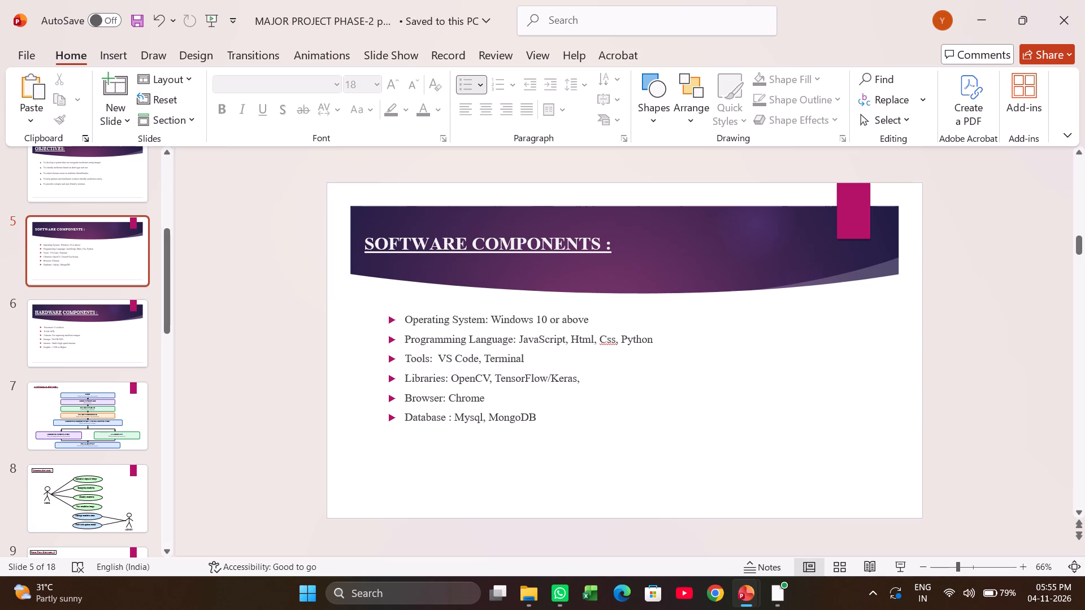
# Look through the deck back to the title slide and on to the Data Flow Diagram: 2 slide.
pyautogui.scroll(1, 647, 276)
pyautogui.scroll(1, 585, 382)
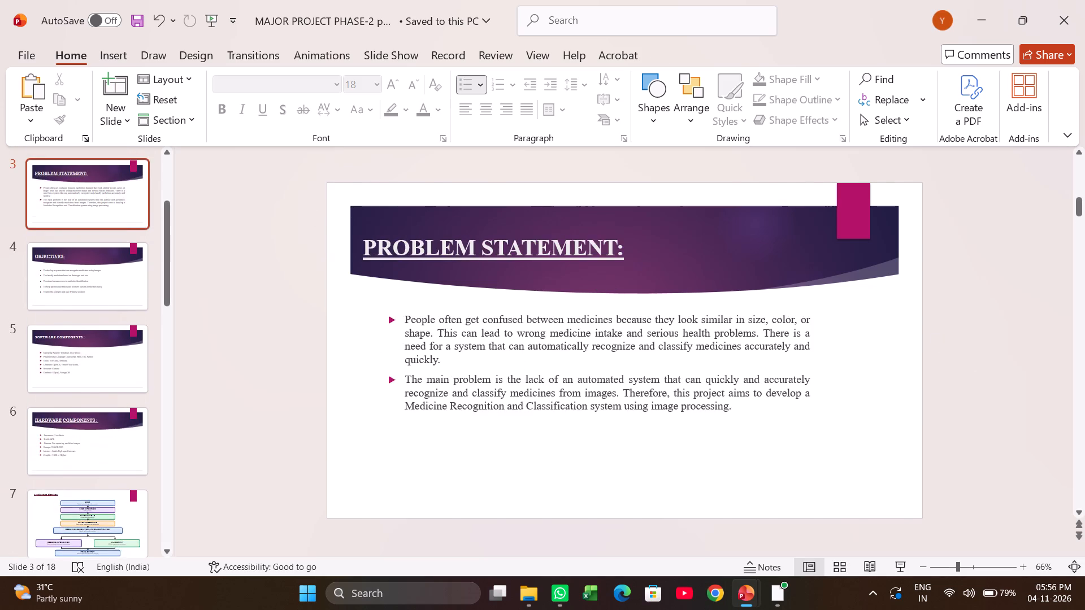
pyautogui.scroll(5, 587, 380)
pyautogui.scroll(5, 129, 385)
pyautogui.scroll(-7, 76, 283)
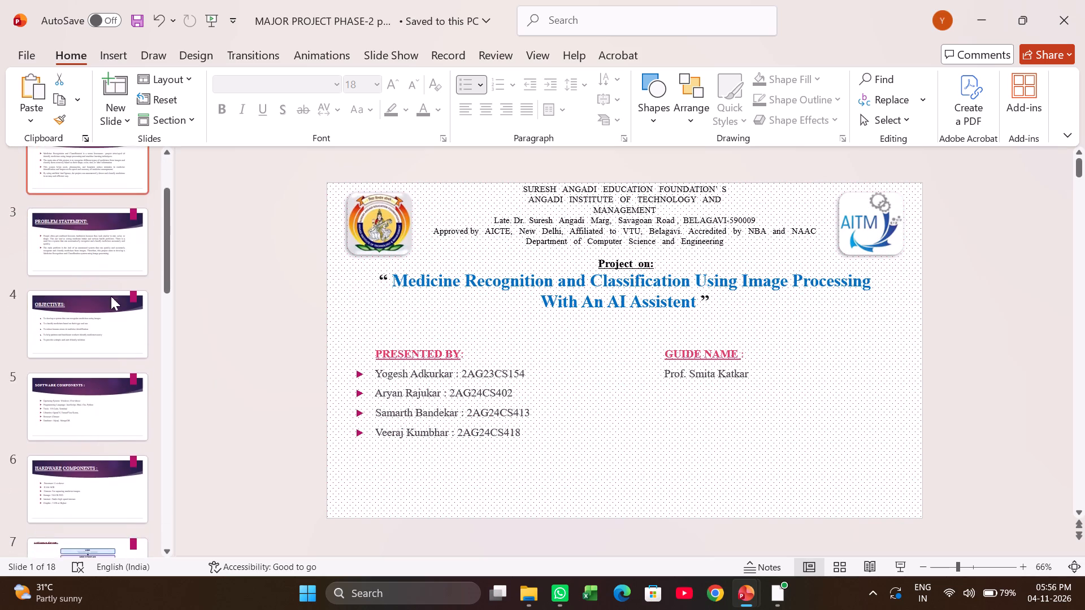
pyautogui.scroll(-9, 111, 296)
pyautogui.scroll(-5, 557, 398)
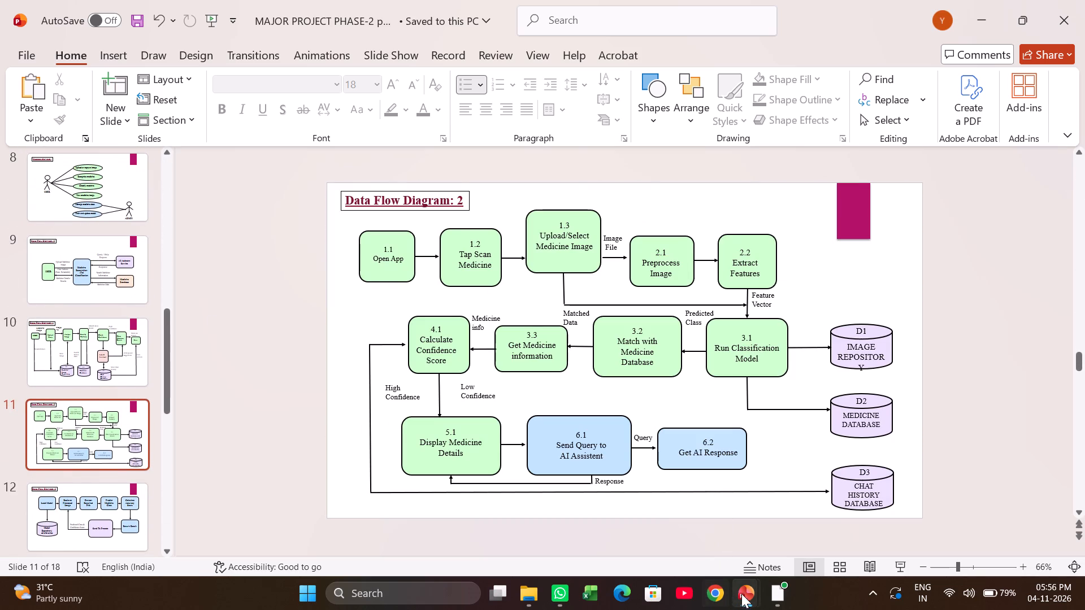
# Close the Editable_Medicine_Recognition_Architecture presentation.
pyautogui.click(754, 596)
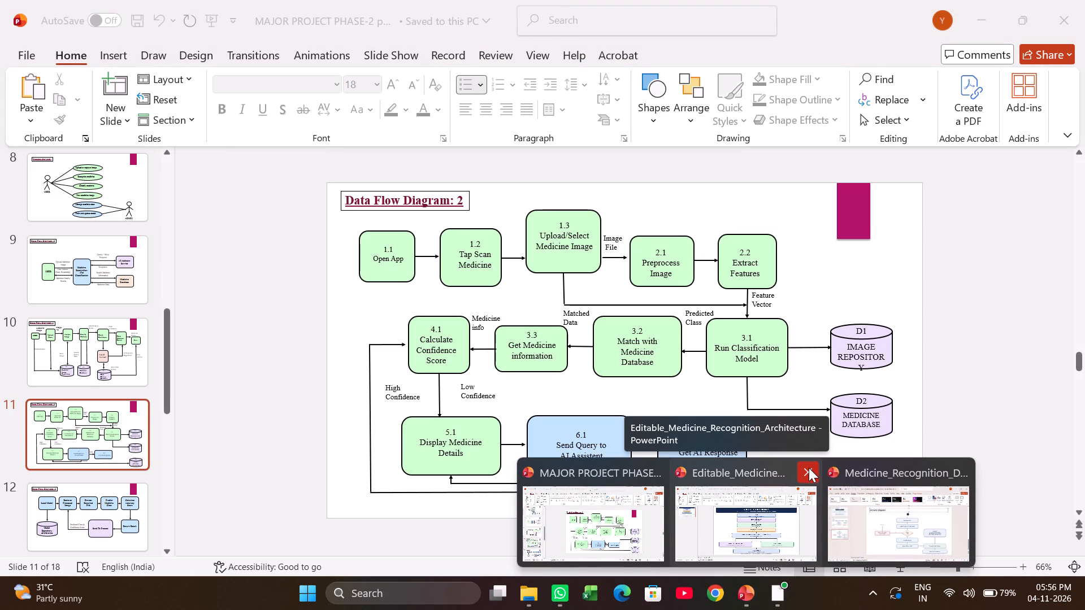
pyautogui.click(809, 468)
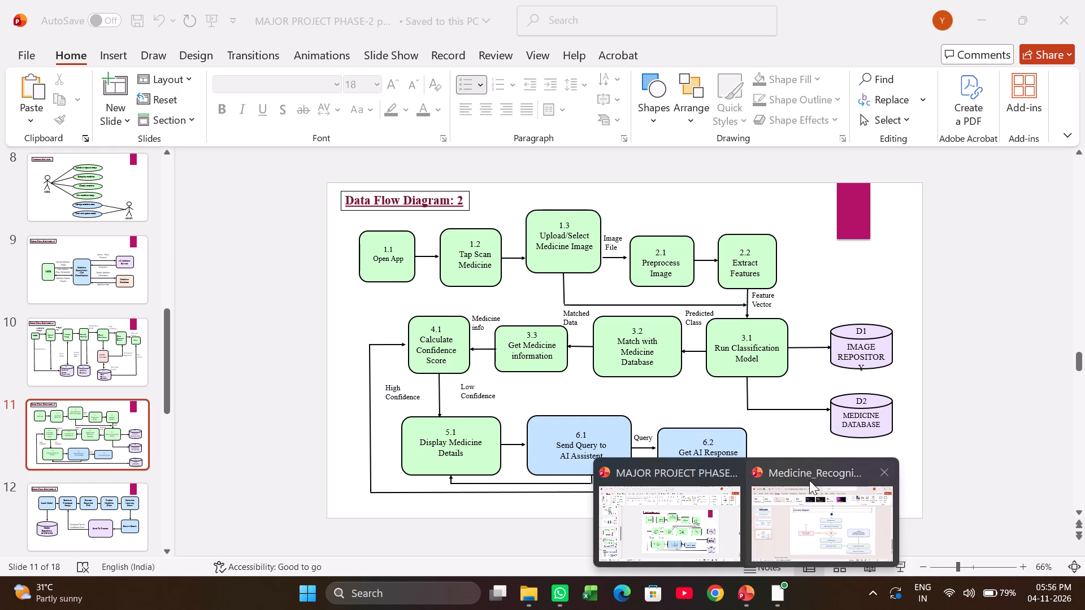
# In the Medicine_Recognition_Diagrams presentation, centre the Activity Diagram's dark start circle above the "Open application" box.
pyautogui.click(810, 510)
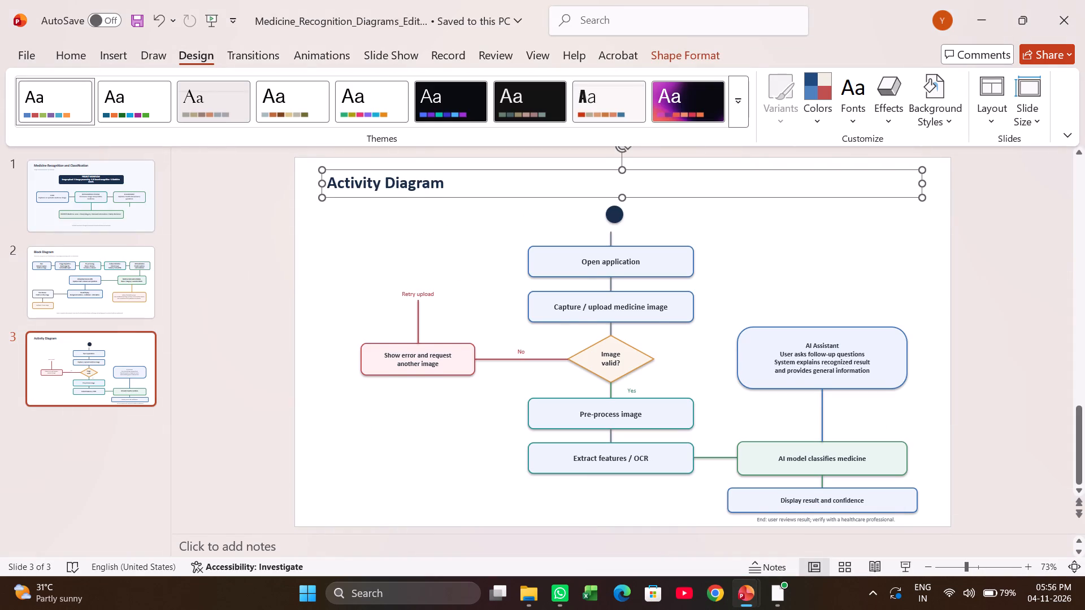
pyautogui.click(616, 204)
pyautogui.click(614, 208)
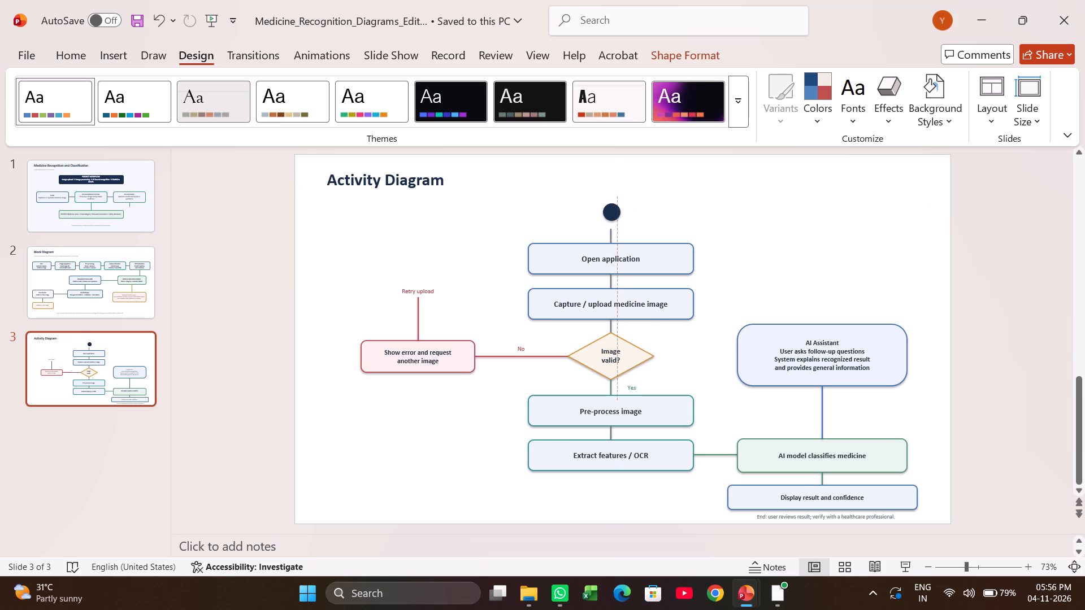
pyautogui.click(609, 249)
pyautogui.click(609, 220)
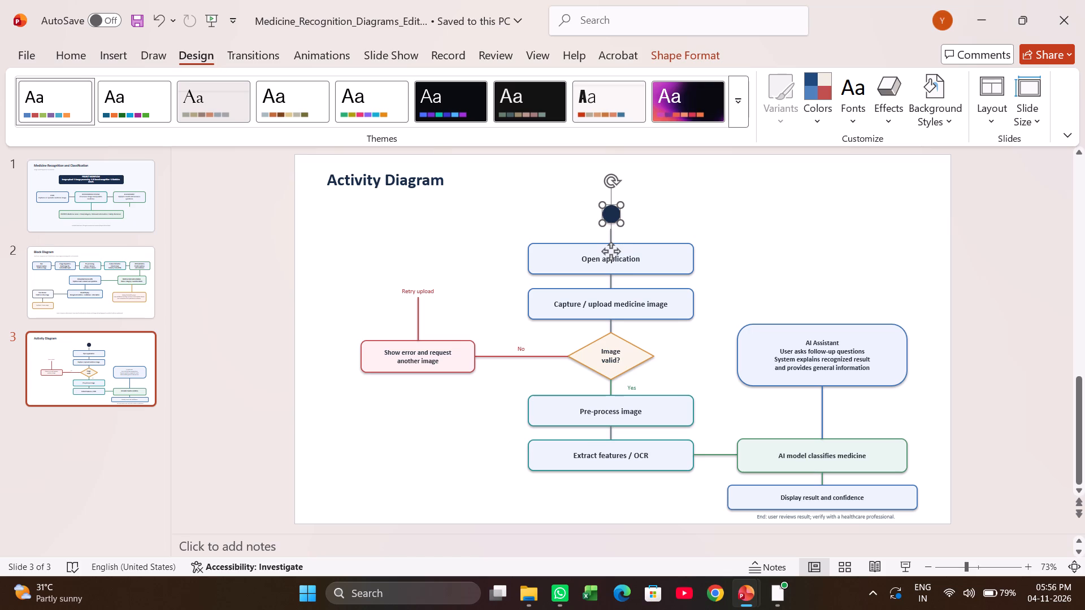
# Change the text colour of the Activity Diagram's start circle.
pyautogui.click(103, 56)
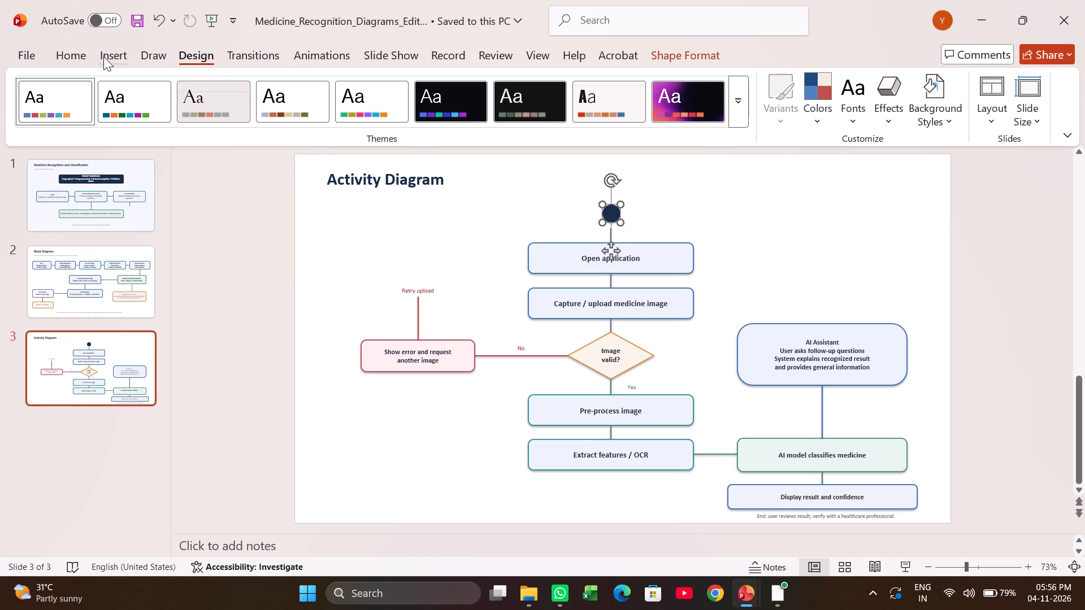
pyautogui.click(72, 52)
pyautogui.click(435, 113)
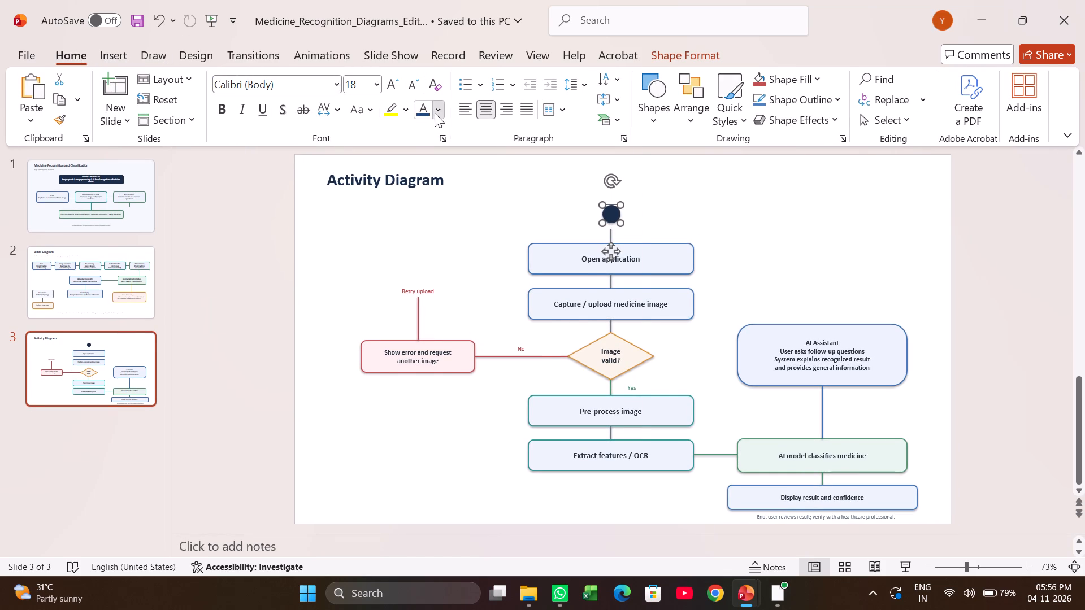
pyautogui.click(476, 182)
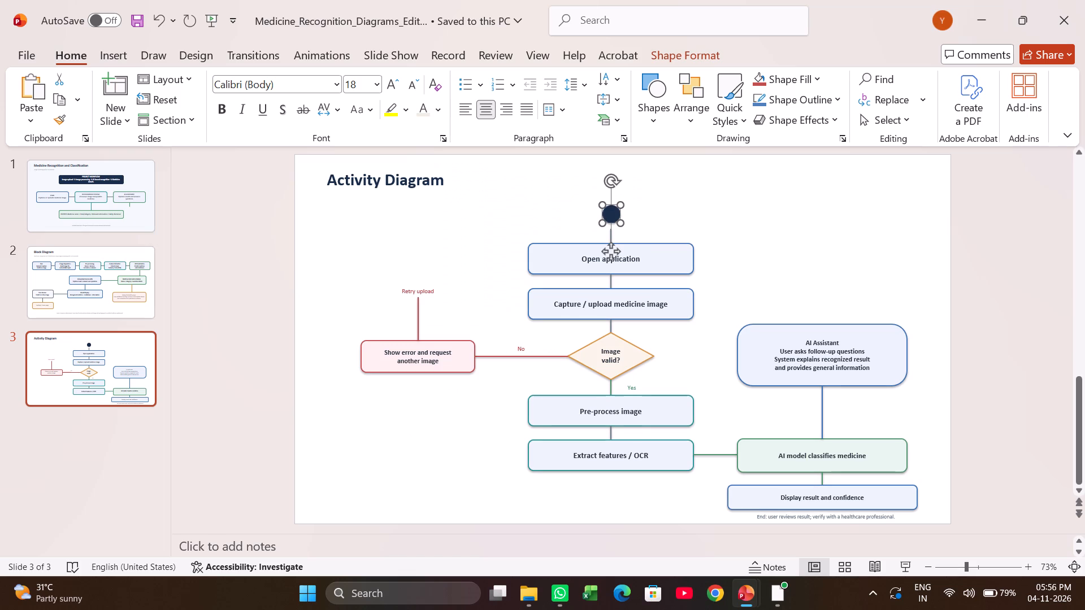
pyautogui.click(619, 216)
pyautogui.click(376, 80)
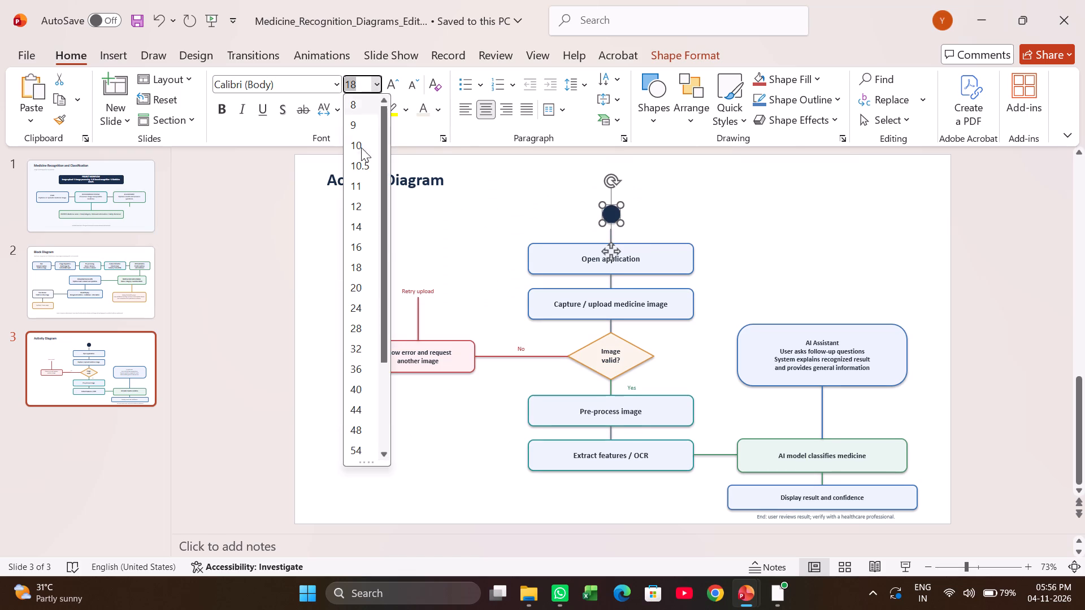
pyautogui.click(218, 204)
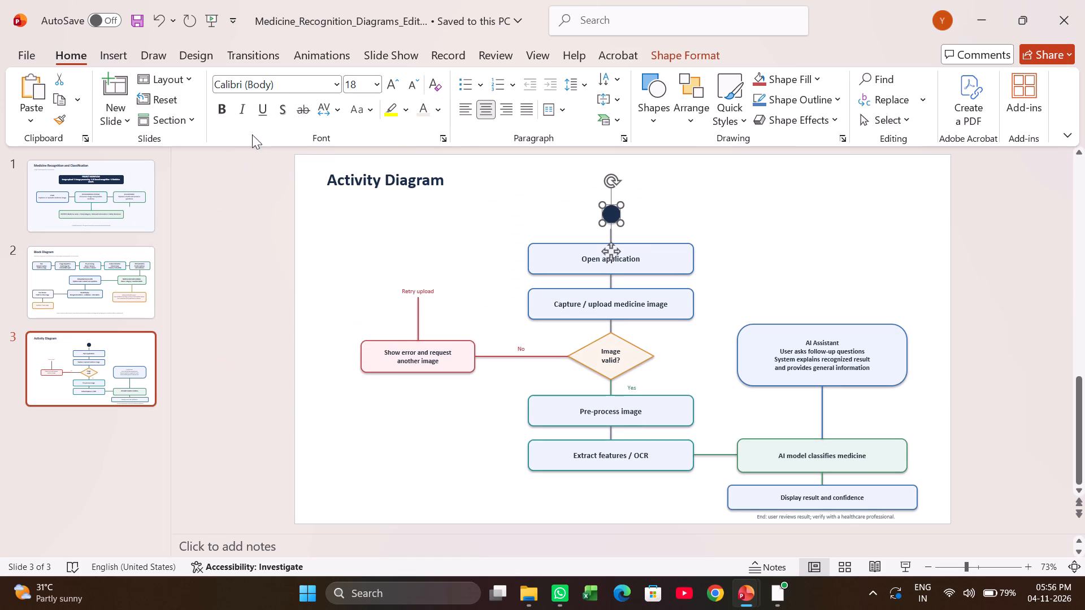
# Set the font of the Activity Diagram's start circle to Times New Roman.
pyautogui.click(337, 83)
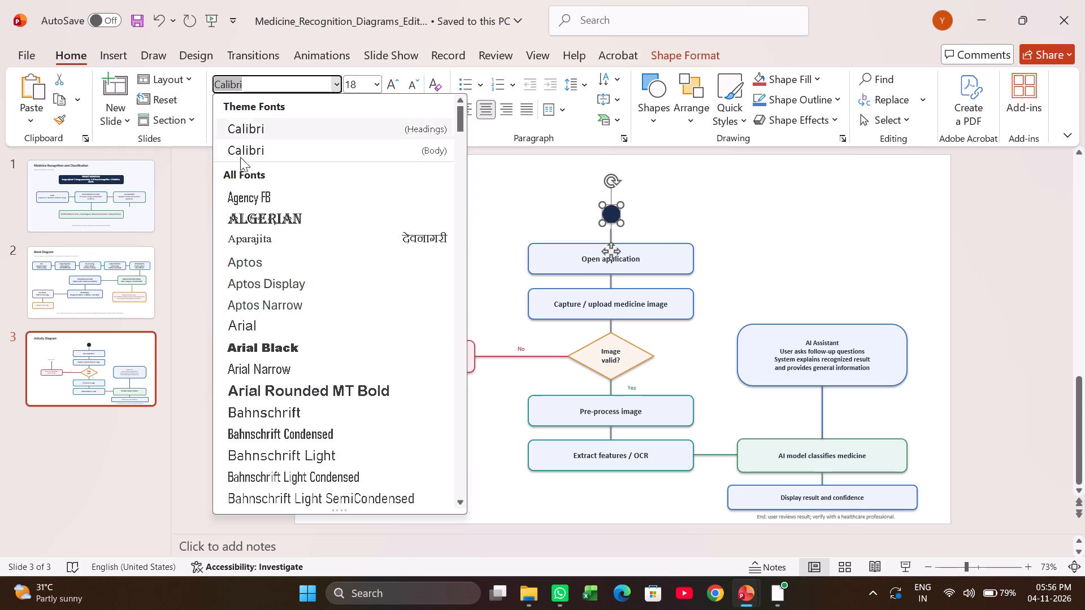
pyautogui.scroll(-4, 298, 380)
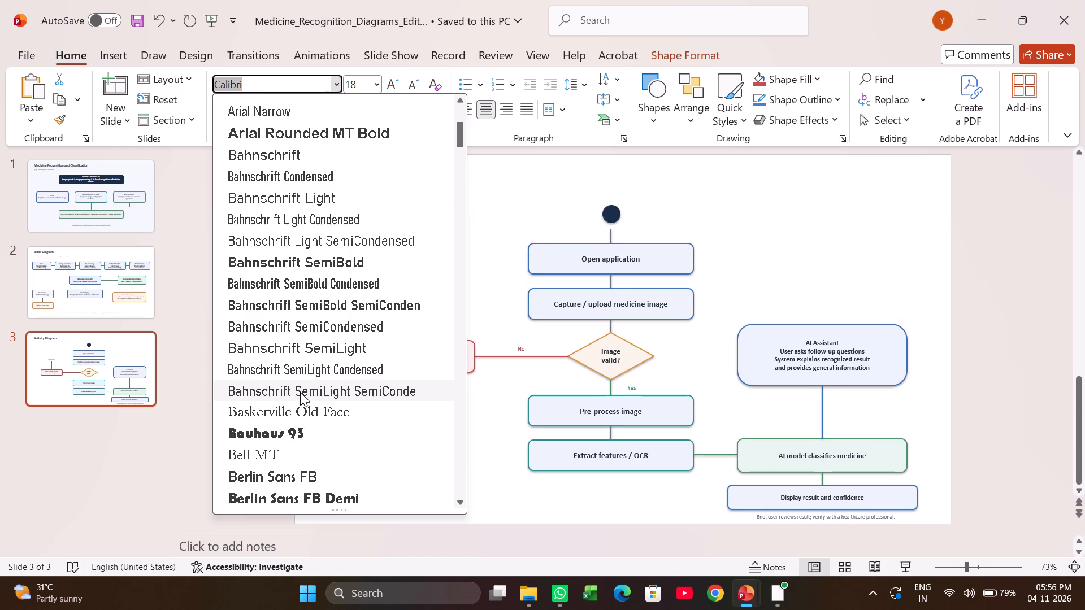
pyautogui.scroll(-13, 300, 392)
pyautogui.scroll(-14, 307, 380)
pyautogui.scroll(-7, 312, 372)
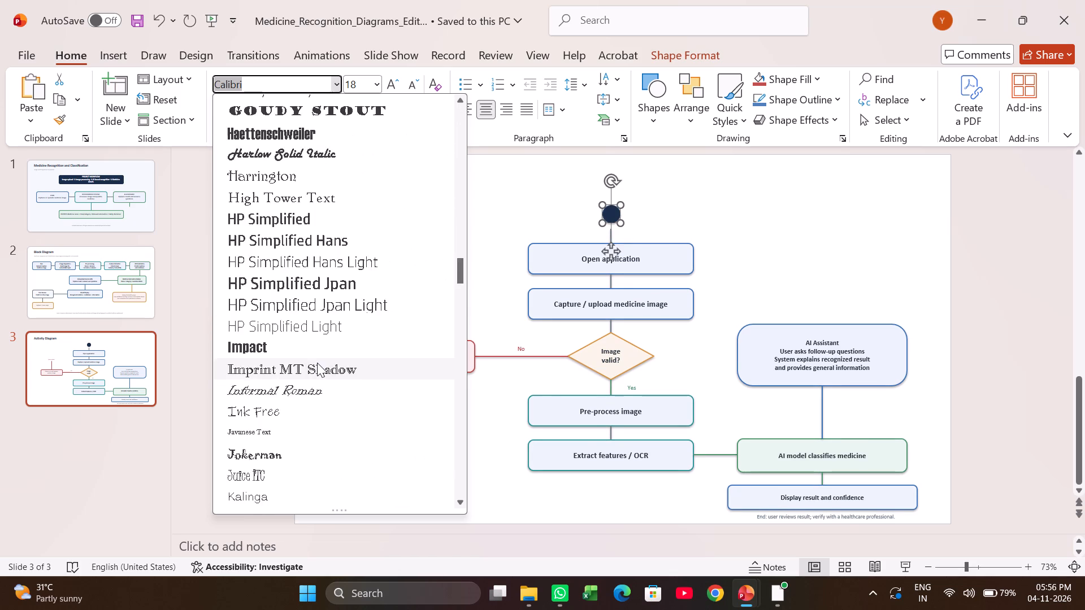
pyautogui.scroll(-7, 317, 363)
pyautogui.scroll(-7, 209, 235)
pyautogui.scroll(-8, 276, 293)
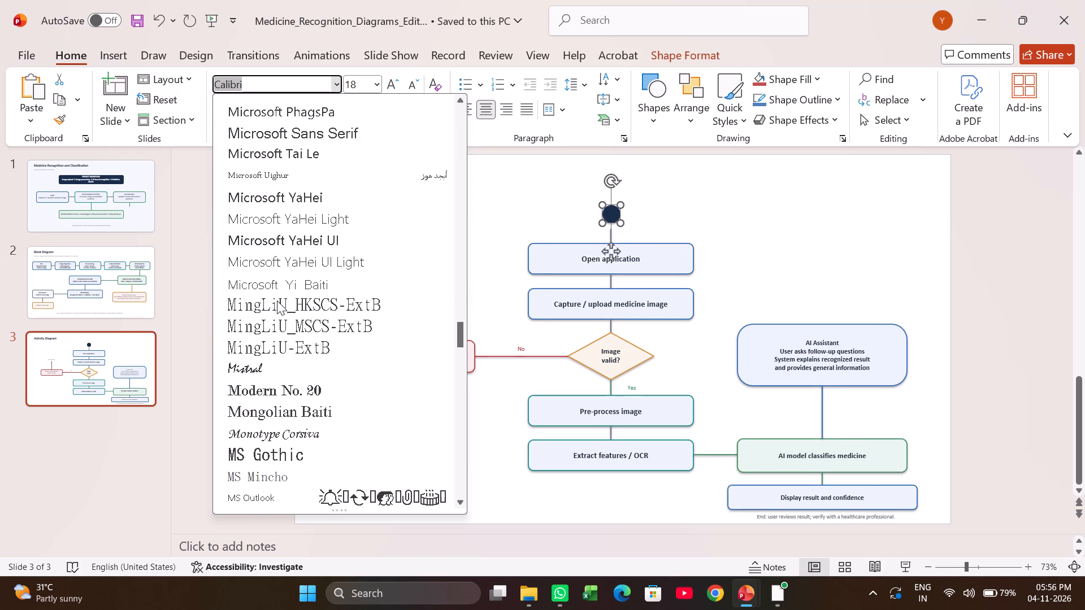
pyautogui.scroll(-15, 279, 295)
pyautogui.scroll(-7, 287, 286)
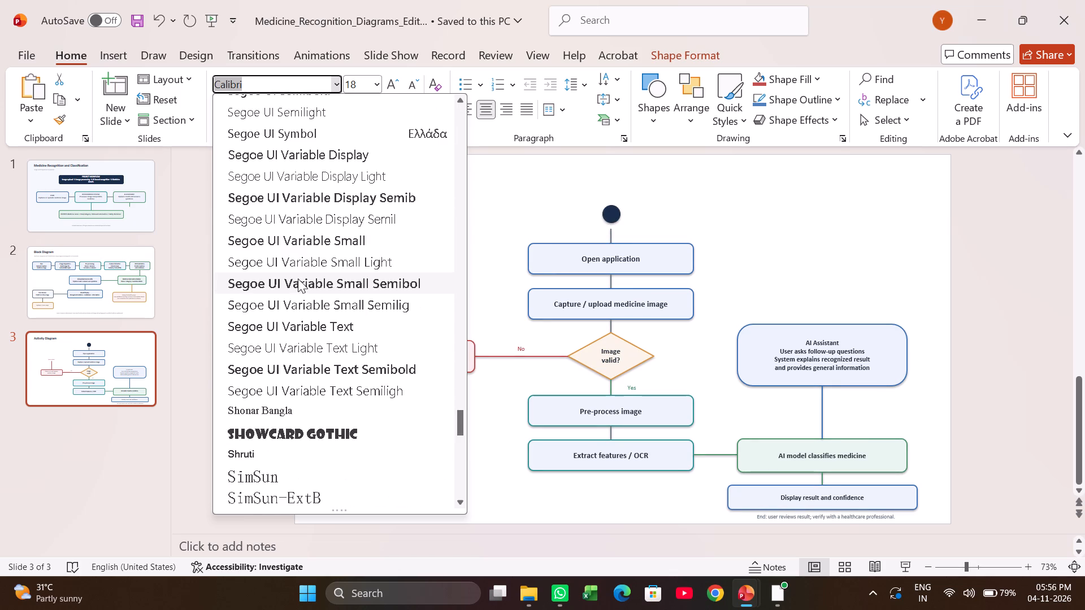
pyautogui.scroll(-16, 298, 278)
pyautogui.scroll(3, 298, 278)
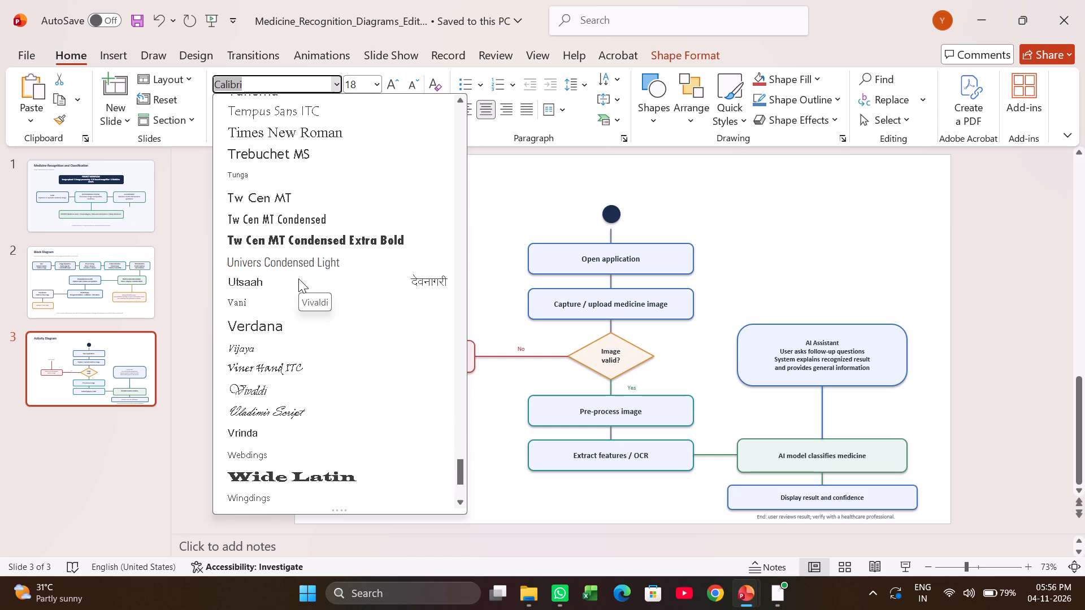
pyautogui.scroll(5, 298, 277)
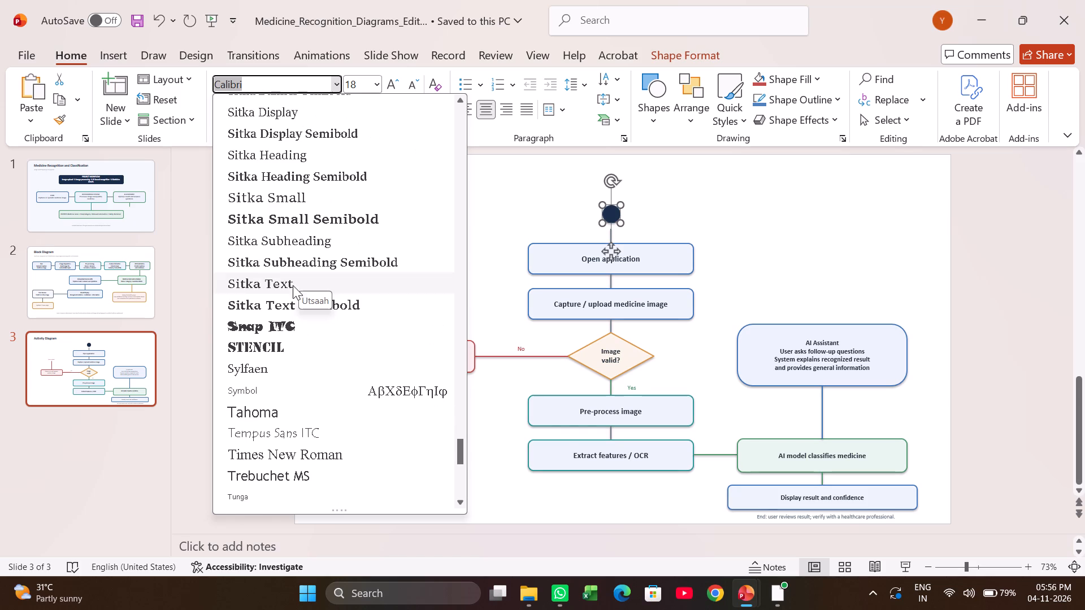
pyautogui.click(316, 459)
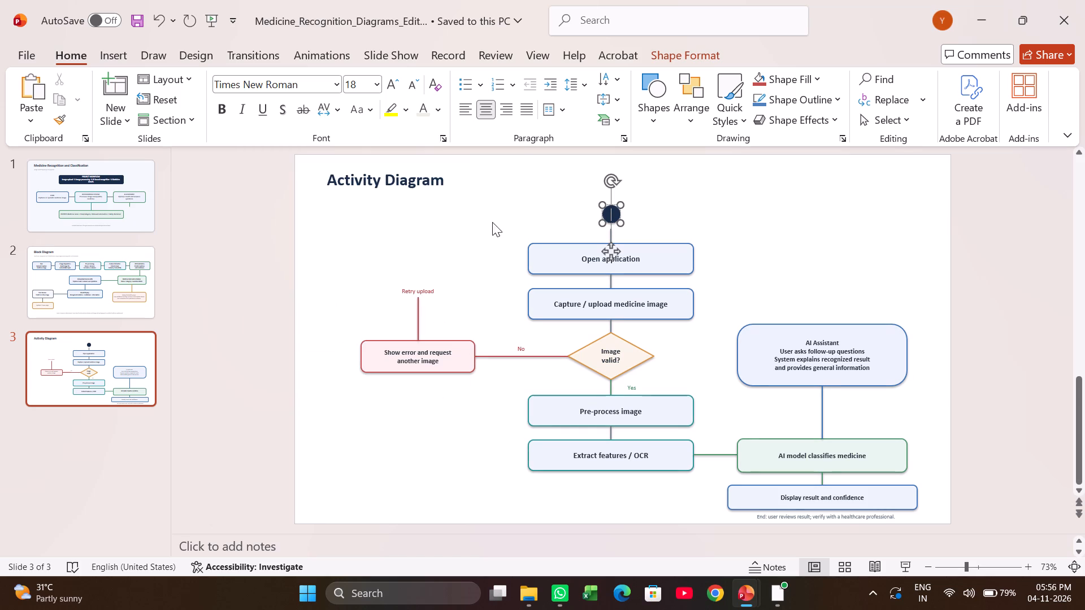
# Apply a different text colour to the Activity Diagram's start circle and deselect it.
pyautogui.click(438, 111)
pyautogui.click(544, 189)
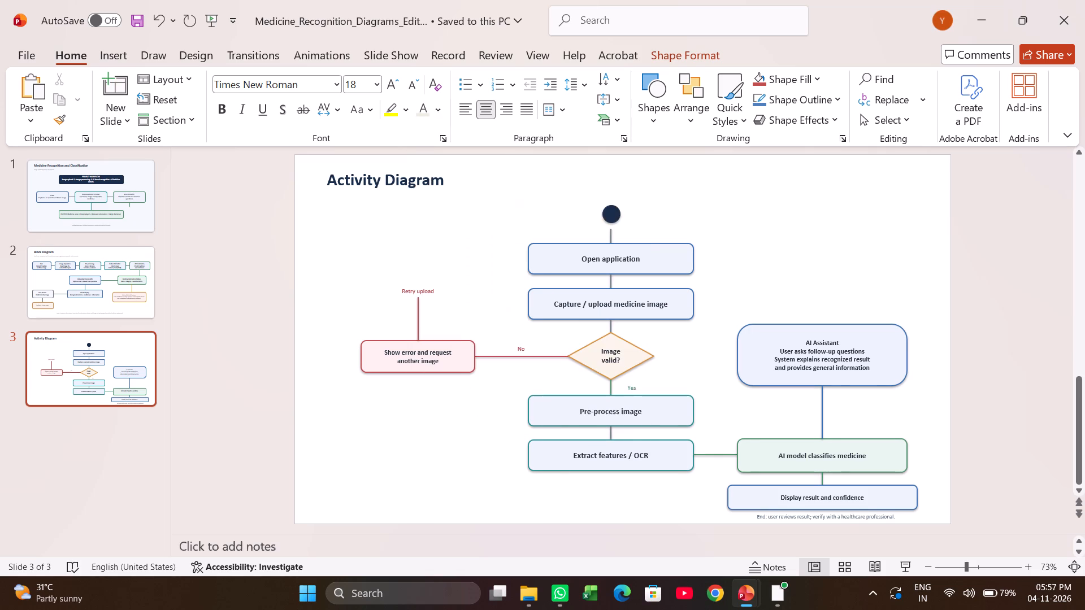
pyautogui.click(612, 219)
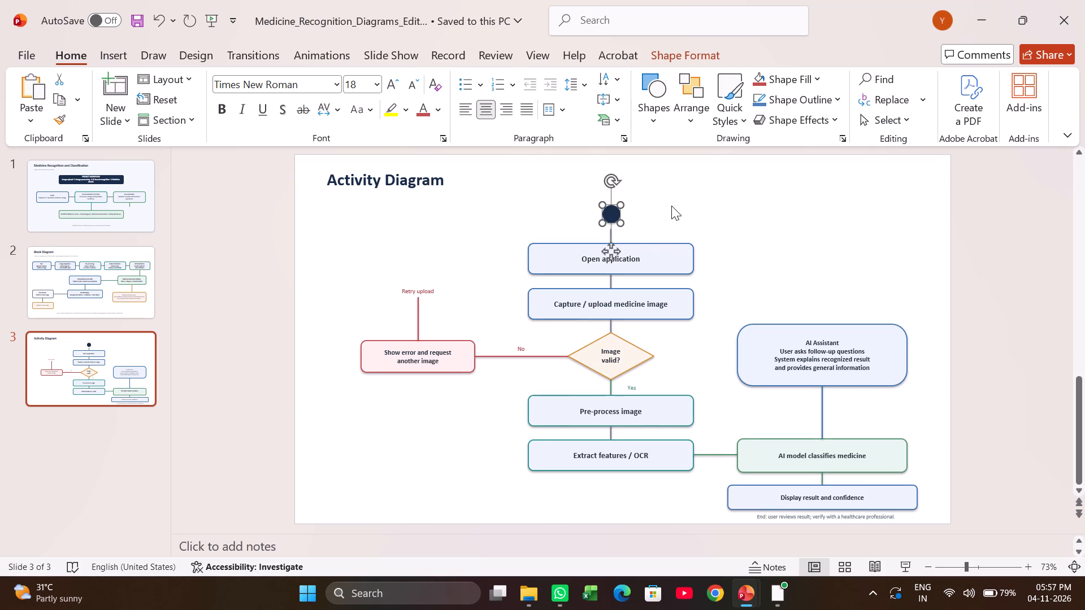
pyautogui.click(671, 206)
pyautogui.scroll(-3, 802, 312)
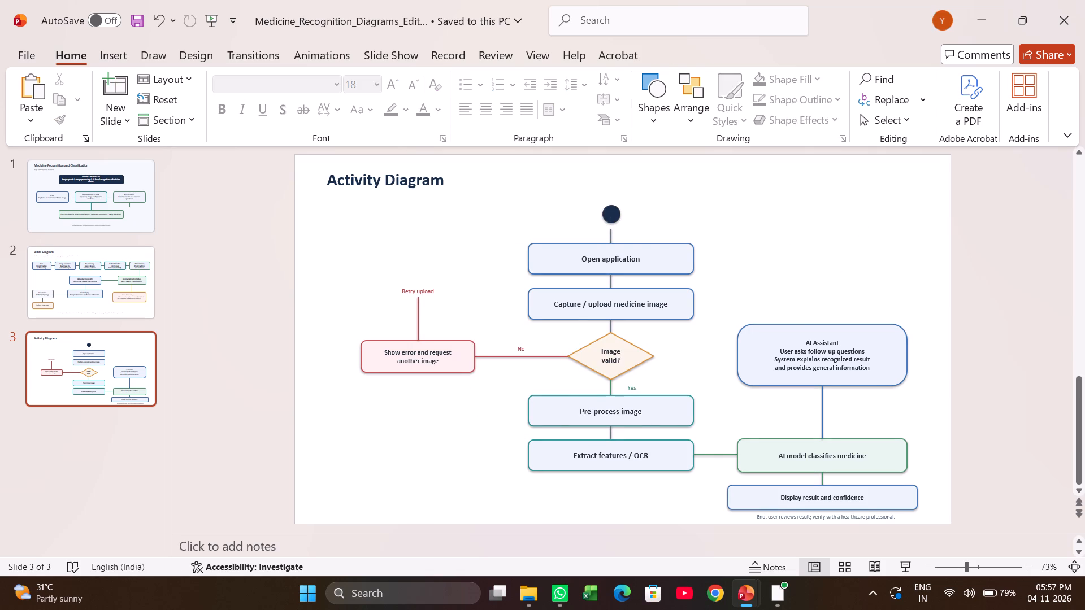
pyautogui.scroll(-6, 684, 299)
# In the MAJOR PROJECT PHASE-2 presentation, set all text on the "Data Flow Diagram: 2" slide to Times New Roman and deselect it.
pyautogui.click(744, 600)
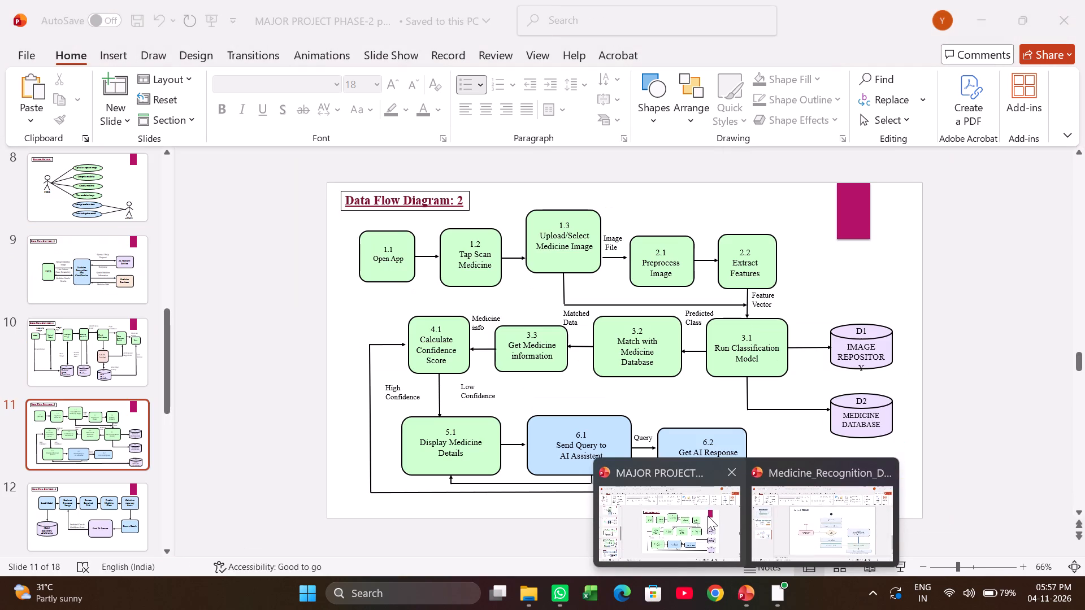
pyautogui.click(708, 516)
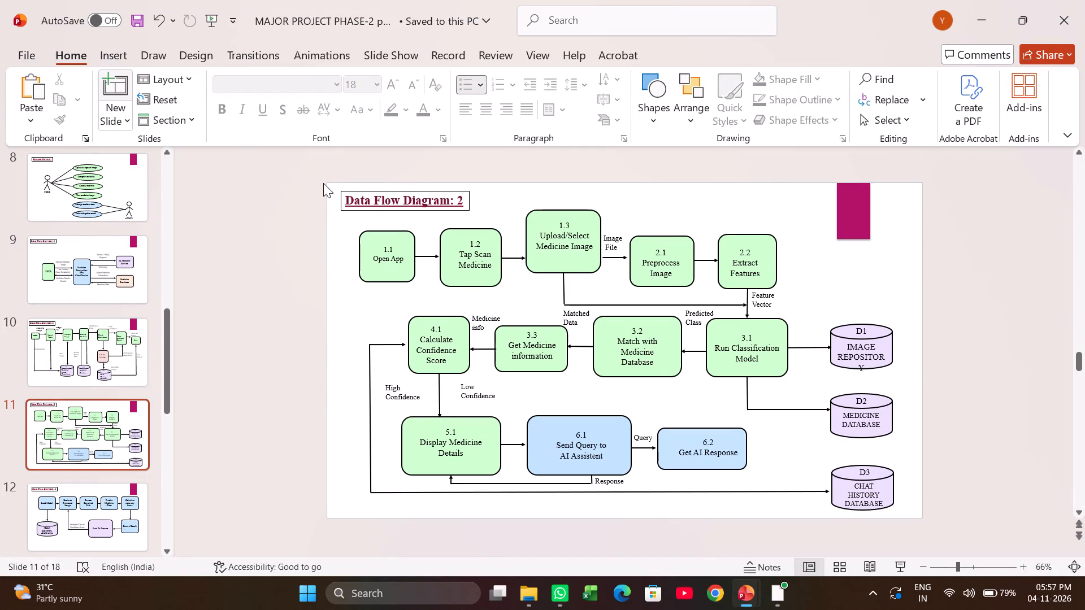
pyautogui.moveTo(316, 176); pyautogui.dragTo(371, 297)
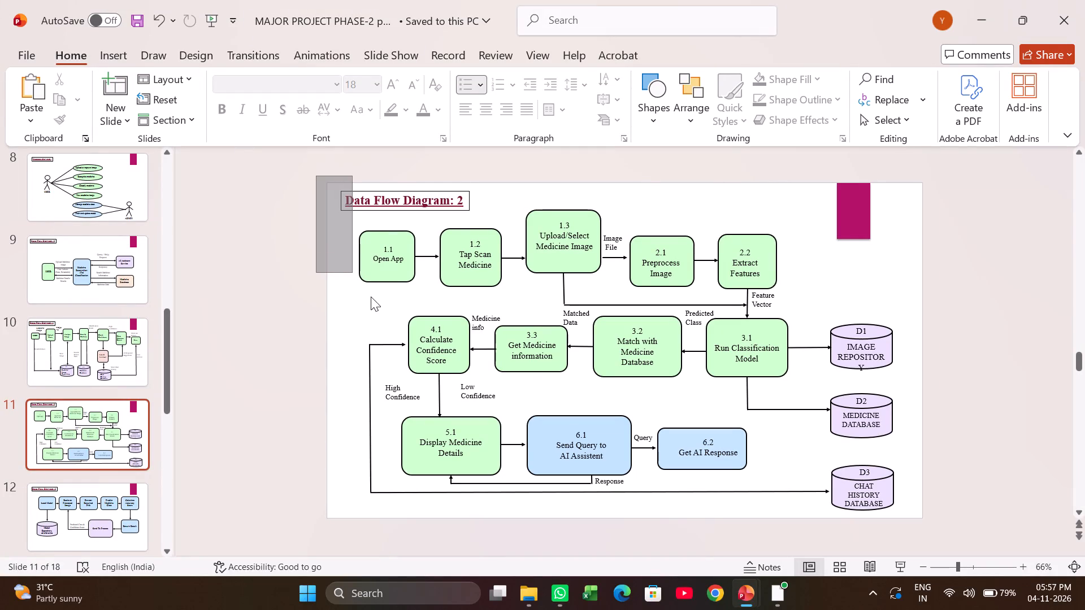
pyautogui.moveTo(371, 297); pyautogui.dragTo(932, 531)
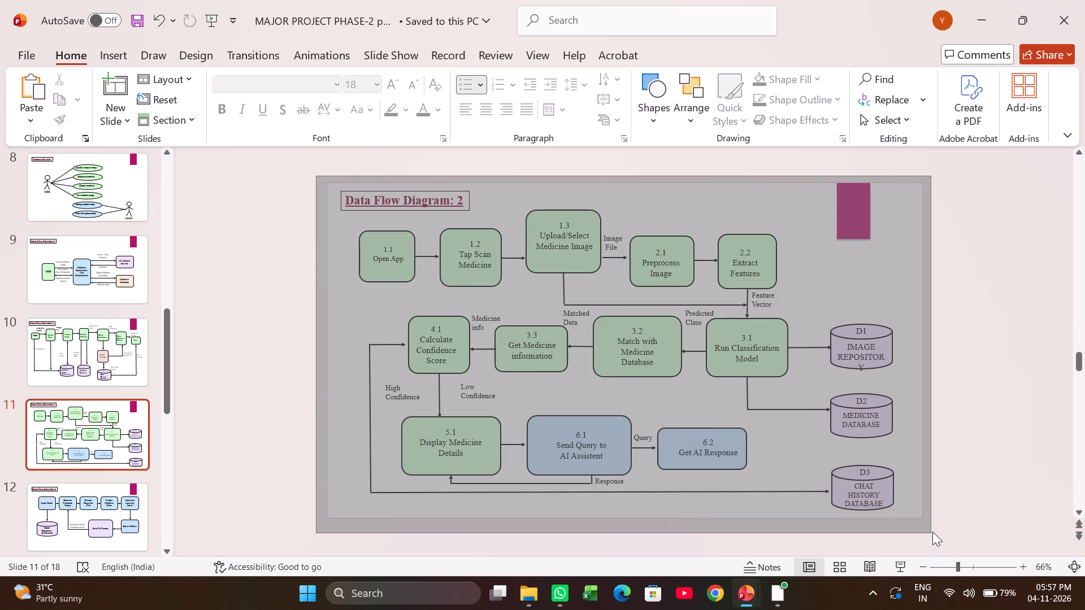
pyautogui.moveTo(932, 531); pyautogui.dragTo(936, 526)
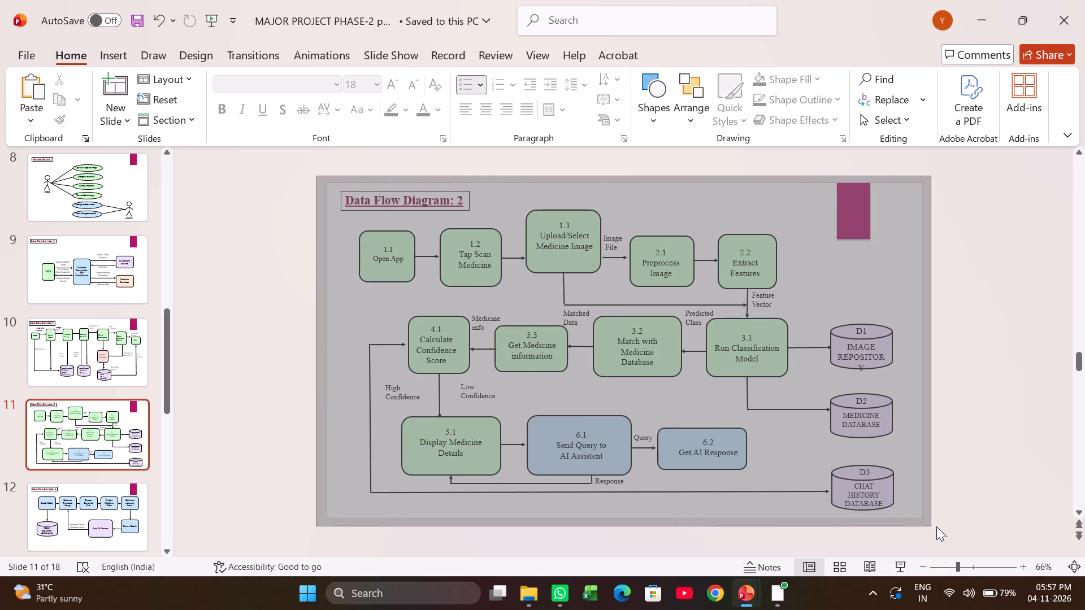
pyautogui.moveTo(936, 526); pyautogui.dragTo(938, 526)
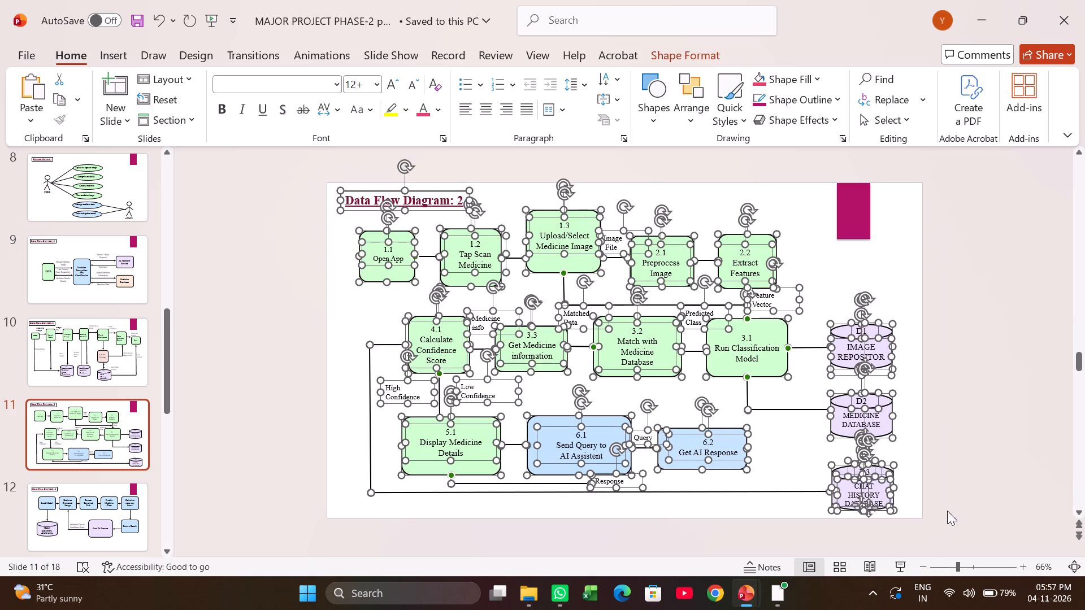
pyautogui.click(338, 80)
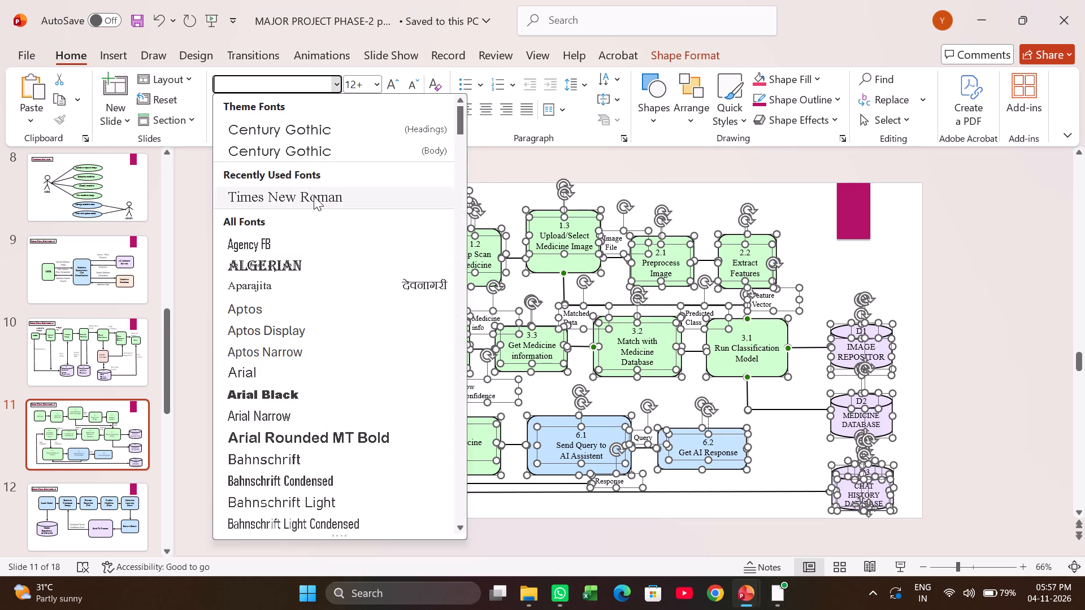
pyautogui.click(314, 193)
pyautogui.click(1064, 332)
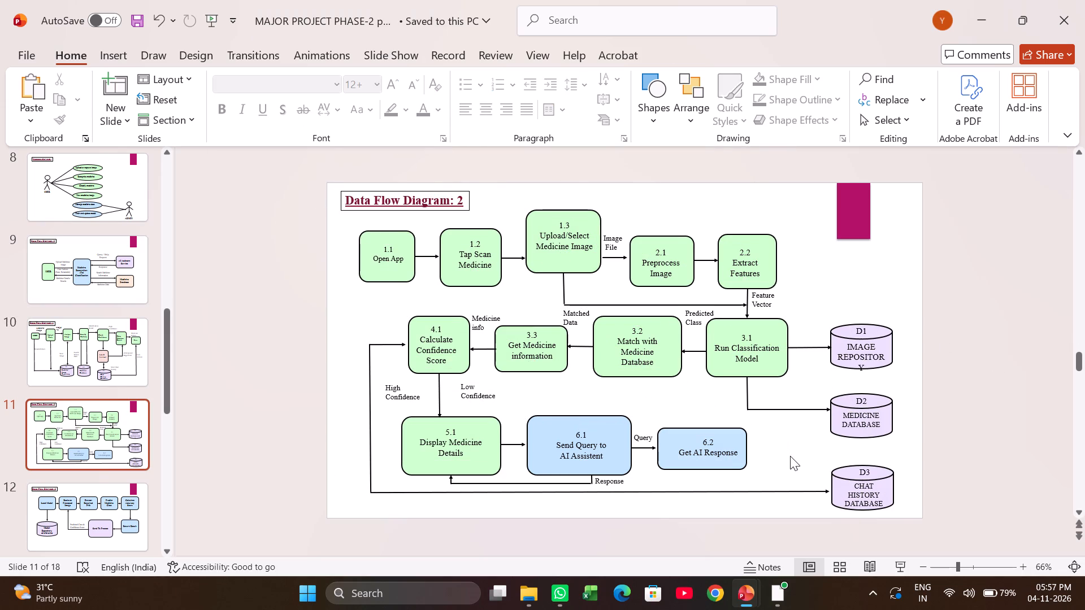
pyautogui.click(946, 333)
# Review the Data Flow Diagram slides against the Activity Diagram in the Medicine_Recognition_Diagrams presentation, ending back in the MAJOR PROJECT PHASE-2 presentation.
pyautogui.scroll(-1, 941, 341)
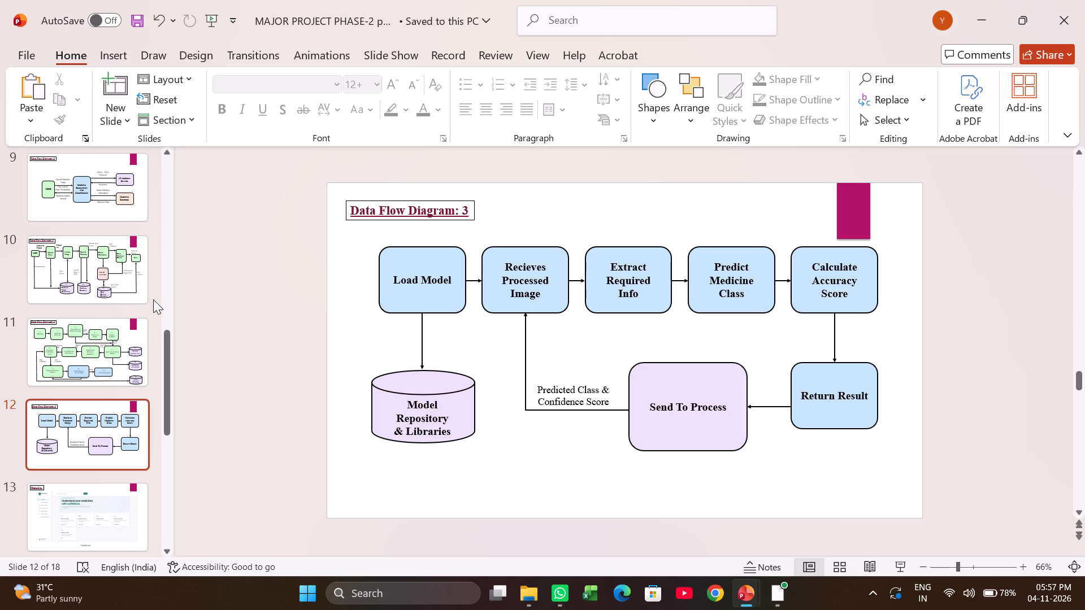
pyautogui.scroll(-5, 131, 330)
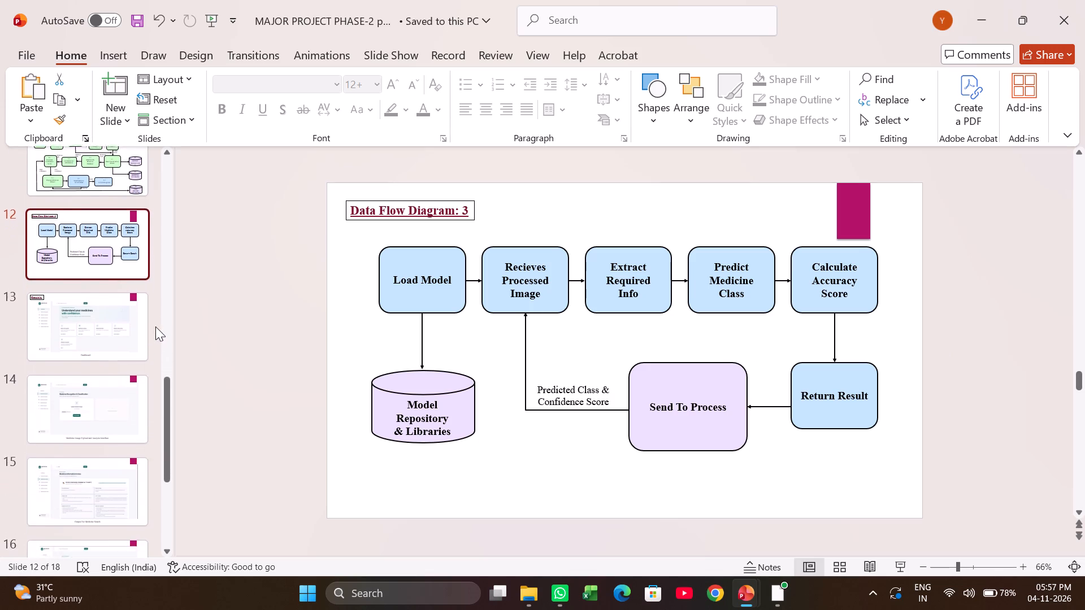
pyautogui.scroll(-2, 150, 332)
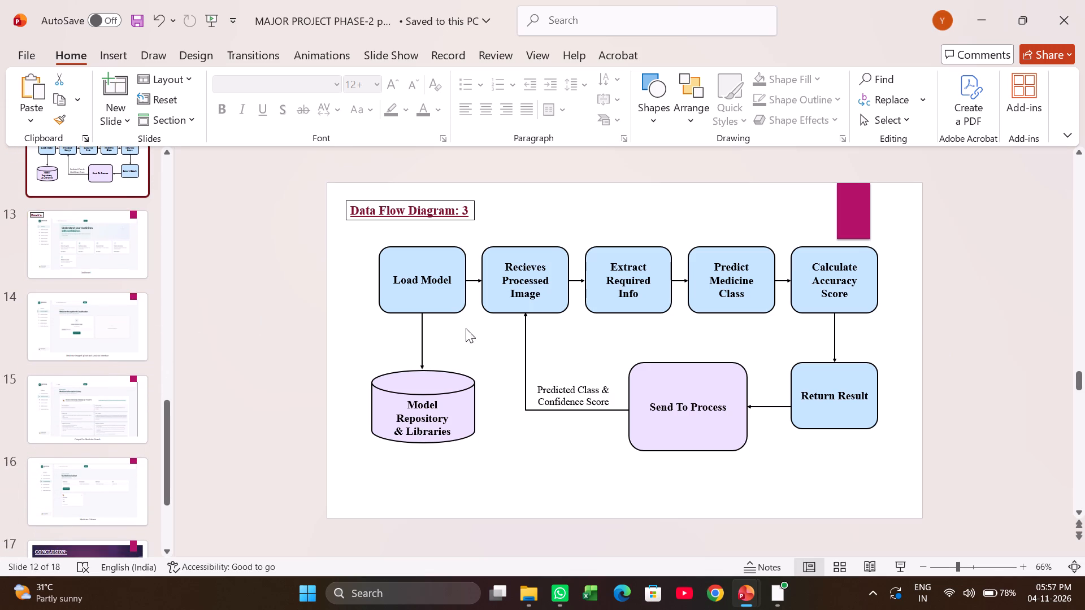
pyautogui.click(953, 310)
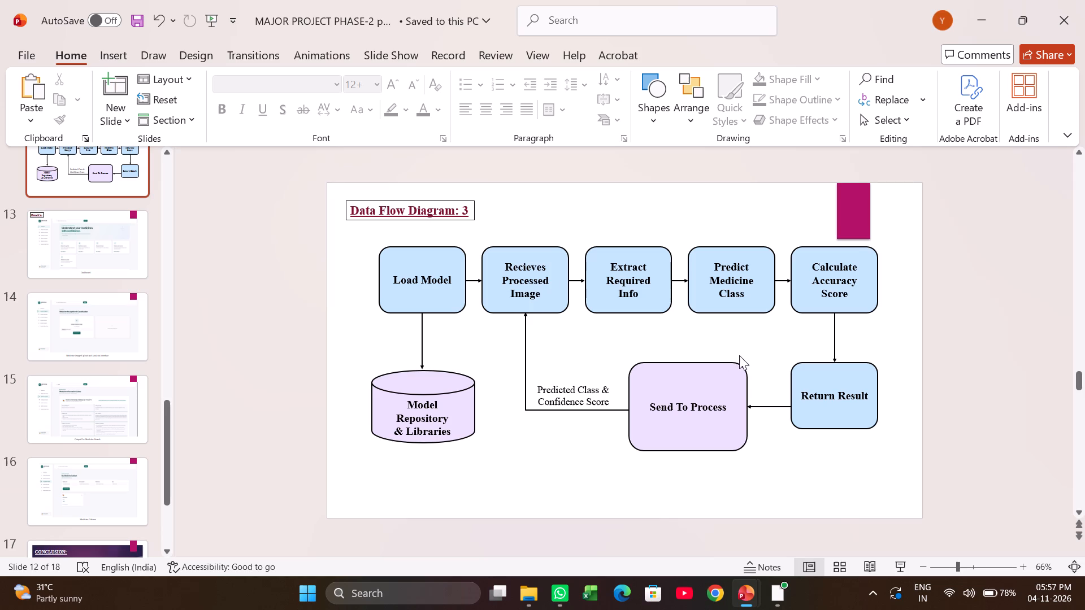
pyautogui.scroll(-3, 617, 355)
pyautogui.scroll(3, 619, 381)
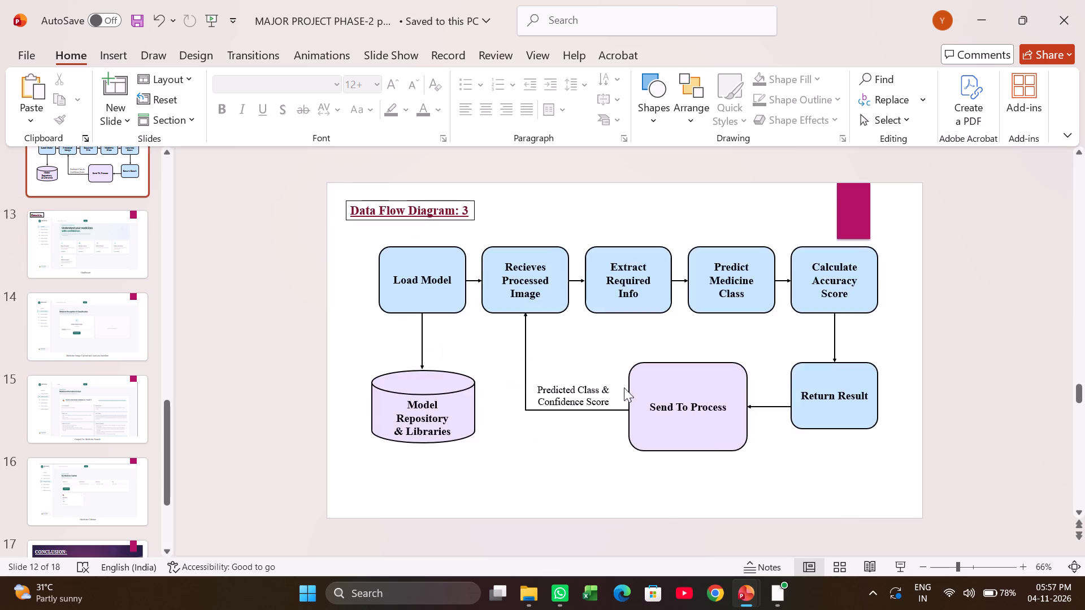
pyautogui.scroll(2, 624, 395)
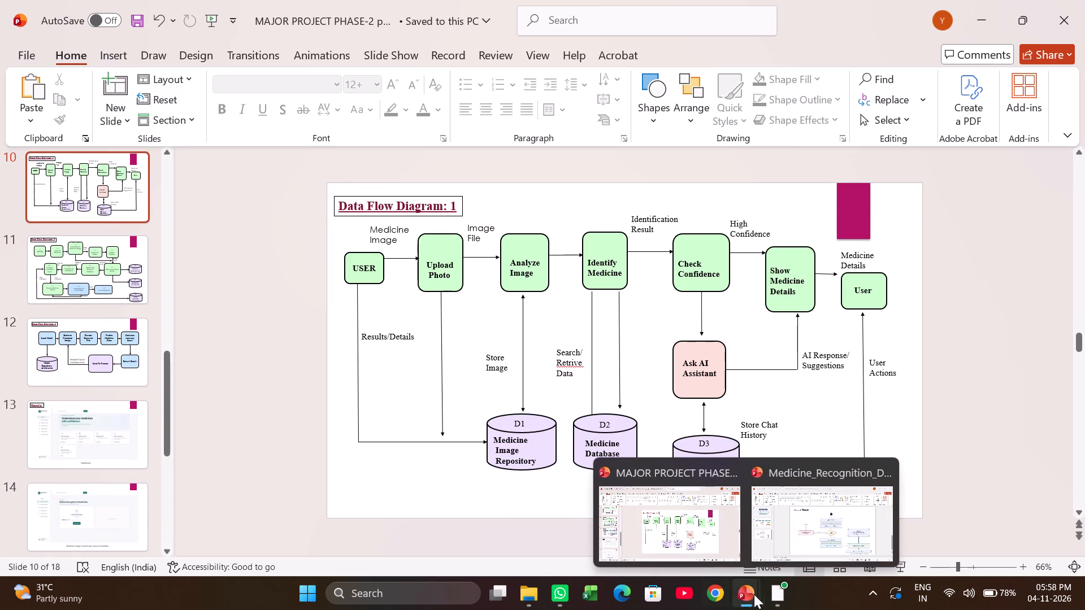
pyautogui.click(795, 533)
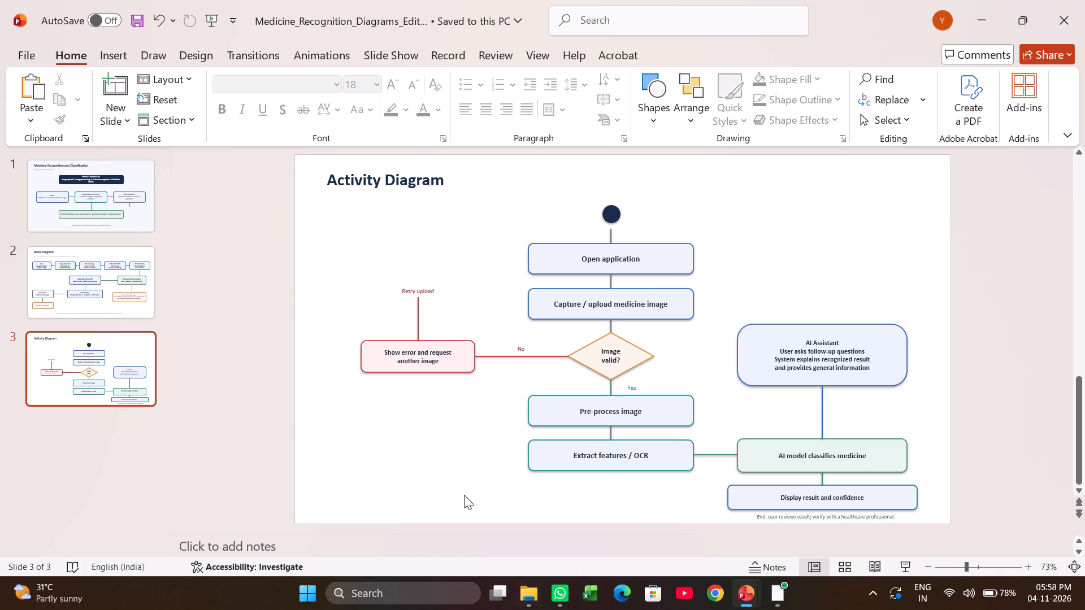
pyautogui.click(734, 594)
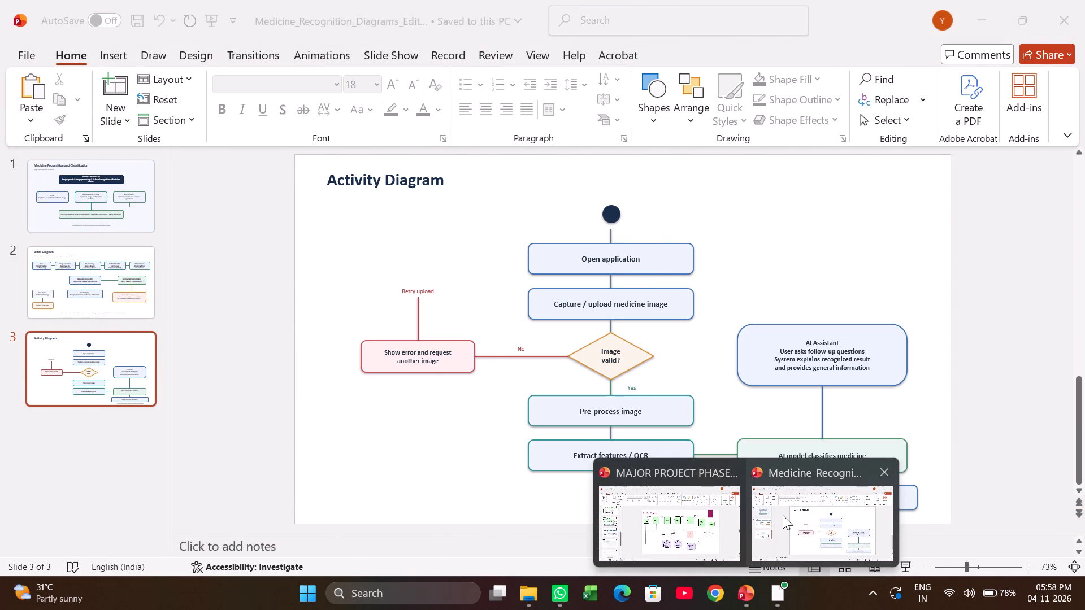
pyautogui.click(704, 508)
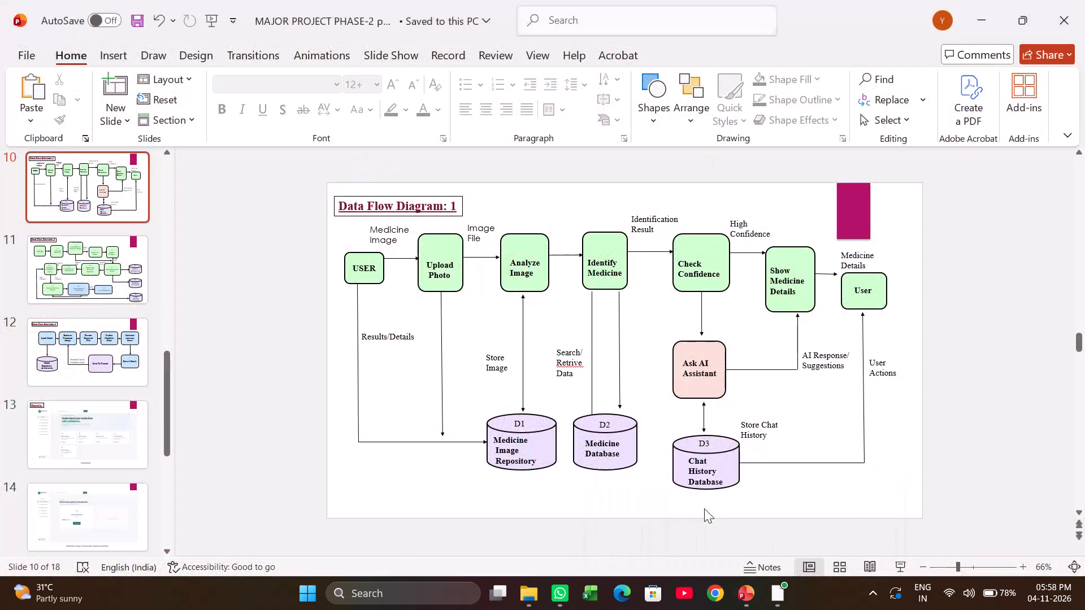
# Examine the "Result's:" heading on the Dashboard slide and the medicine search and Medicine Cabinet screenshot slides after it.
pyautogui.click(62, 412)
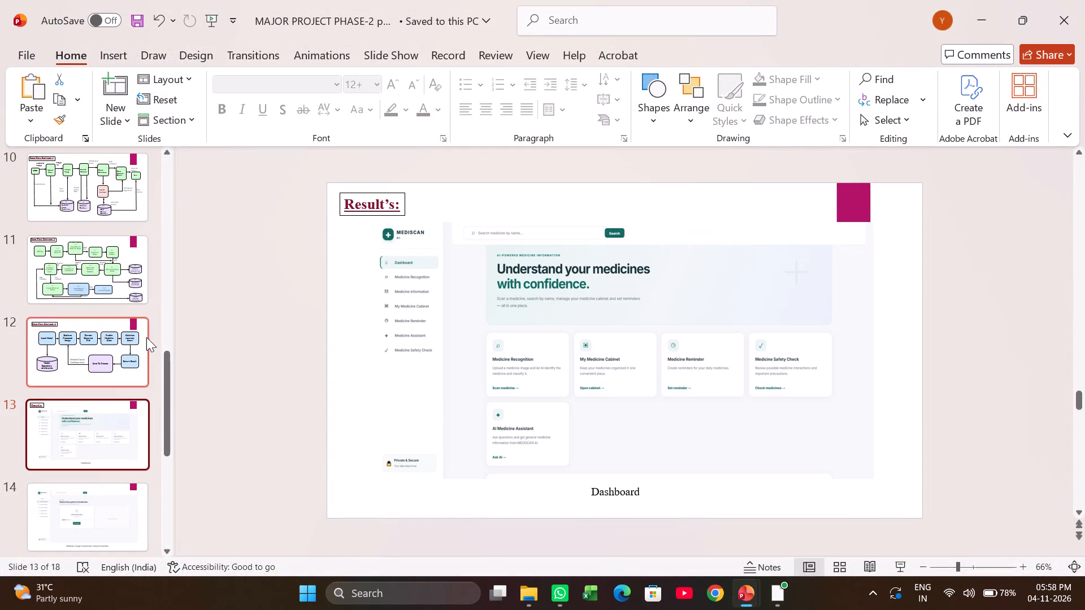
pyautogui.click(385, 206)
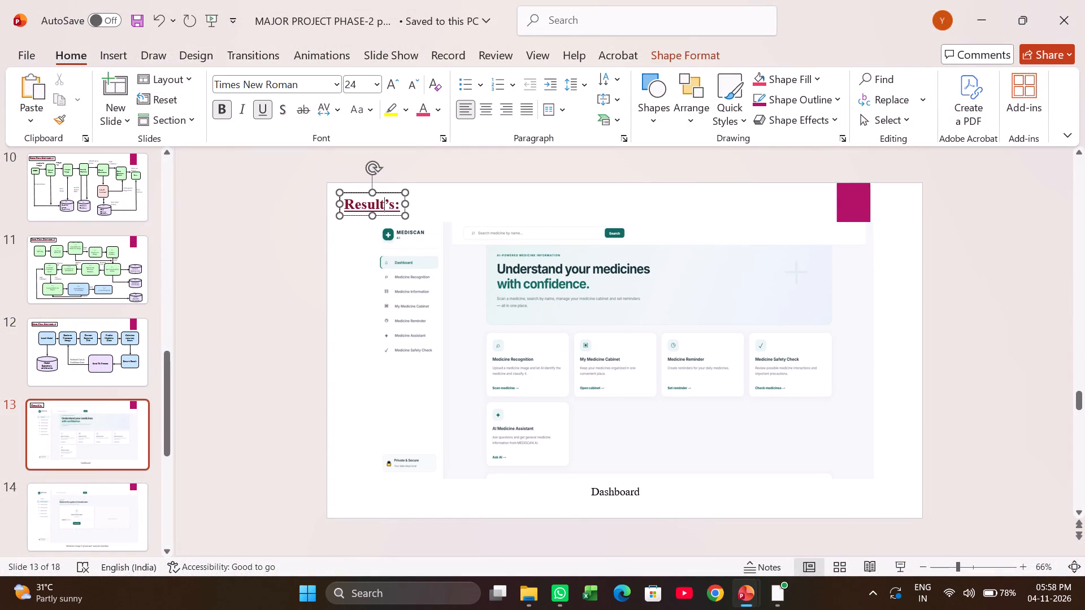
pyautogui.press('Right')
pyautogui.press('Right')
pyautogui.click(431, 200)
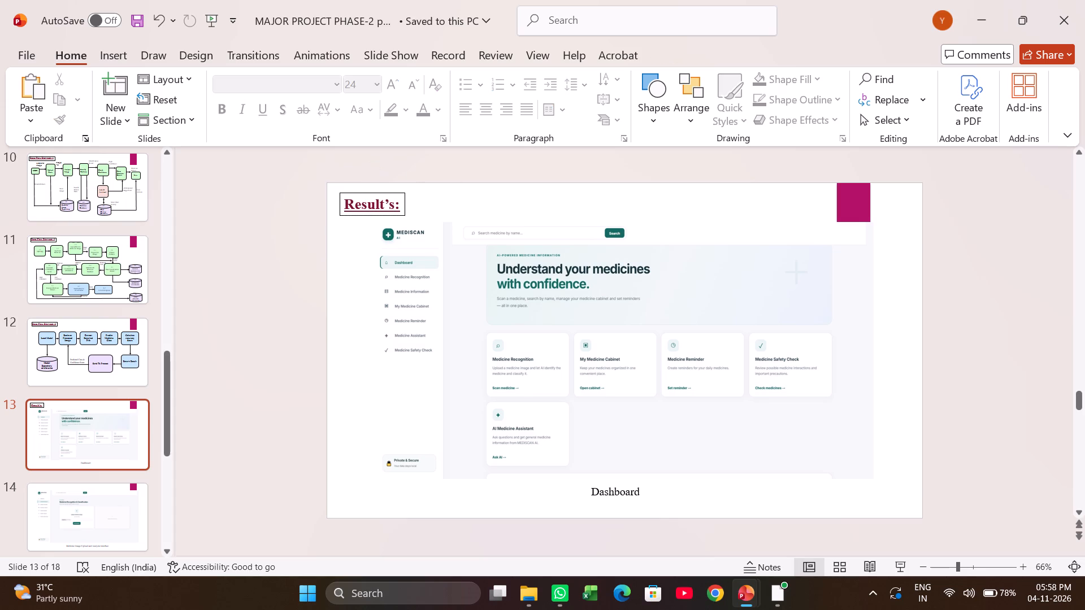
pyautogui.click(401, 207)
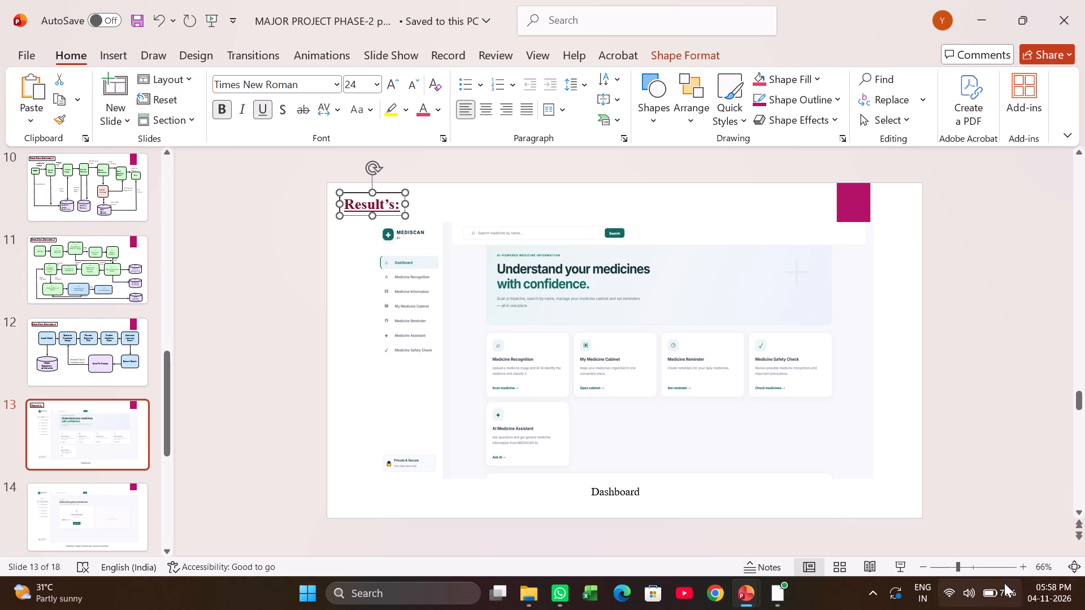
pyautogui.click(941, 411)
pyautogui.scroll(-2, 721, 416)
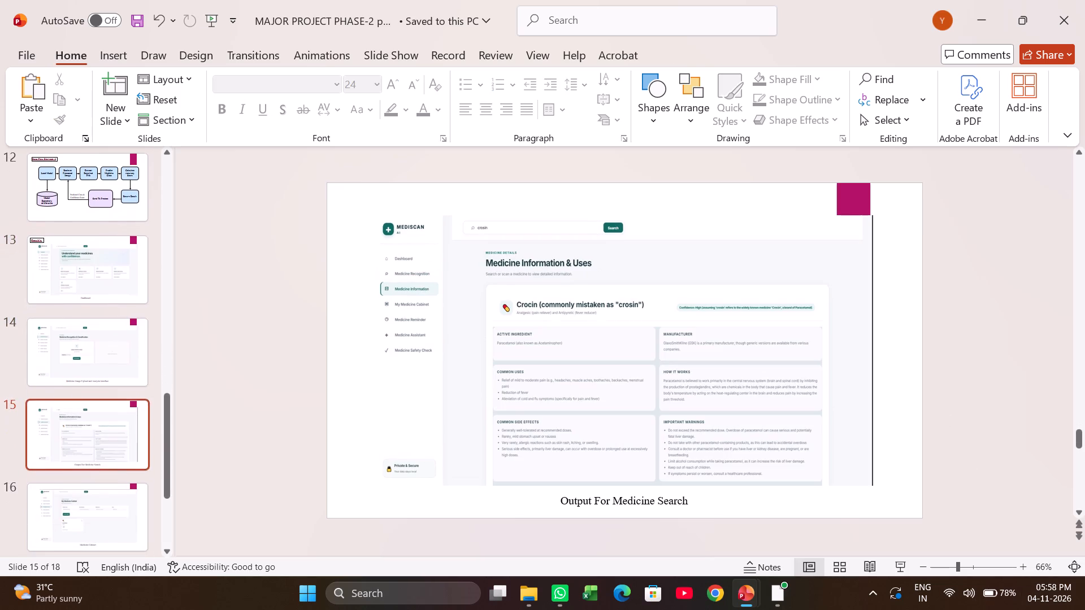
pyautogui.scroll(-3, 420, 385)
pyautogui.scroll(2, 481, 363)
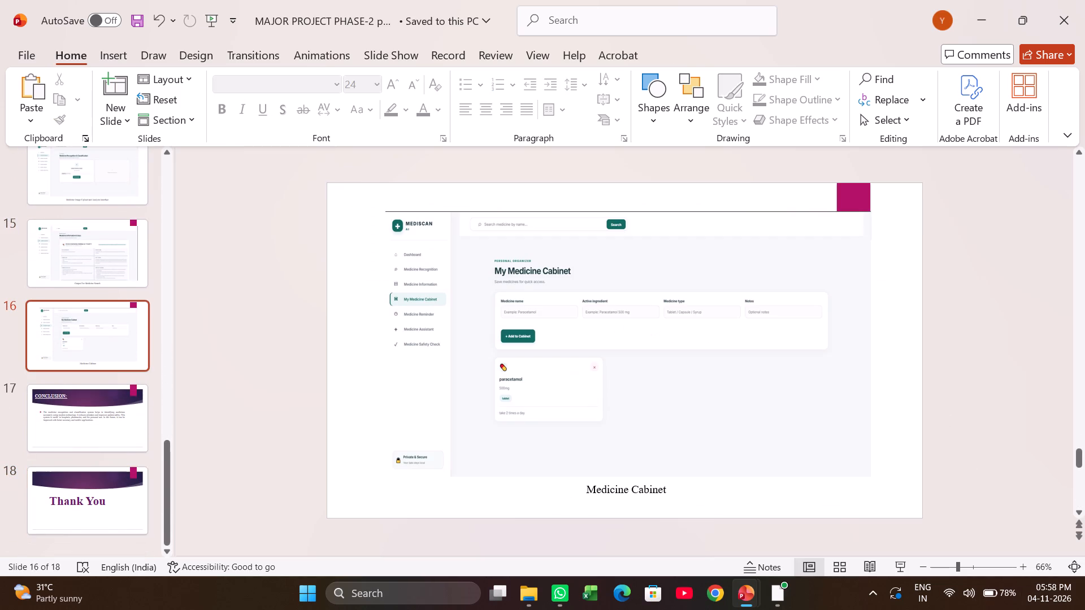
pyautogui.scroll(1, 537, 347)
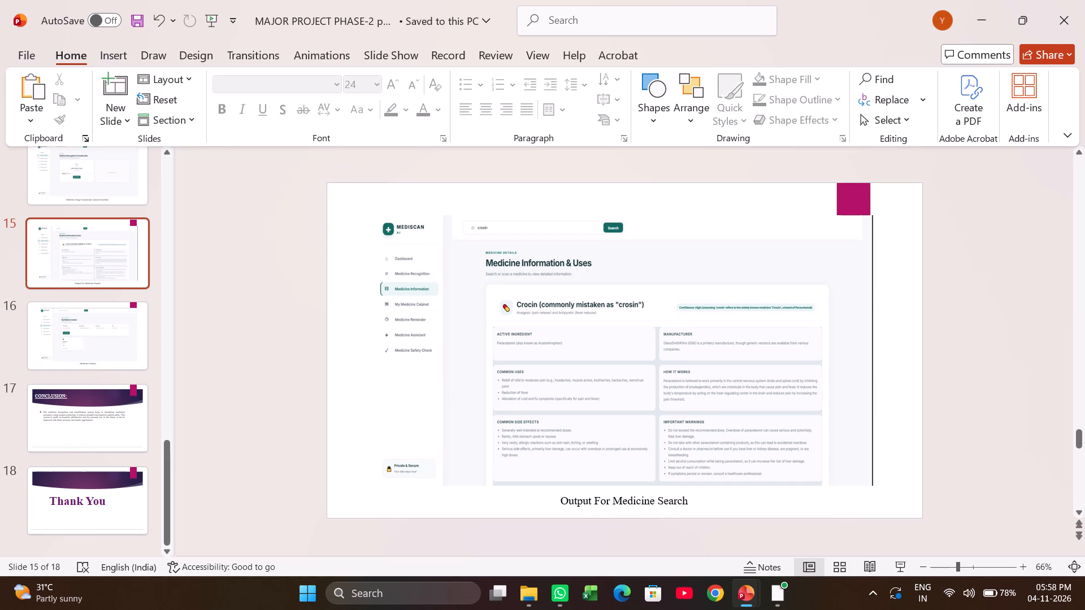
pyautogui.scroll(-2, 611, 415)
pyautogui.scroll(1, 602, 383)
pyautogui.click(613, 366)
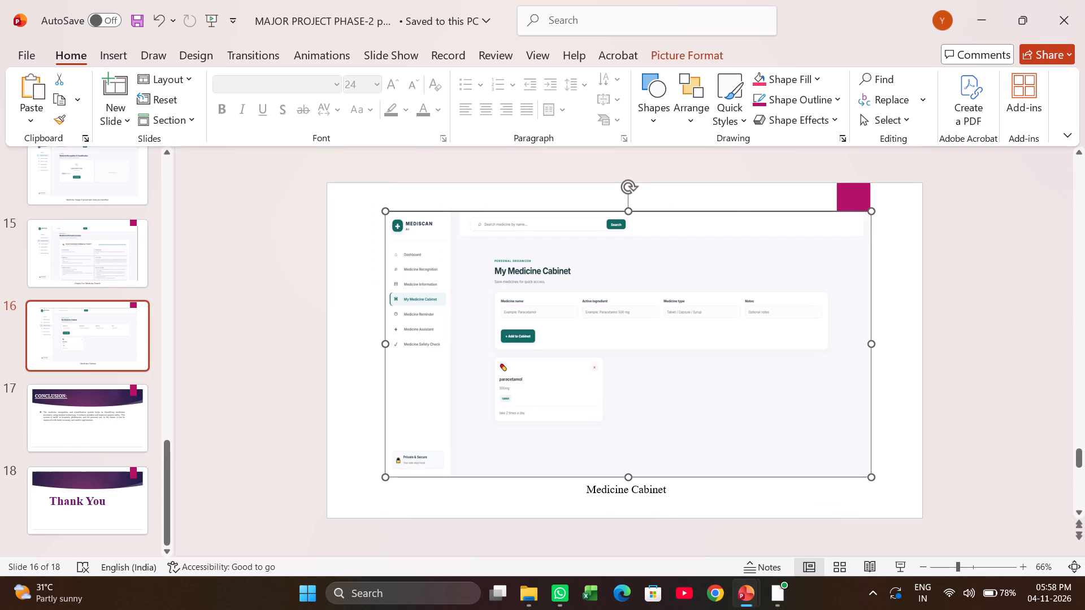
# Review the whole deck from the title slide through to the closing slide, and check the formatting of the "Thank You" text.
pyautogui.scroll(5, 606, 259)
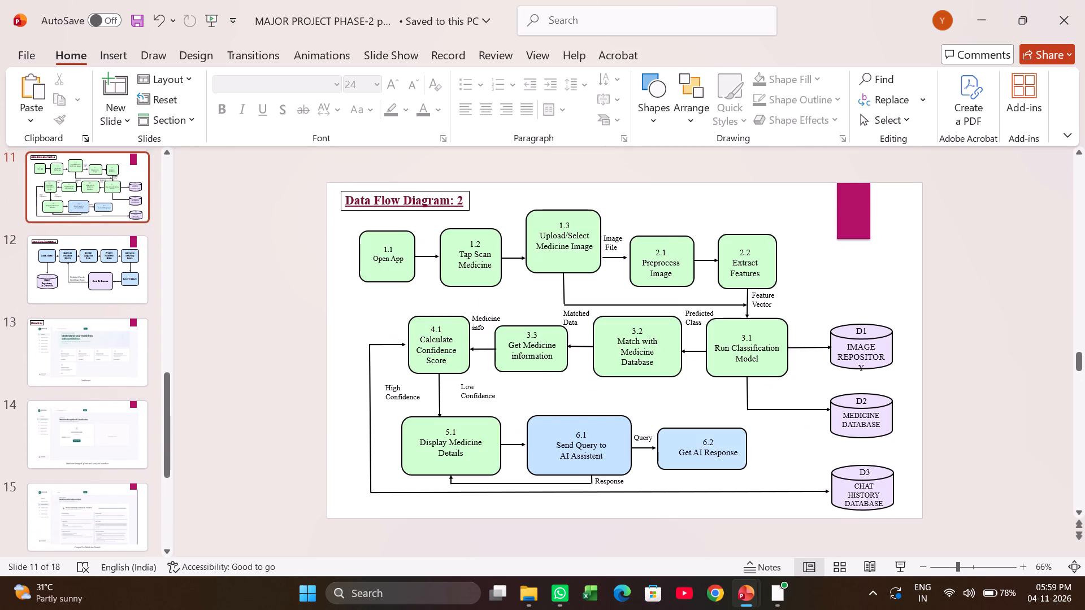
pyautogui.scroll(16, 606, 259)
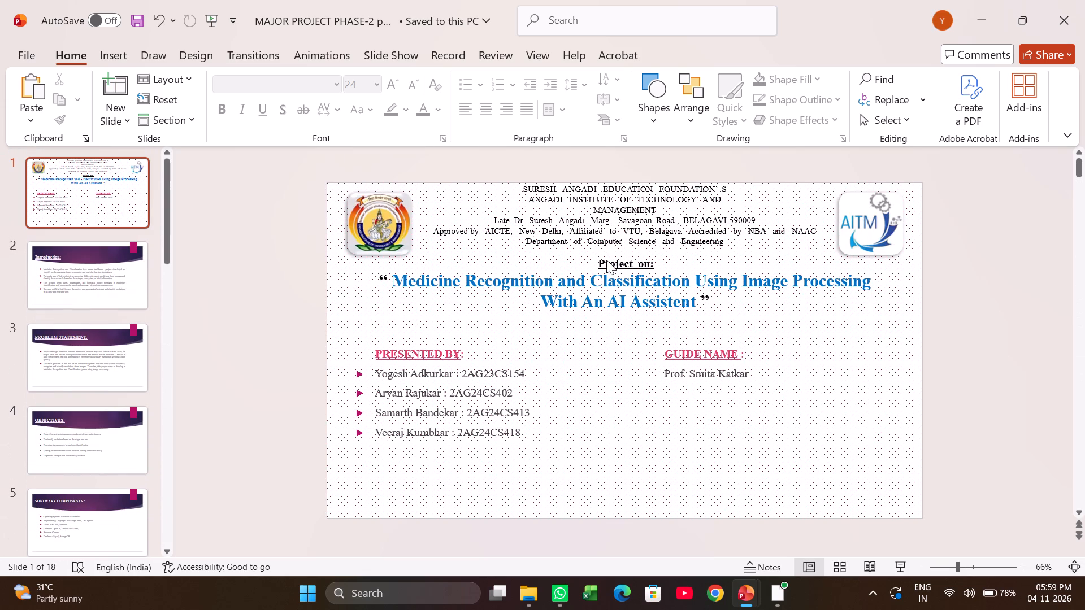
pyautogui.scroll(2, 606, 260)
pyautogui.scroll(-9, 607, 260)
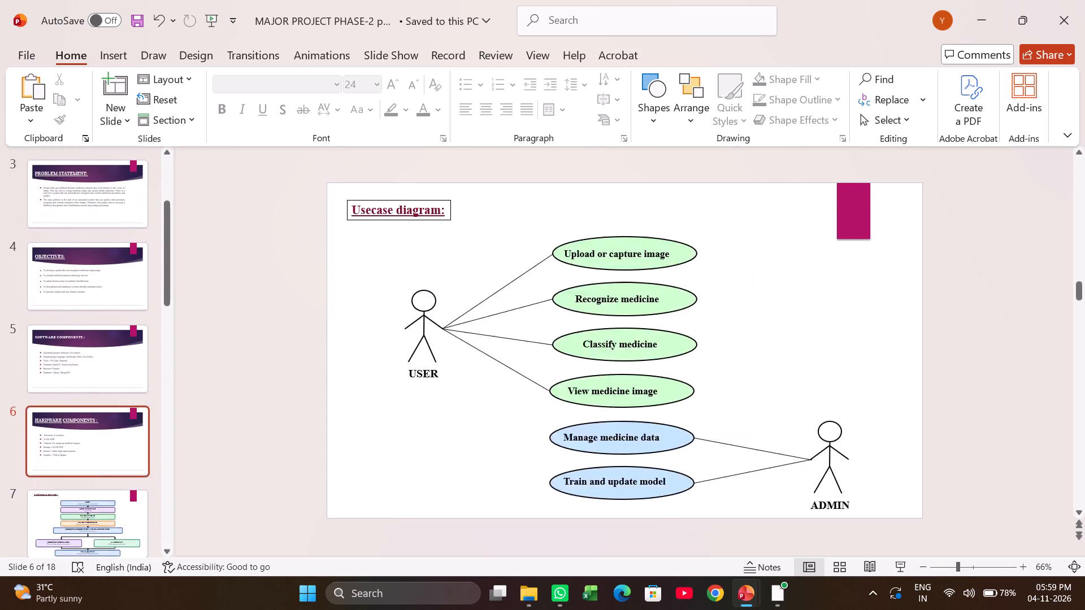
pyautogui.scroll(-7, 607, 260)
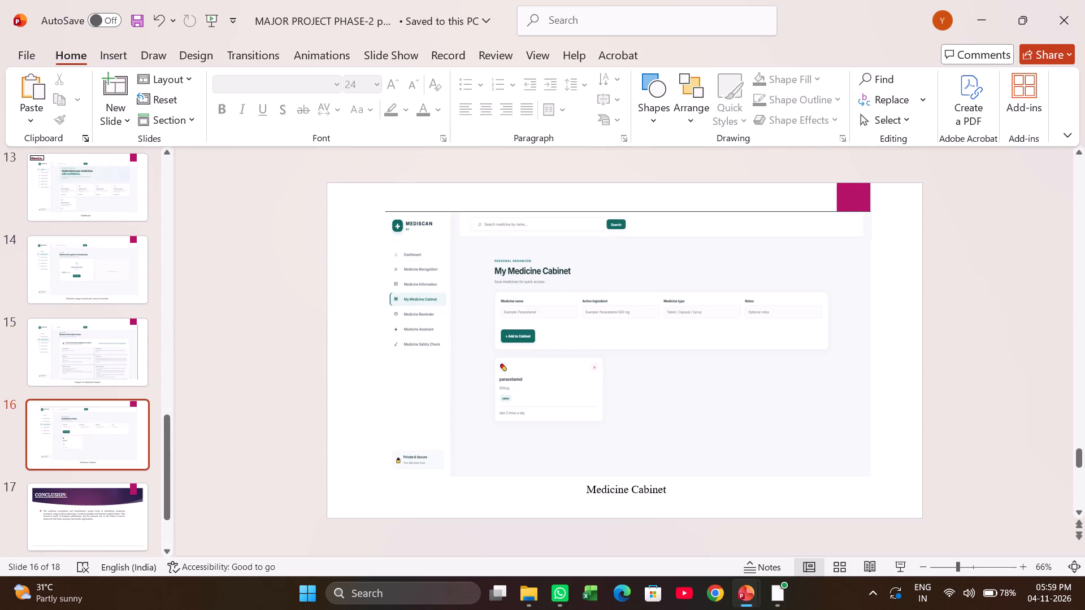
pyautogui.scroll(-18, 607, 260)
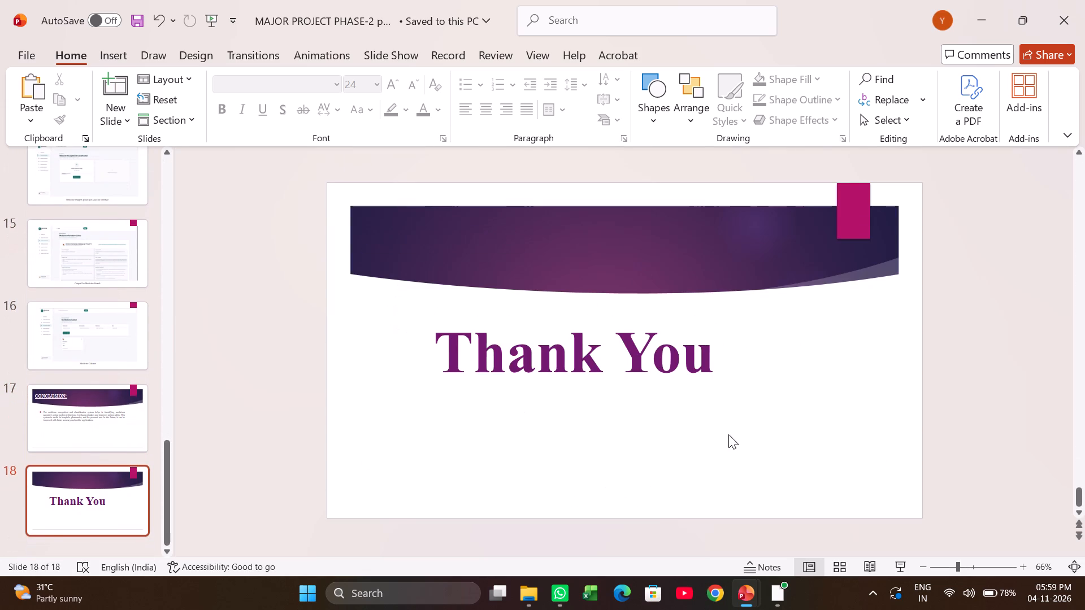
pyautogui.moveTo(714, 371); pyautogui.dragTo(557, 372)
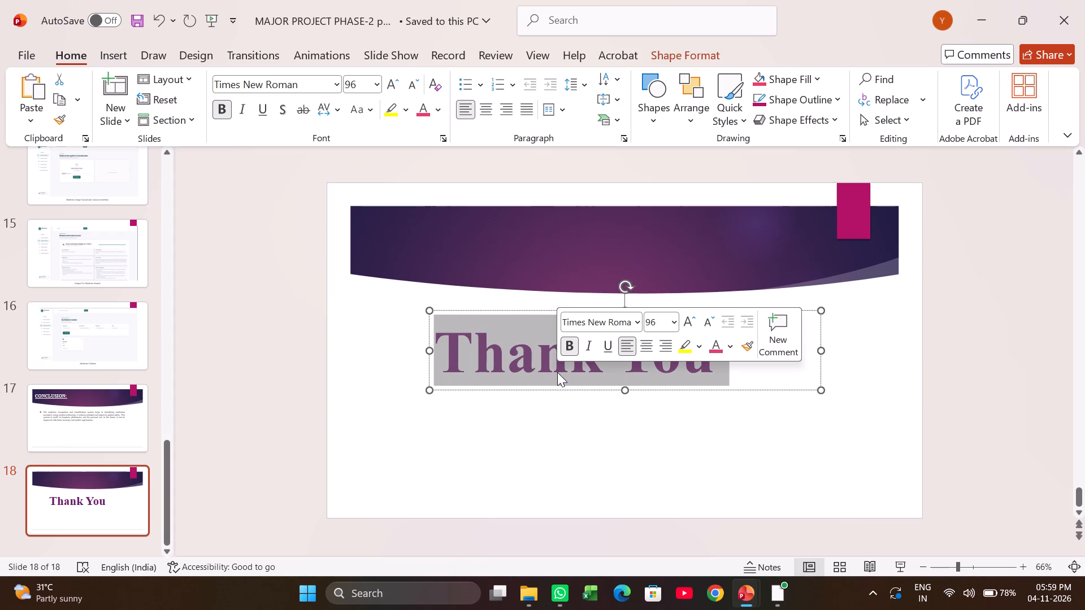
pyautogui.click(939, 354)
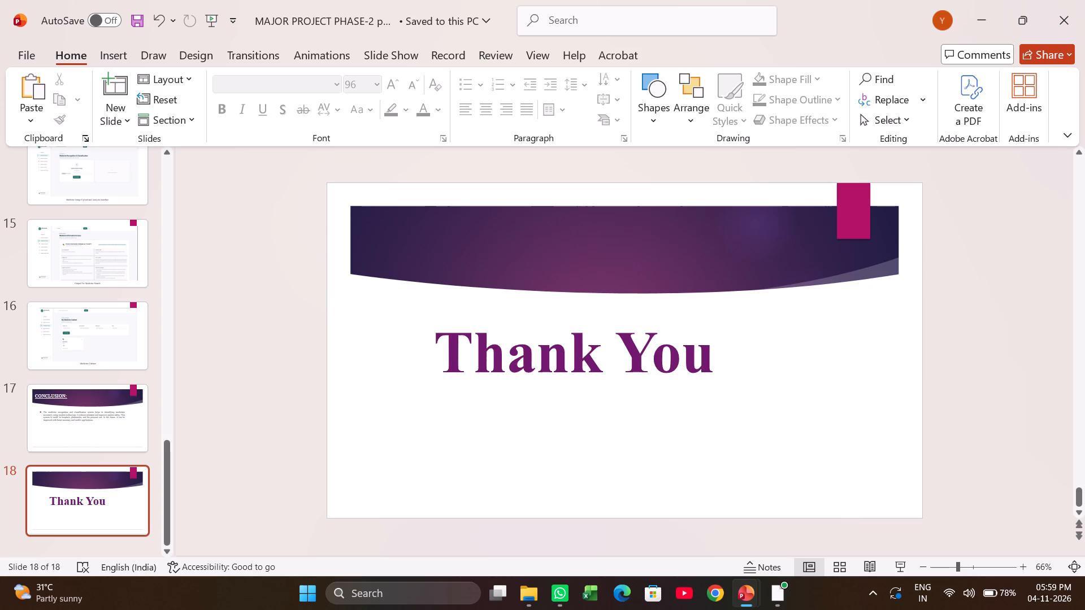
# Insert two spaces before "Thank You" on the closing slide to shift the text toward the centre, and deselect it.
pyautogui.click(433, 338)
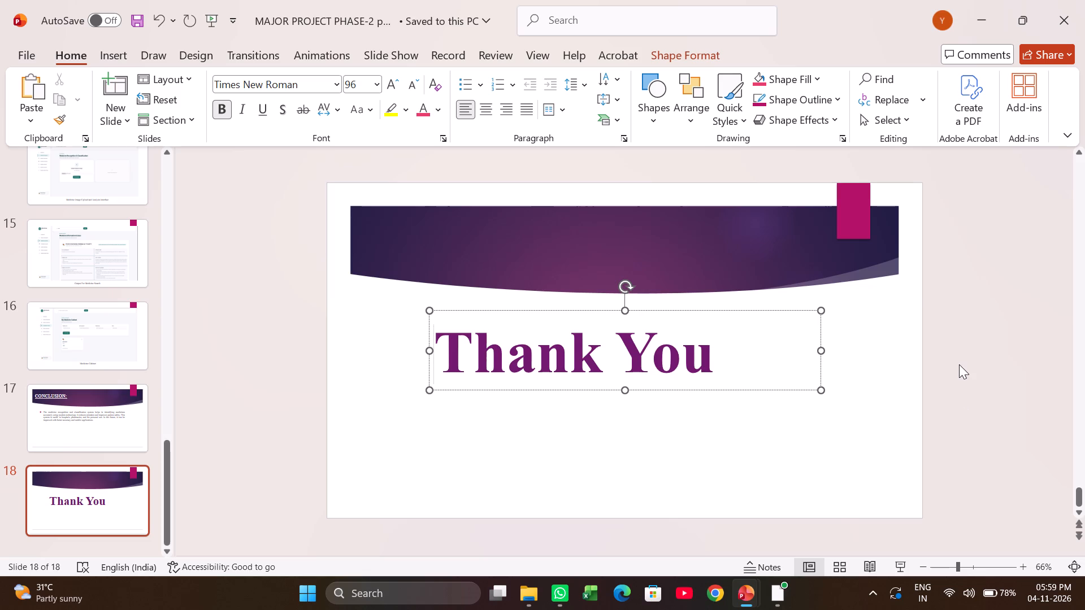
pyautogui.press('space')
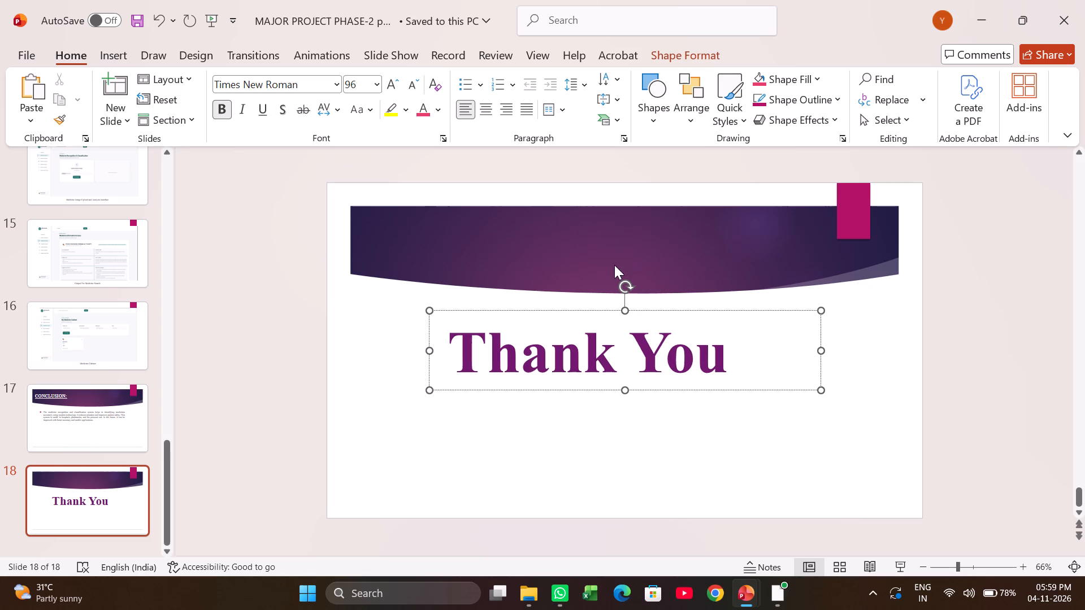
pyautogui.press('space')
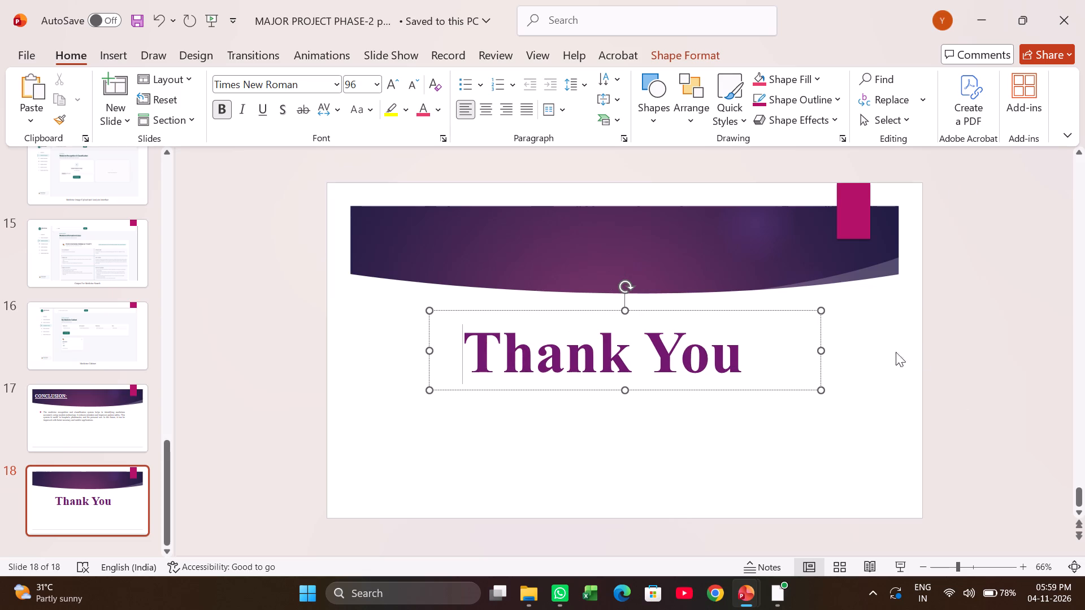
pyautogui.click(947, 352)
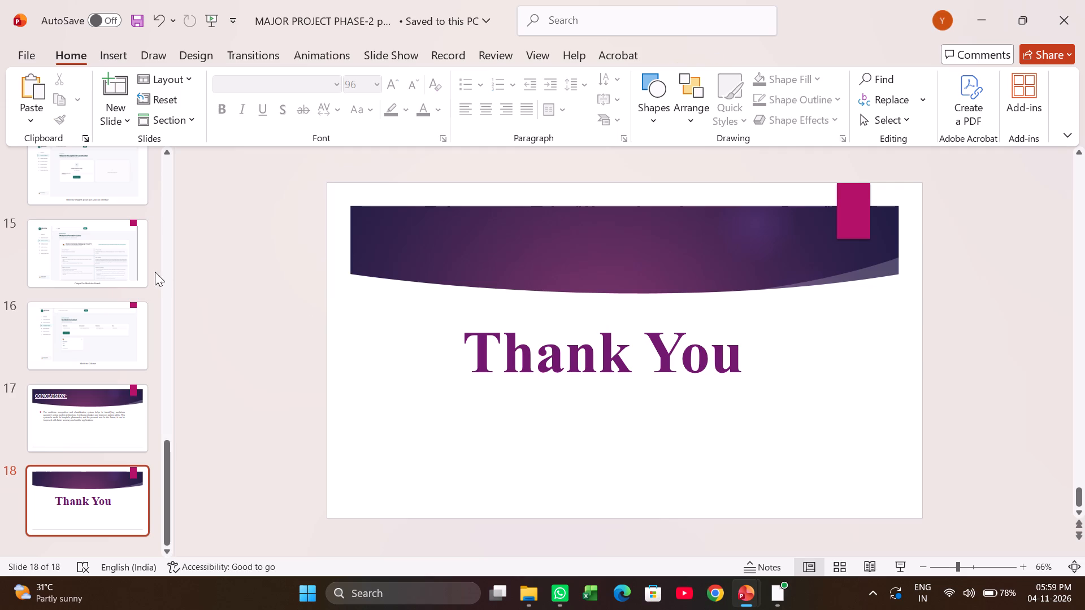
# Review the Data Flow Diagram slides and the result screenshot slides, comparing the Dashboard, medicine search and Medicine Cabinet layouts.
pyautogui.scroll(3, 622, 283)
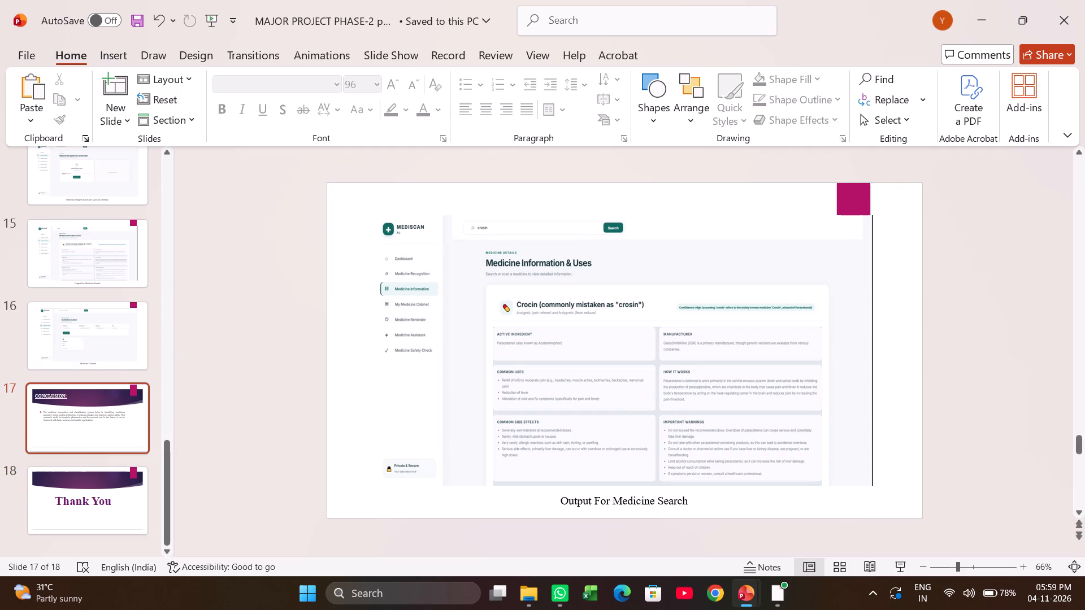
pyautogui.scroll(2, 610, 281)
pyautogui.scroll(2, 40, 315)
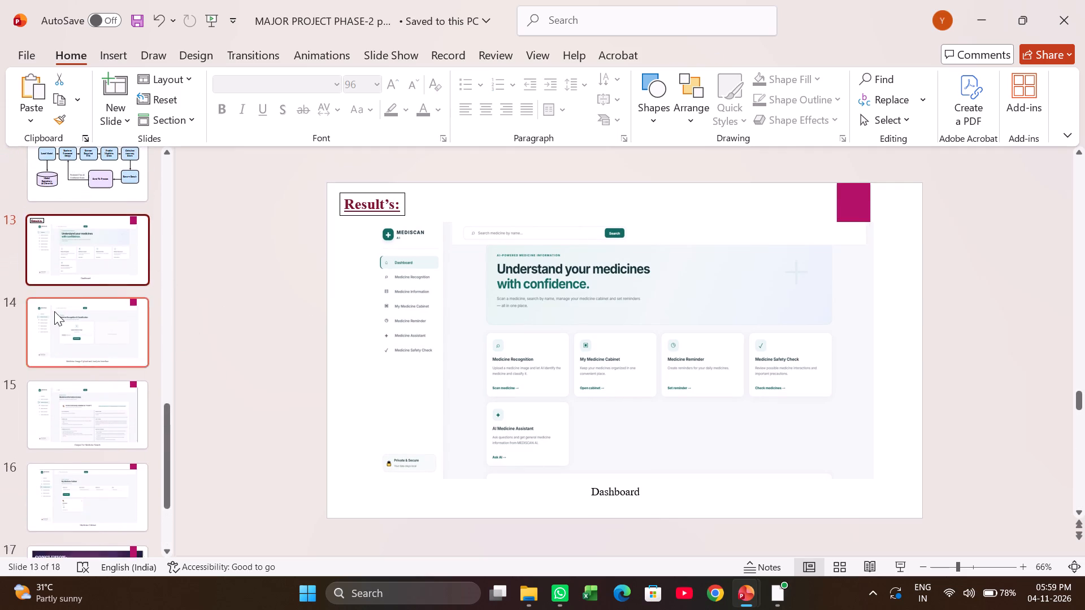
pyautogui.scroll(4, 54, 311)
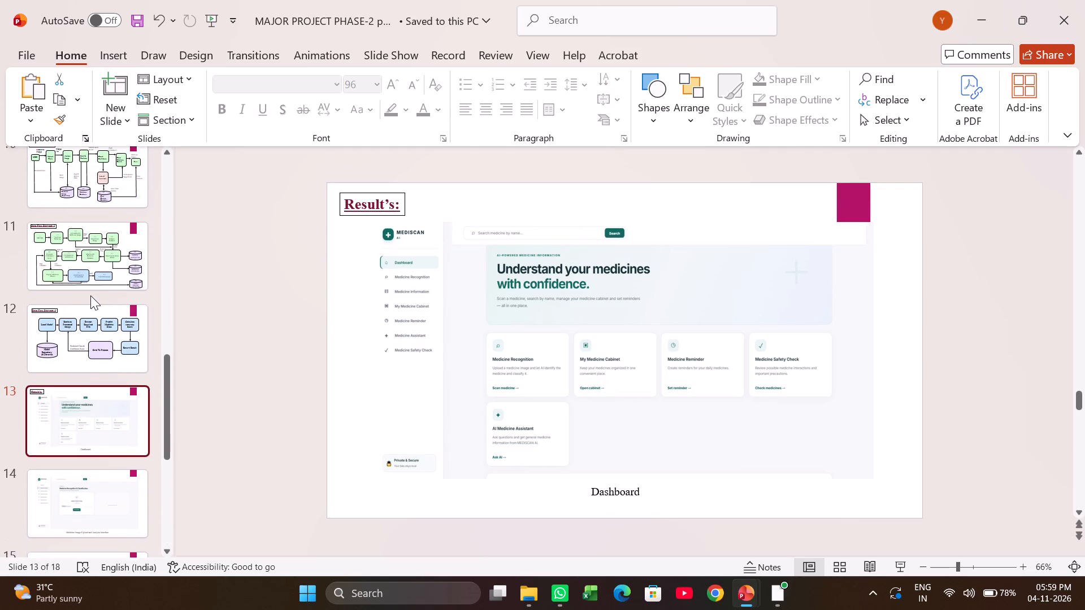
pyautogui.scroll(12, 90, 295)
pyautogui.scroll(-16, 91, 295)
pyautogui.scroll(-3, 135, 258)
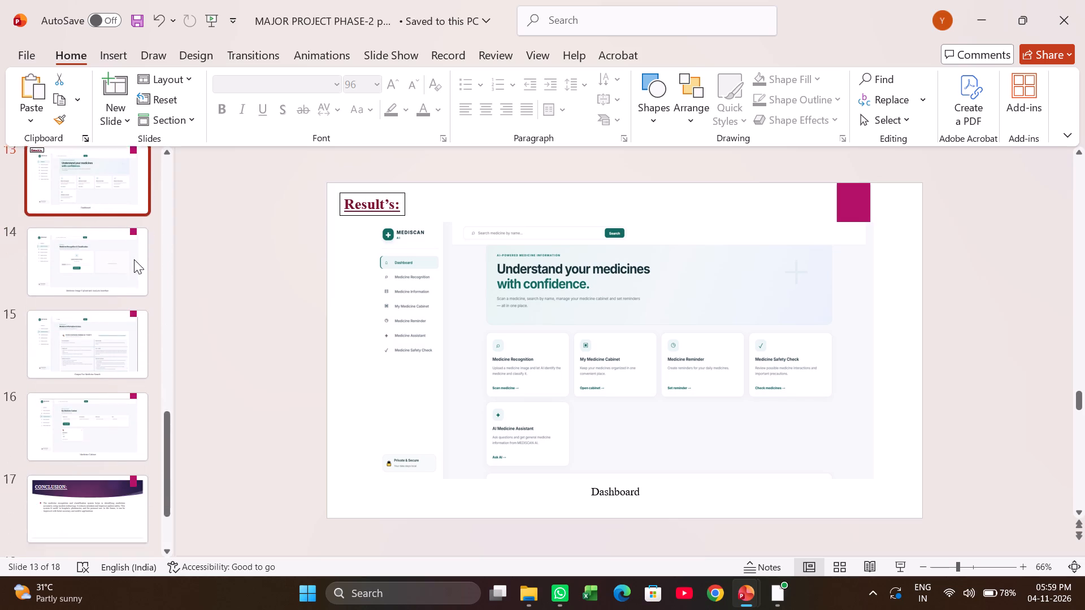
pyautogui.scroll(-12, 132, 263)
pyautogui.scroll(1, 92, 323)
pyautogui.click(92, 323)
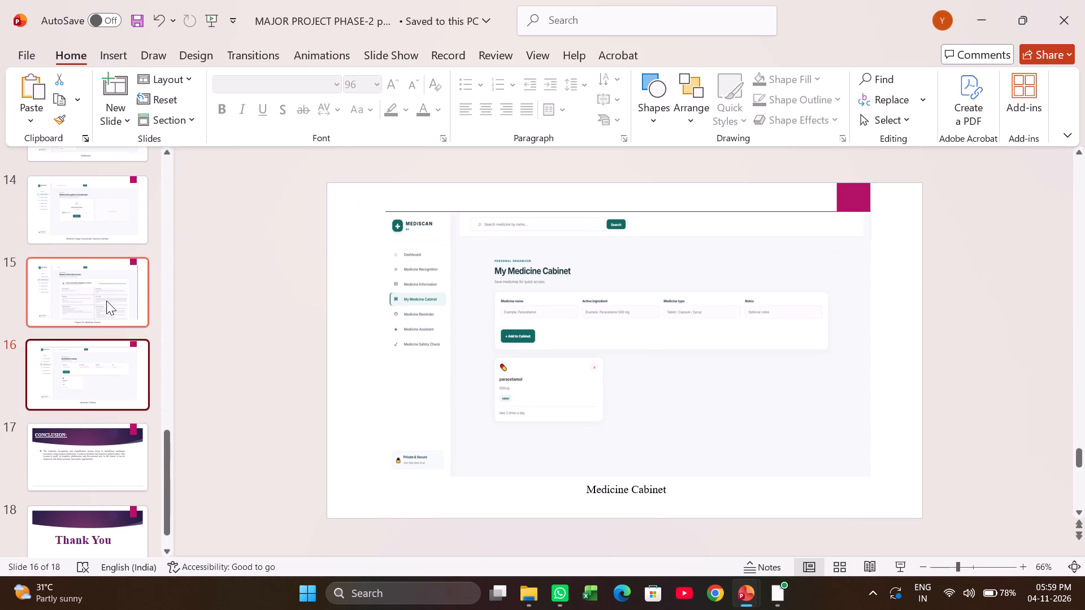
pyautogui.click(110, 290)
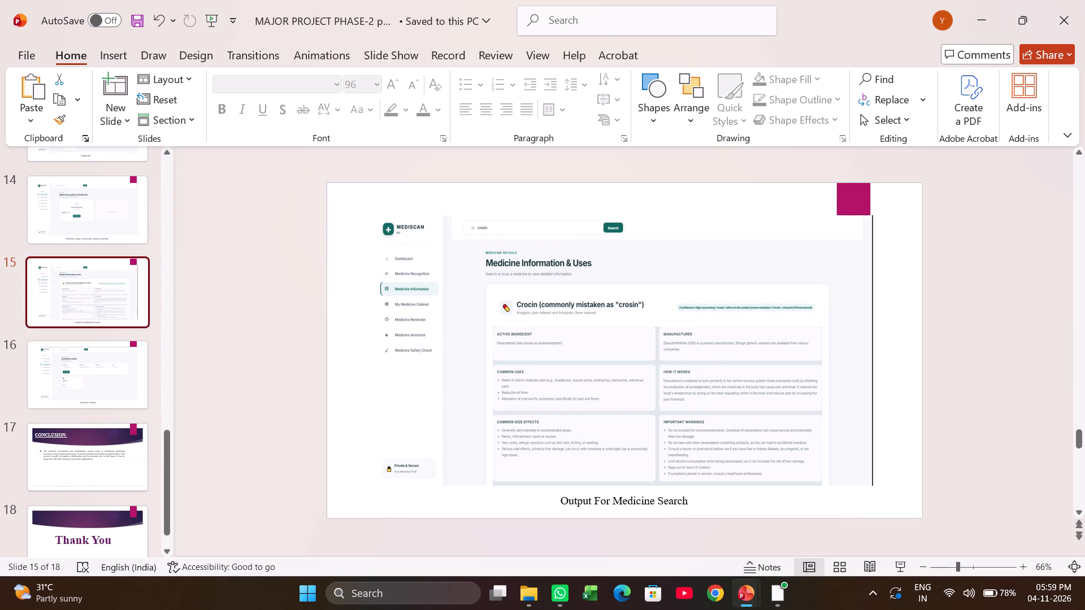
pyautogui.scroll(2, 414, 474)
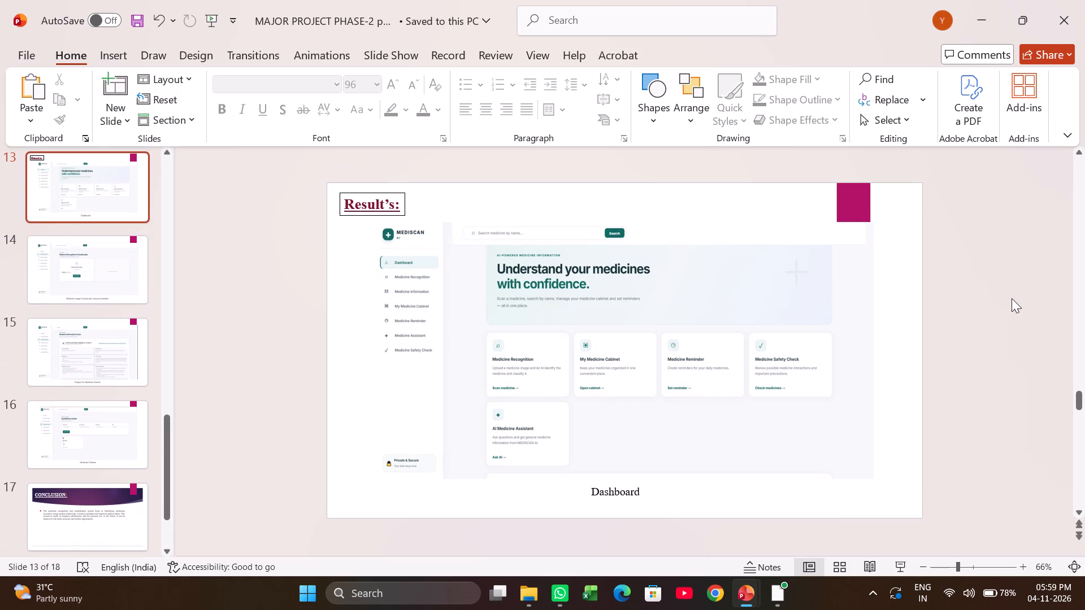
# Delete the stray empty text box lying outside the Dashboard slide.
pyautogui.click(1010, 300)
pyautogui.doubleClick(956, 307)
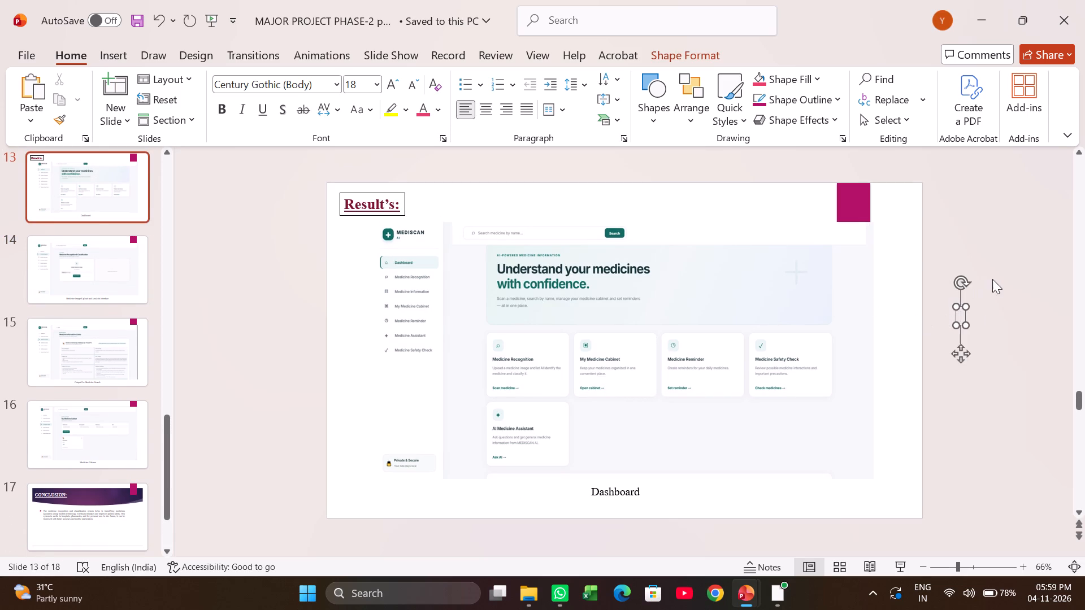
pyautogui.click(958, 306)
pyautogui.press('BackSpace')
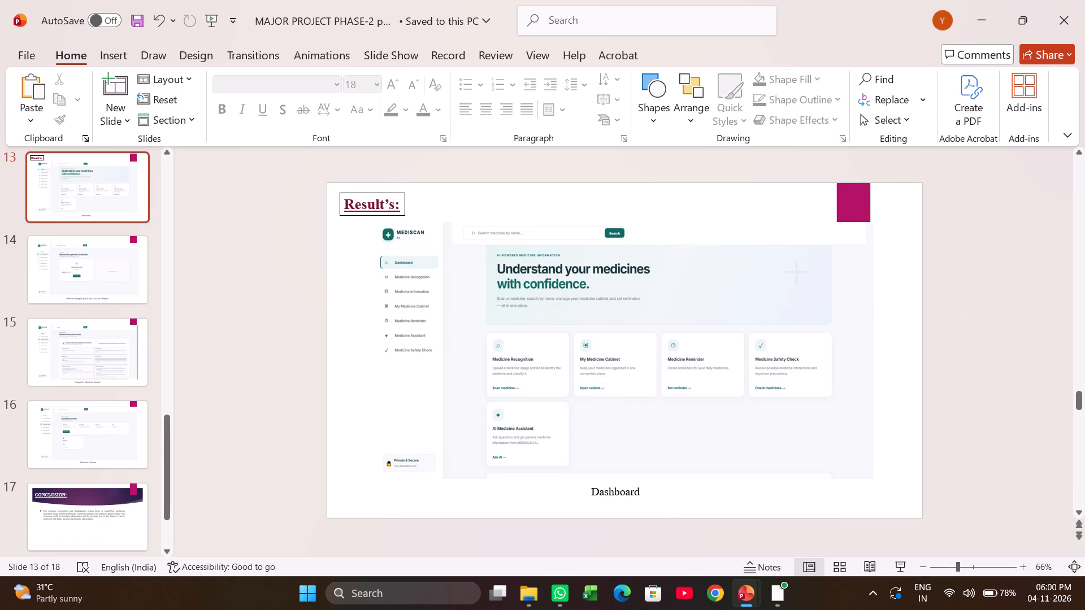
# Review the deck from the title slide through to the closing "Thank You" slide.
pyautogui.scroll(15, 958, 310)
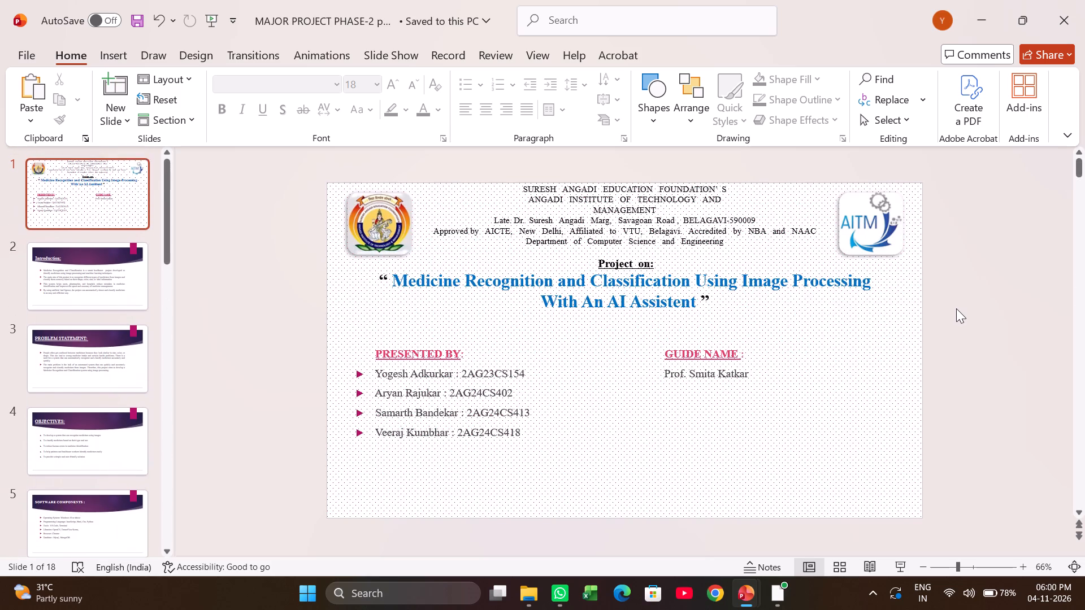
pyautogui.scroll(-13, 960, 311)
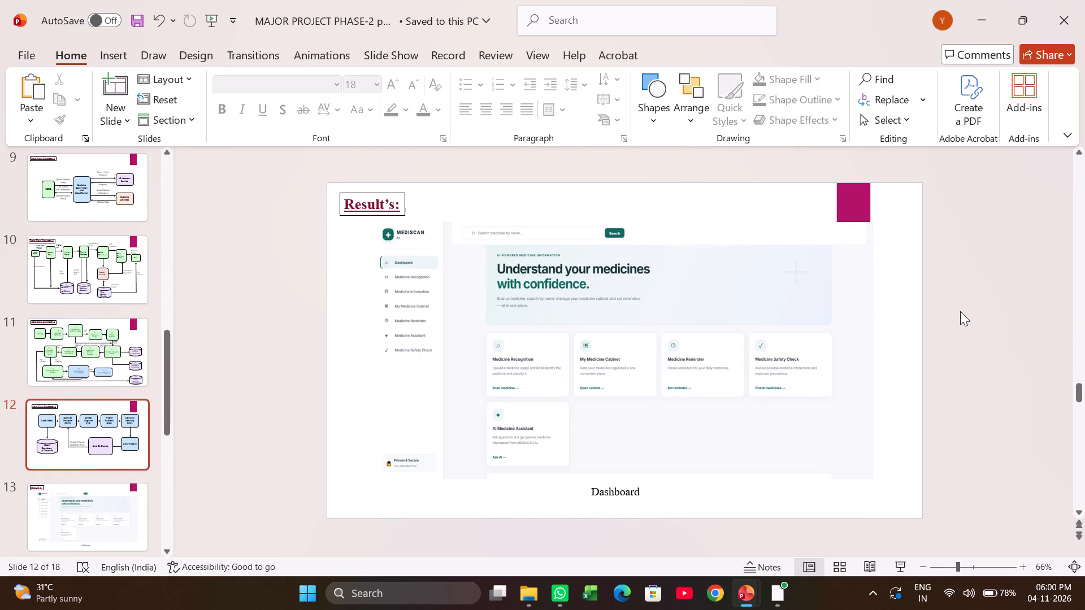
pyautogui.scroll(-11, 960, 311)
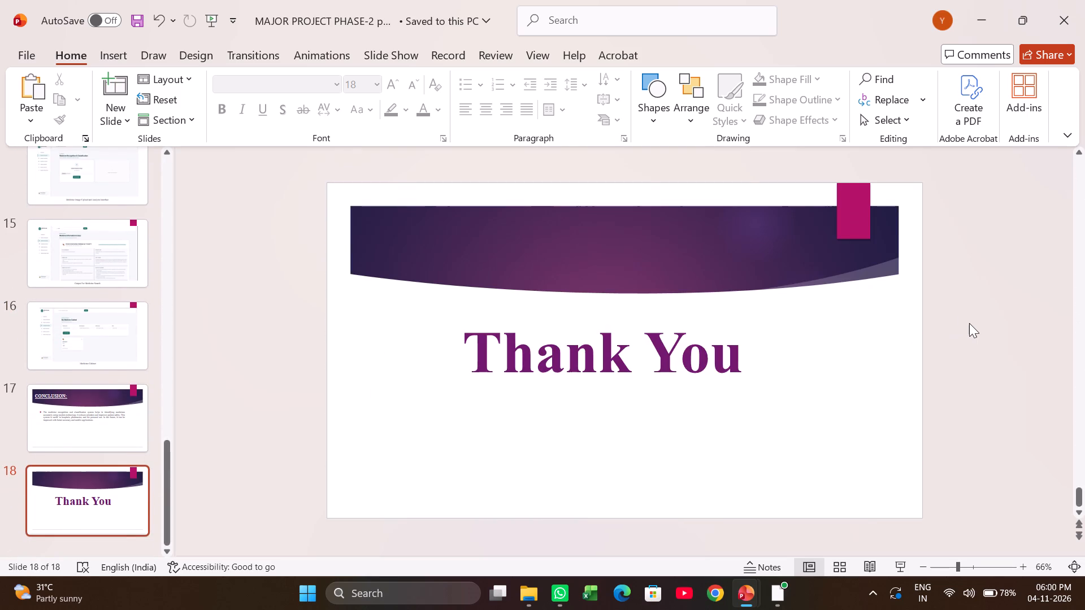
pyautogui.click(970, 326)
pyautogui.moveTo(1076, 505); pyautogui.dragTo(1078, 529)
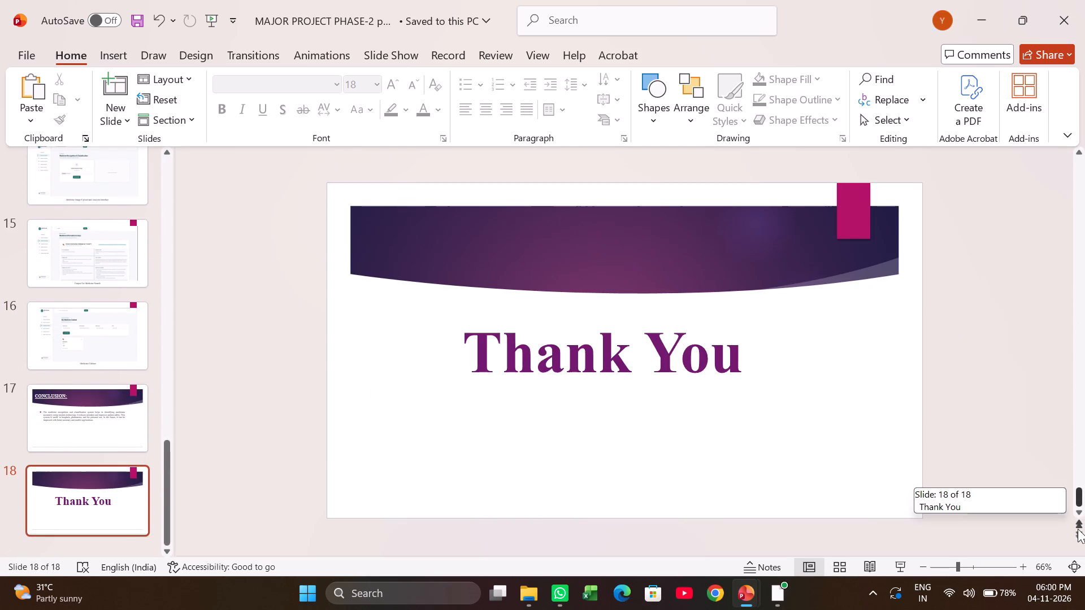
pyautogui.moveTo(1078, 529); pyautogui.dragTo(1078, 532)
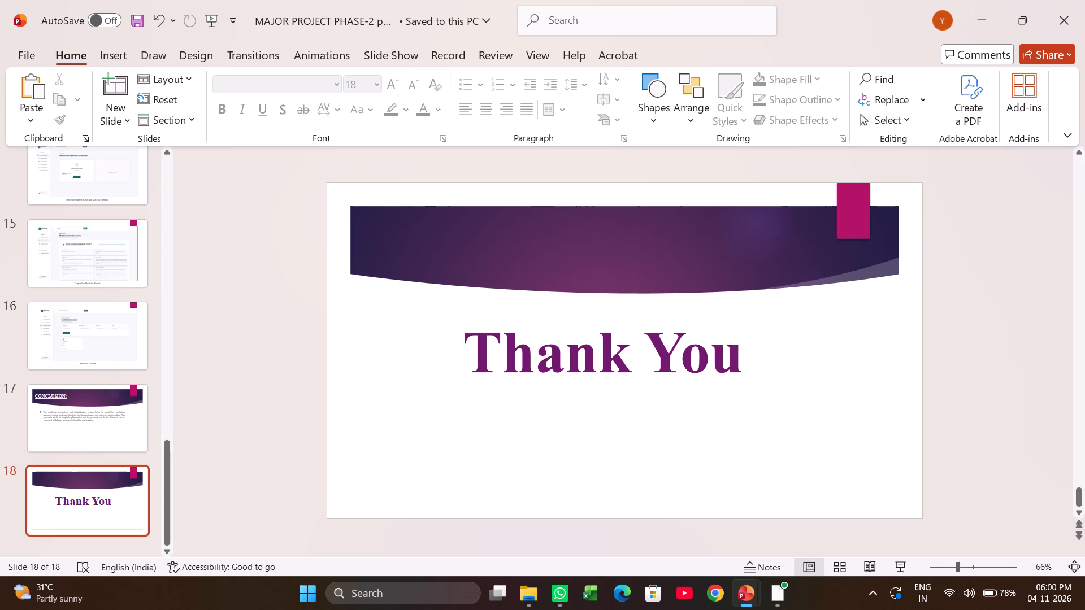
pyautogui.scroll(-3, 655, 406)
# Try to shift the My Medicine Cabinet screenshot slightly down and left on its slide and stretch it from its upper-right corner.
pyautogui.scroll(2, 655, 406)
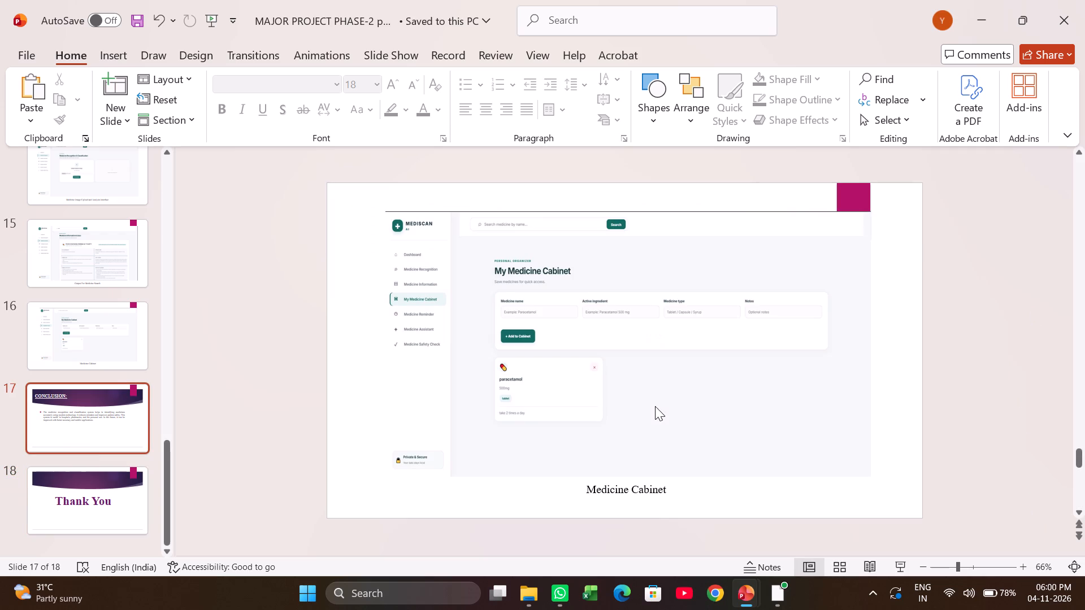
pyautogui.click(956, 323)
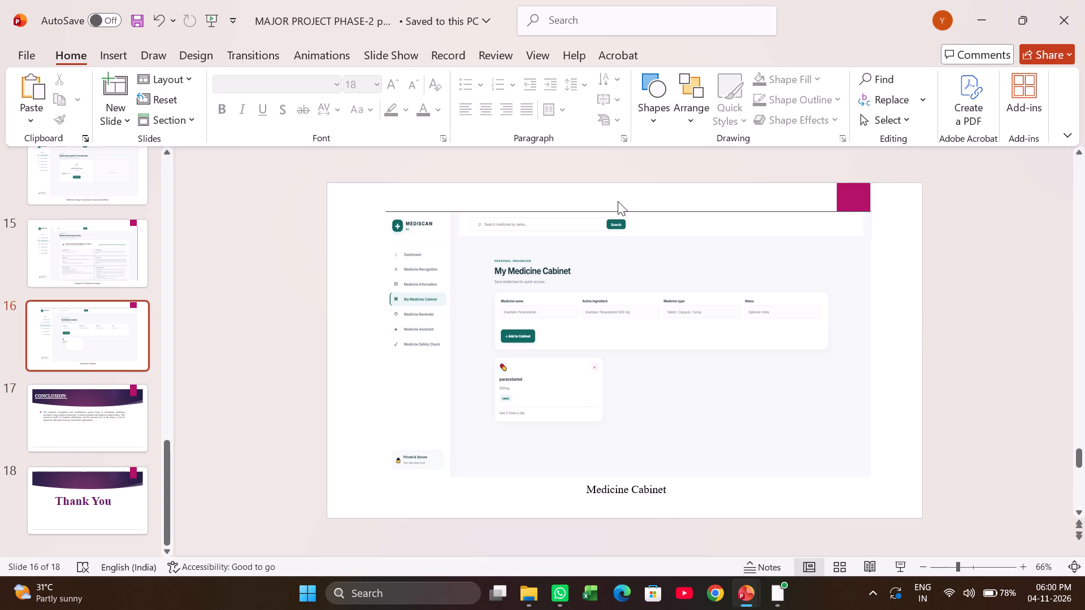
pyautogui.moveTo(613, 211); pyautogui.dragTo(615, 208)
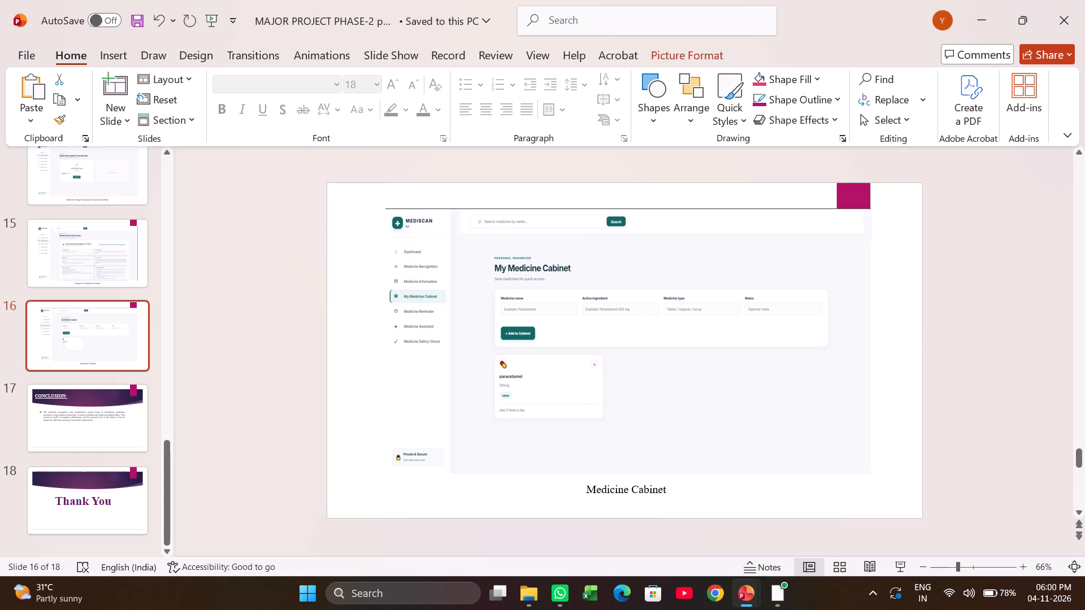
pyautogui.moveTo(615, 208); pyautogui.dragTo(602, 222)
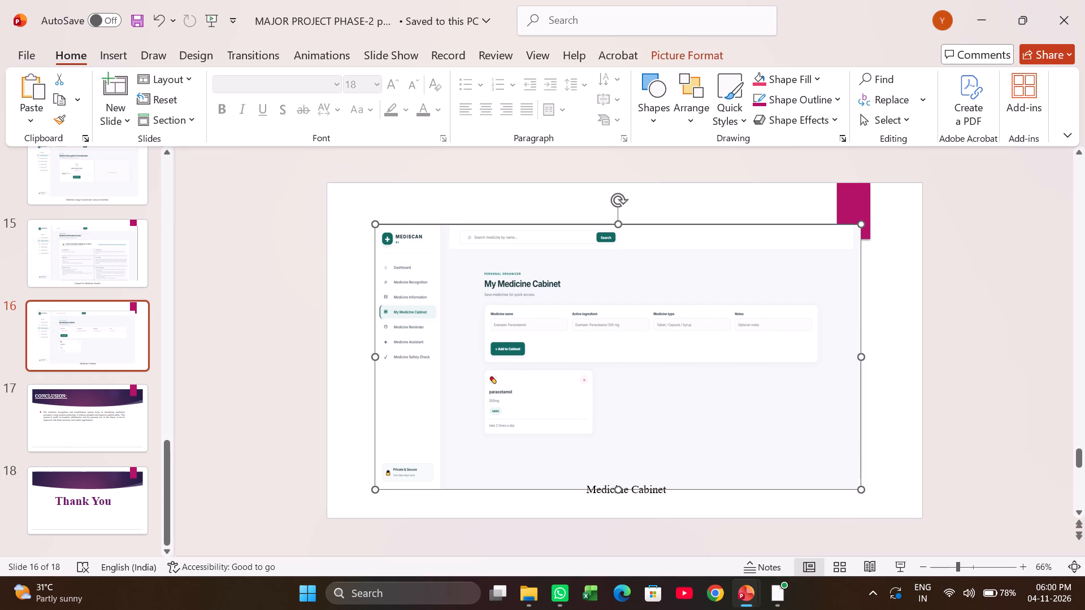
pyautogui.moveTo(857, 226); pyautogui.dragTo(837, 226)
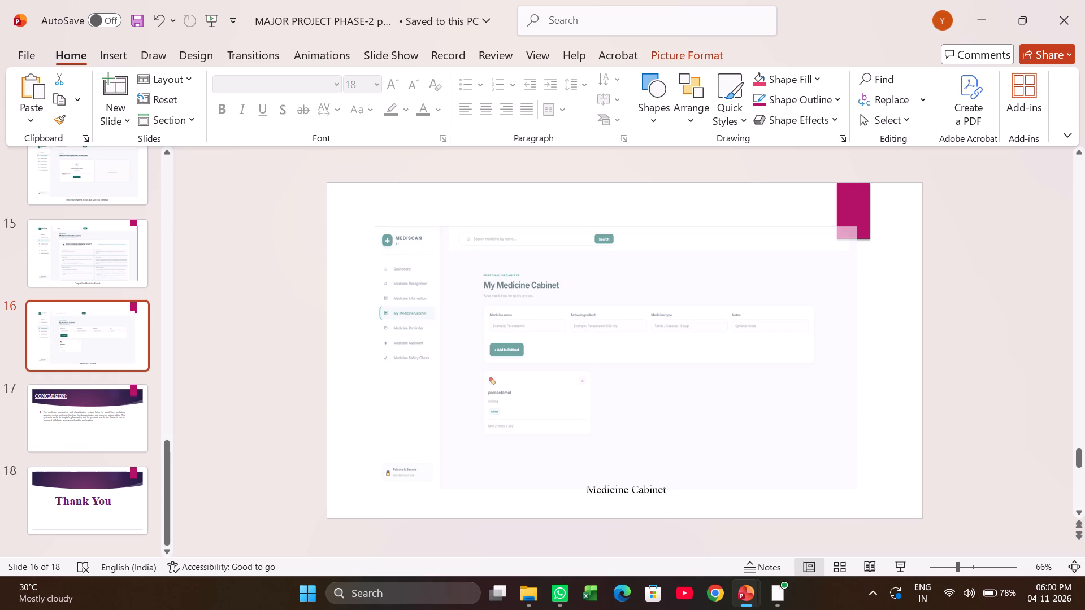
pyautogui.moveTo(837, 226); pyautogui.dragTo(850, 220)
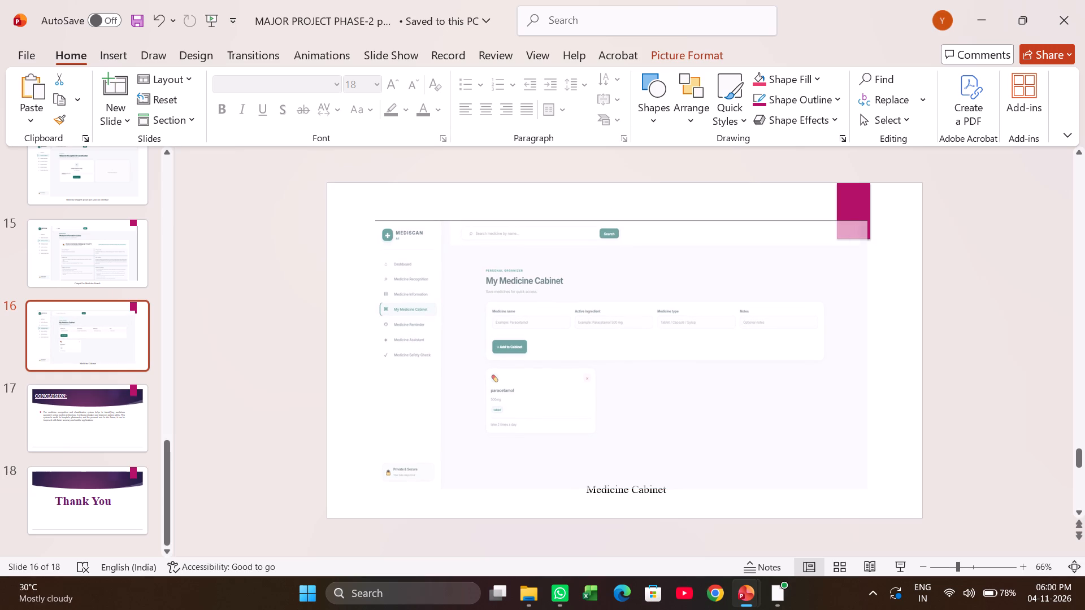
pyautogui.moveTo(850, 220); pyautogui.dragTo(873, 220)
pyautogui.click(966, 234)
# Compare the screenshot placement on the "Output For Medicine Search" slide with the "Medicine Image Upload and Analysis Interface" slide.
pyautogui.scroll(1, 770, 286)
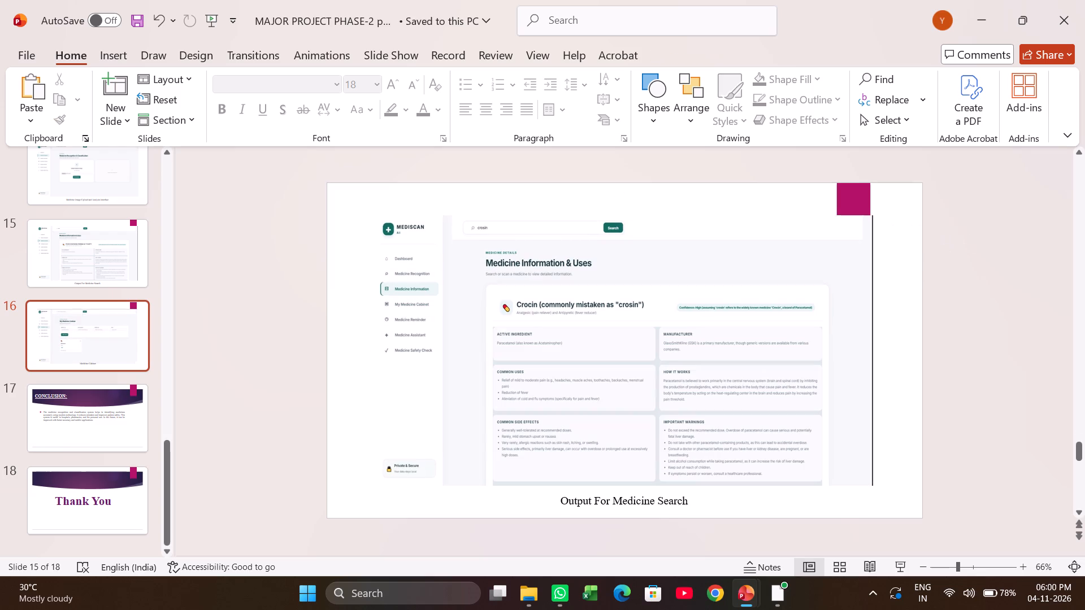
pyautogui.scroll(1, 644, 367)
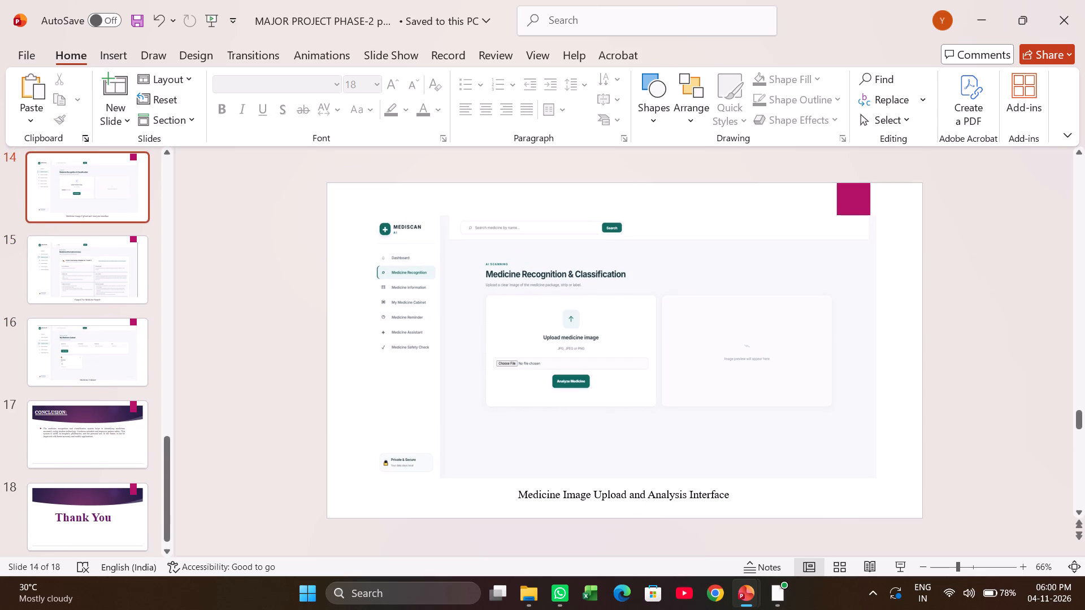
pyautogui.scroll(-2, 672, 347)
pyautogui.scroll(1, 674, 346)
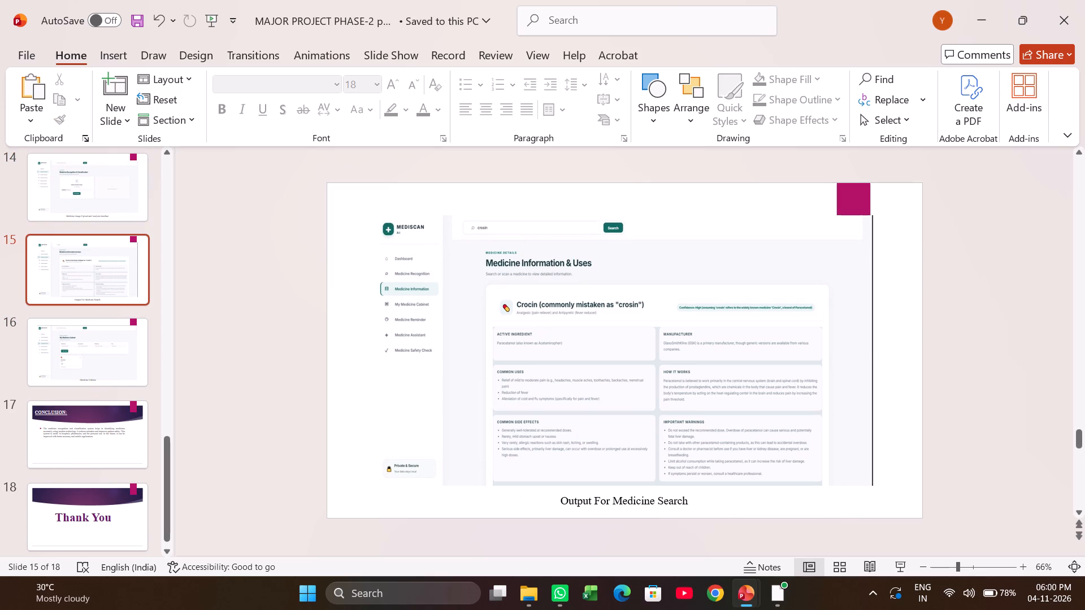
pyautogui.click(874, 290)
pyautogui.click(985, 263)
pyautogui.scroll(1, 789, 335)
pyautogui.scroll(-1, 789, 335)
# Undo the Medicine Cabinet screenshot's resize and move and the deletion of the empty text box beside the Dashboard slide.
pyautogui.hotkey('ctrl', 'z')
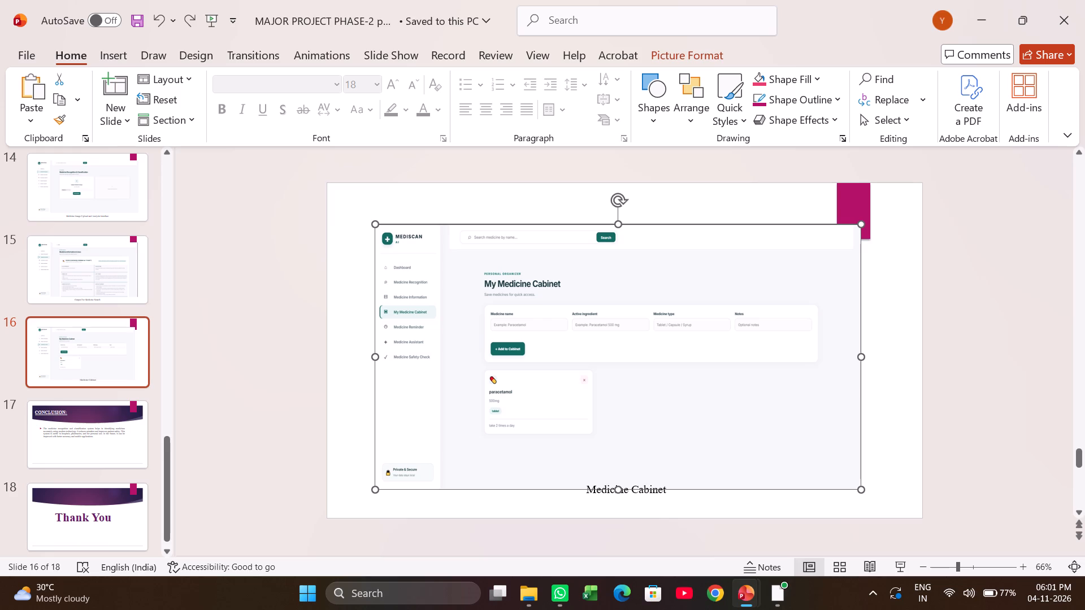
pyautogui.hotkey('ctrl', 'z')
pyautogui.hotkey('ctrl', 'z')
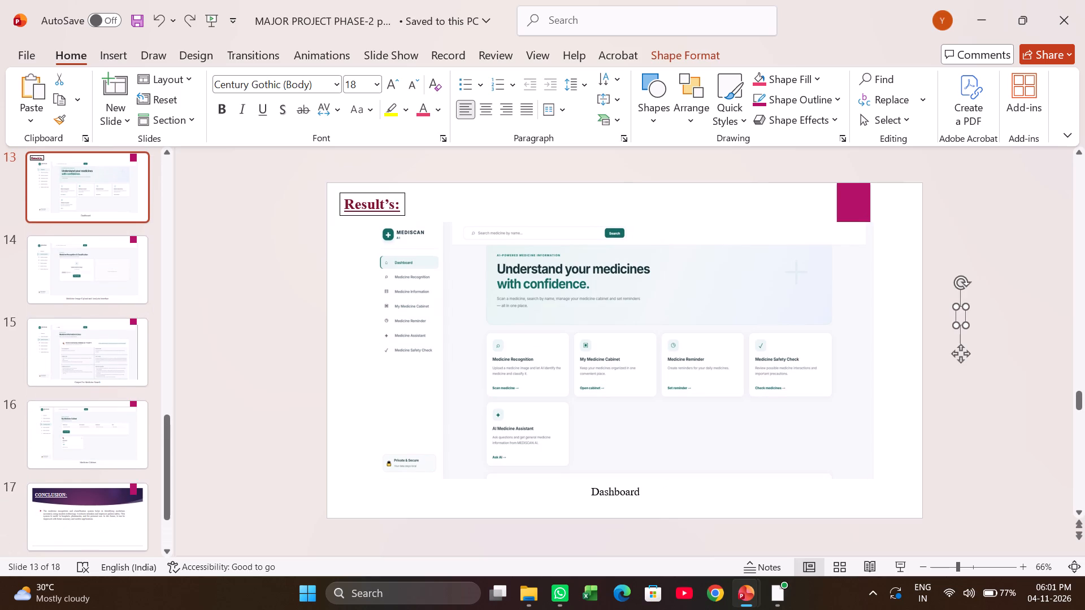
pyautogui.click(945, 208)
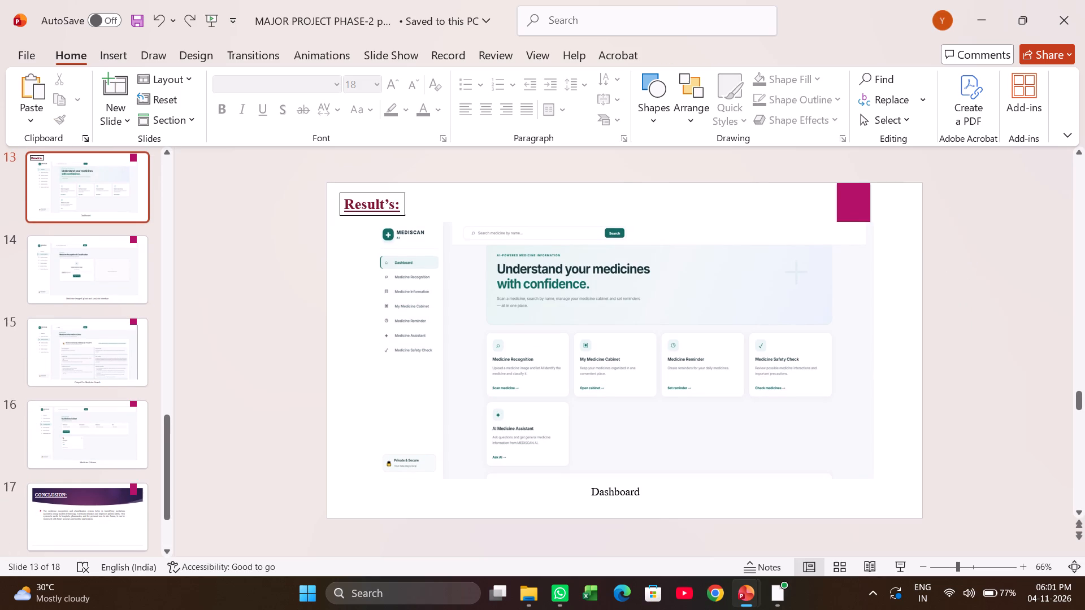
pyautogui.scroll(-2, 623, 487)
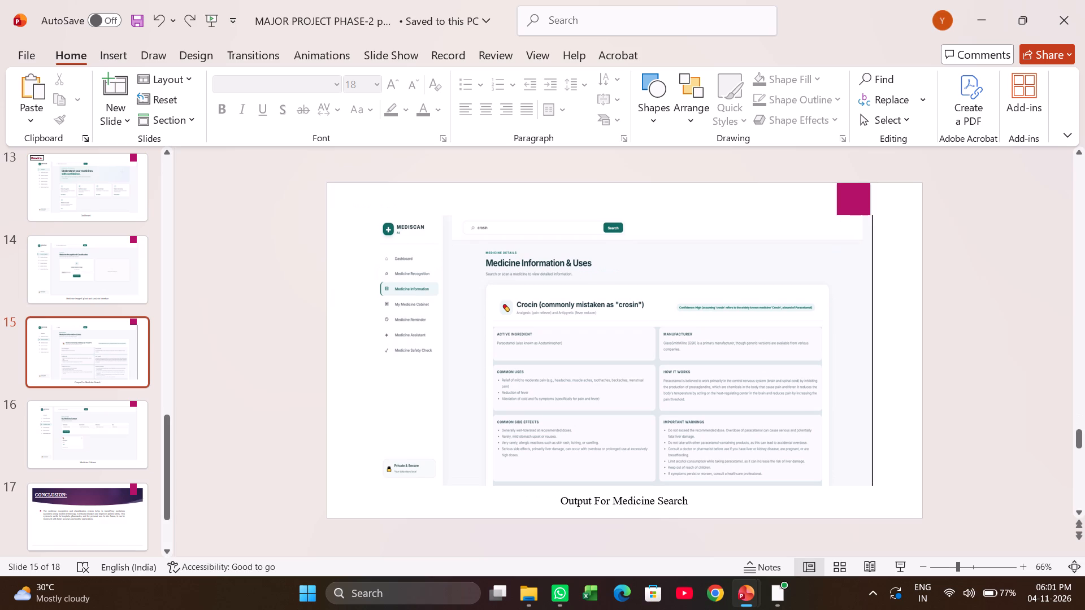
# Check the edges and placement of the My Medicine Cabinet screenshot on its slide.
pyautogui.scroll(-2, 680, 501)
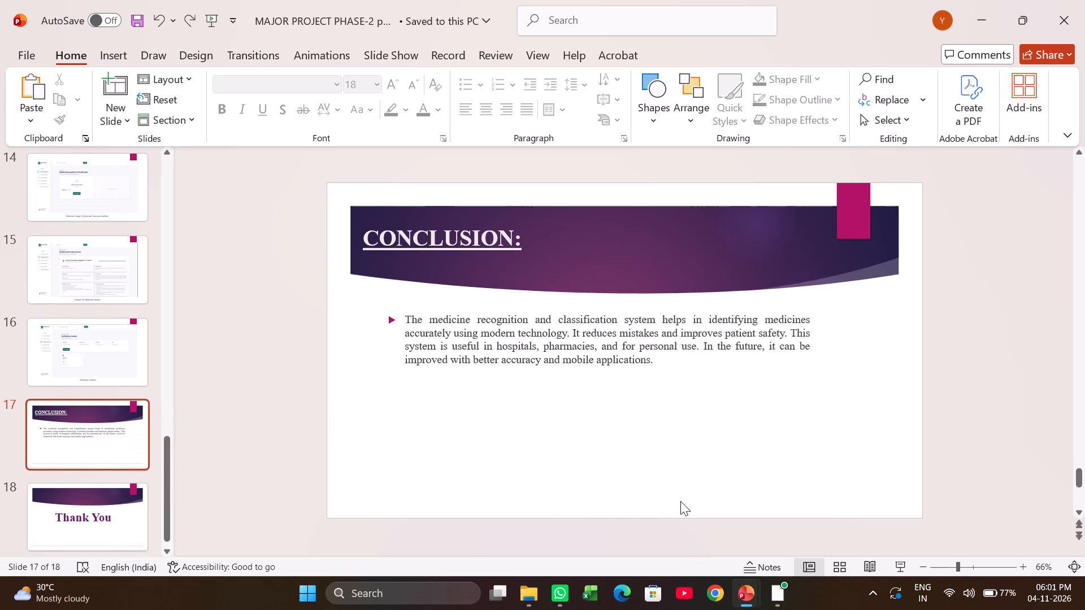
pyautogui.scroll(1, 680, 501)
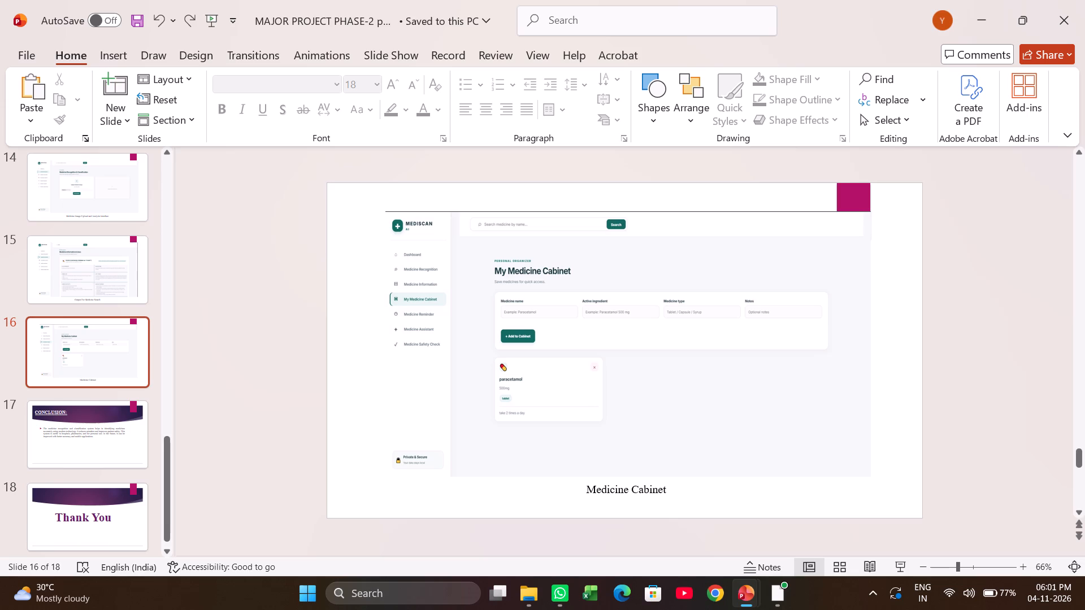
pyautogui.click(945, 280)
pyautogui.click(571, 281)
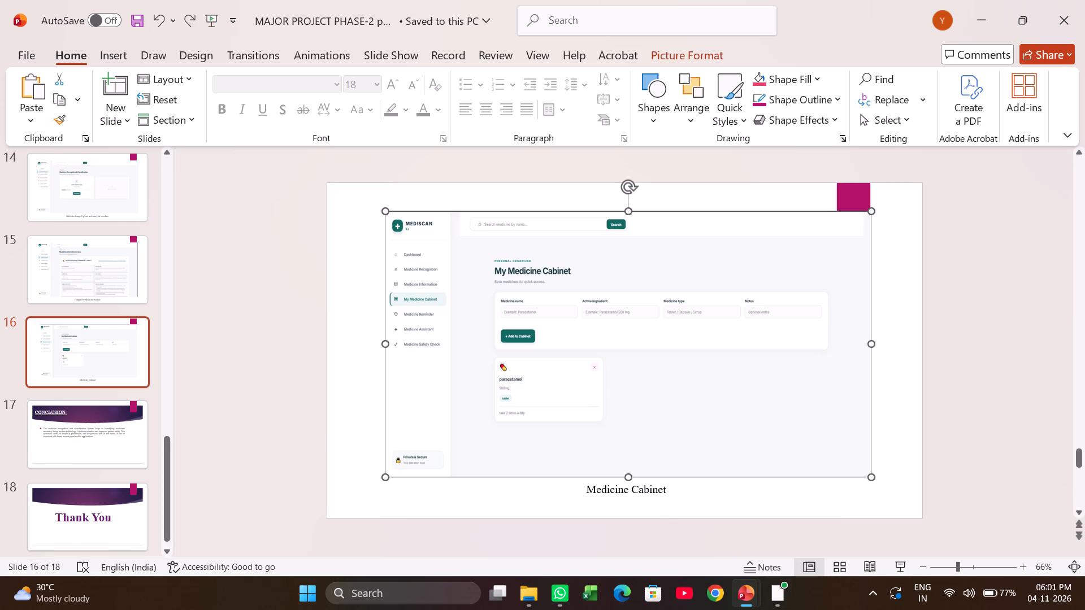
pyautogui.click(1041, 326)
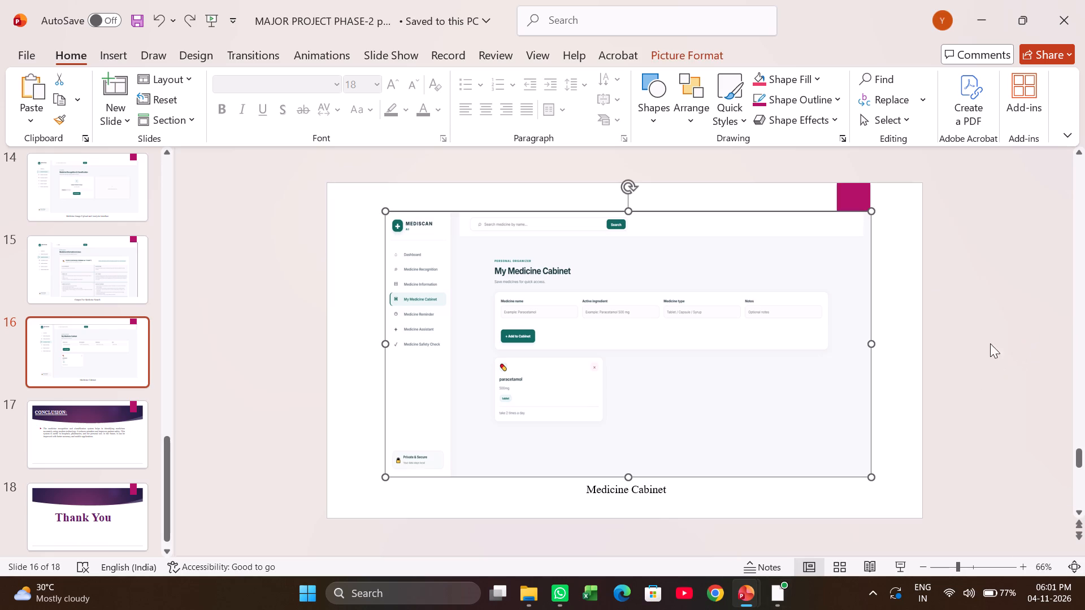
pyautogui.click(649, 211)
pyautogui.click(1017, 212)
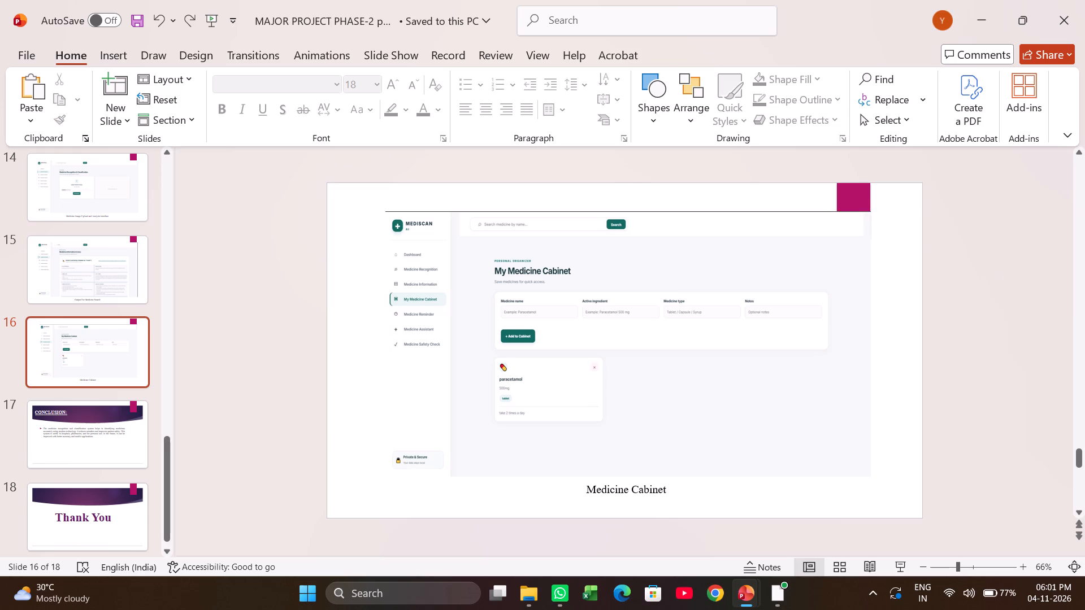
pyautogui.click(1057, 242)
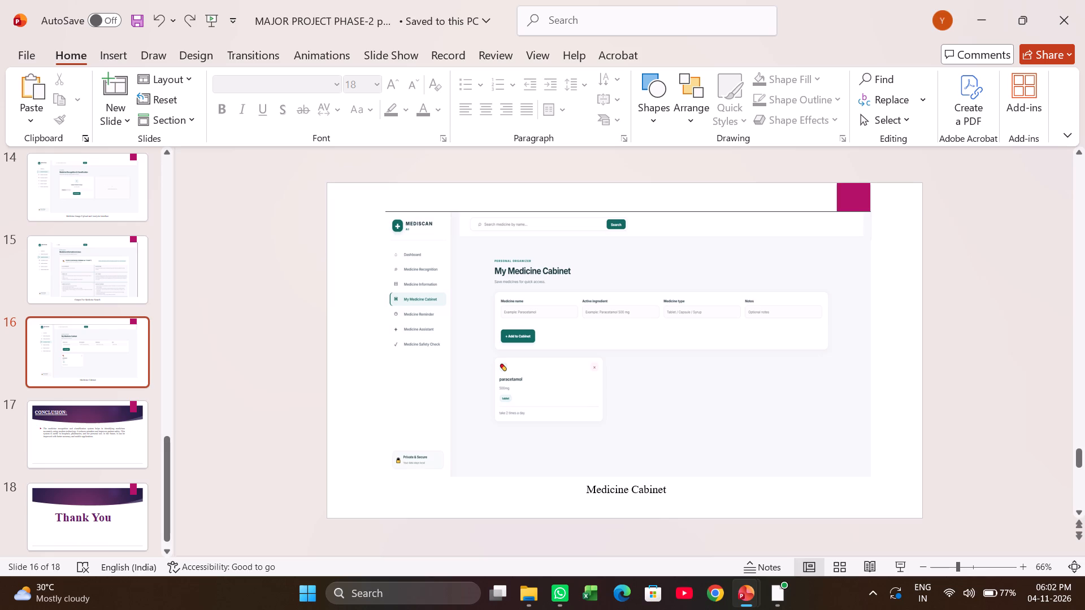
pyautogui.click(398, 225)
pyautogui.click(948, 242)
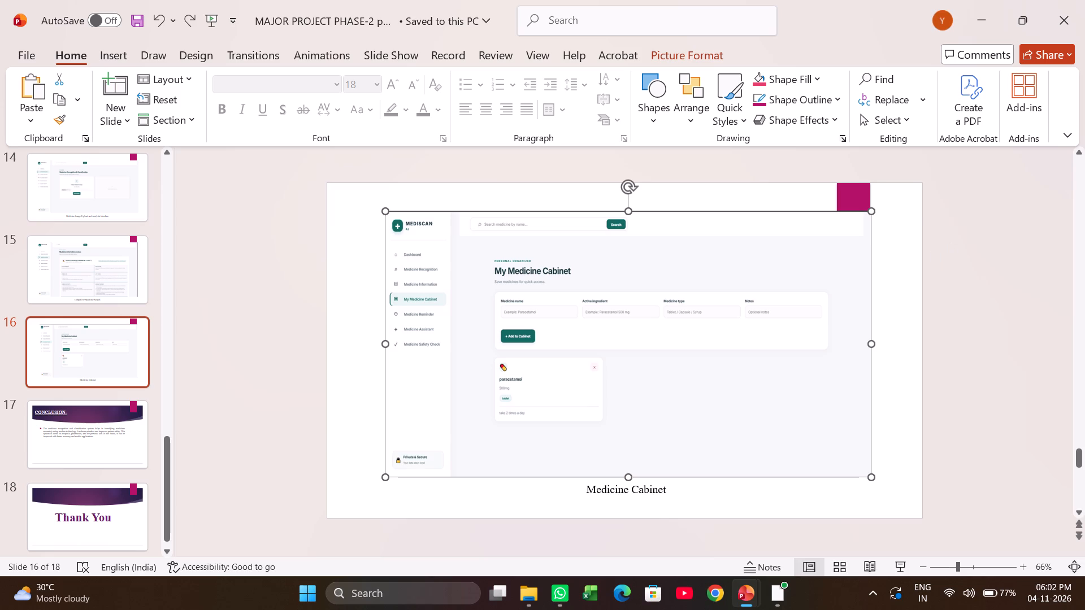
# Skim back and forth through the deck between the early slides and the closing "Thank You" slide, checking the layout.
pyautogui.scroll(-3, 620, 402)
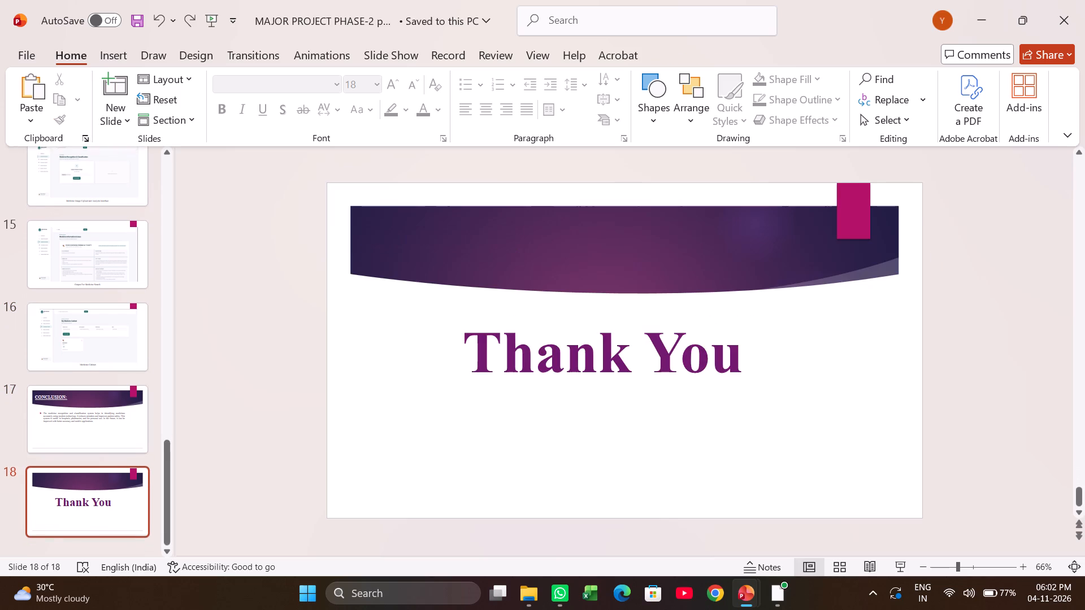
pyautogui.scroll(-2, 618, 382)
pyautogui.scroll(3, 619, 378)
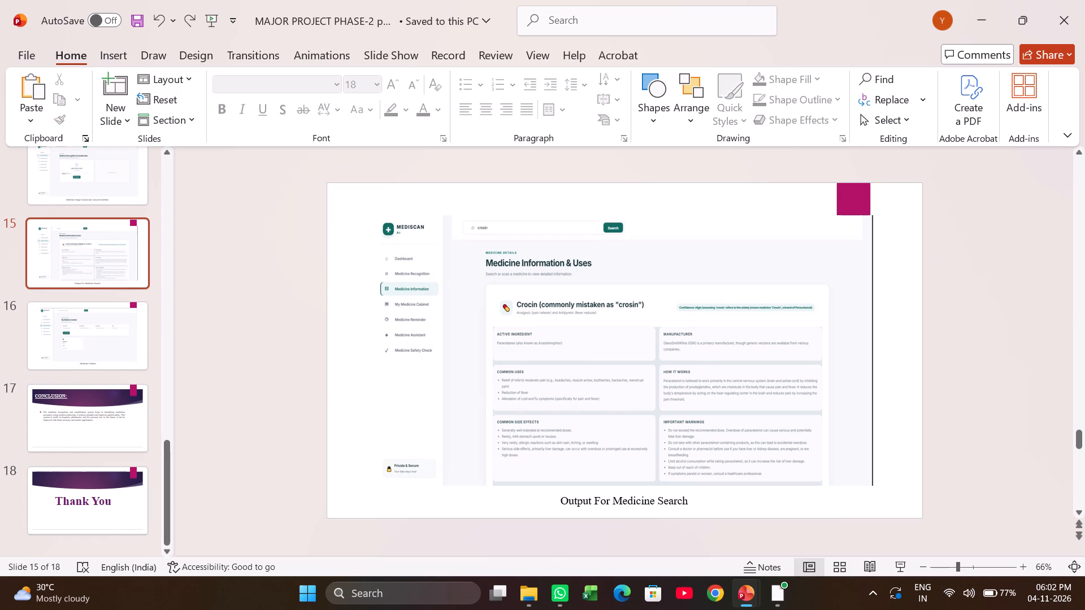
pyautogui.scroll(2, 619, 378)
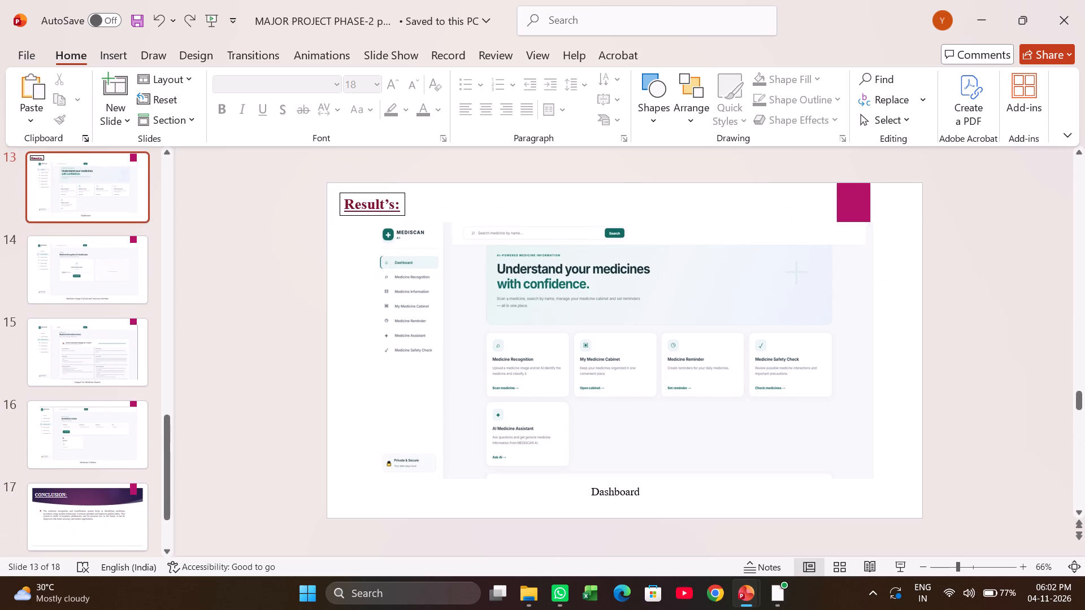
pyautogui.scroll(2, 615, 378)
pyautogui.scroll(-11, 615, 378)
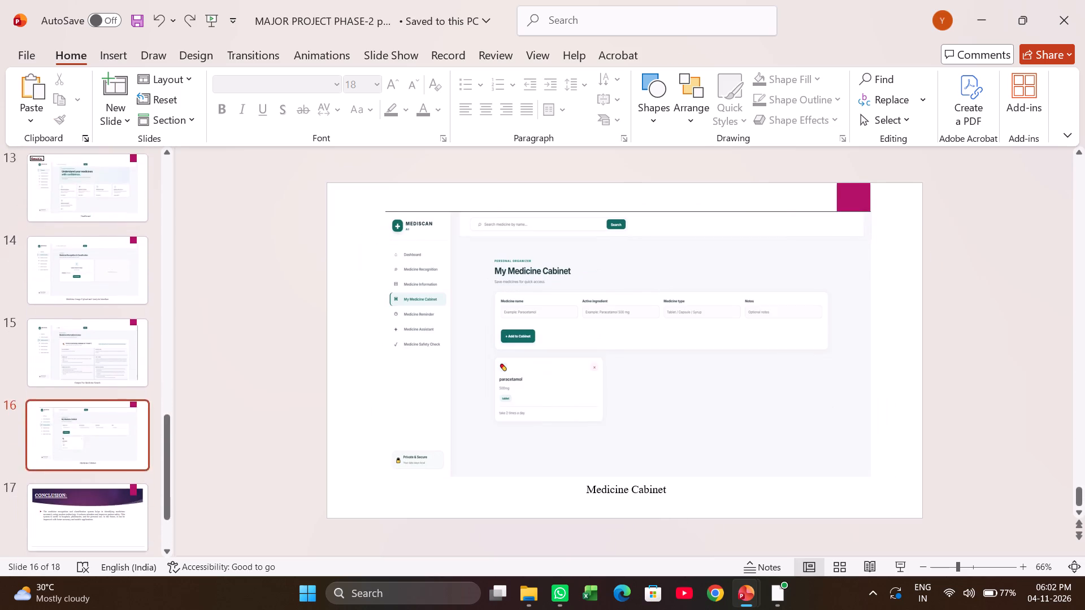
pyautogui.scroll(-7, 615, 378)
pyautogui.scroll(13, 615, 378)
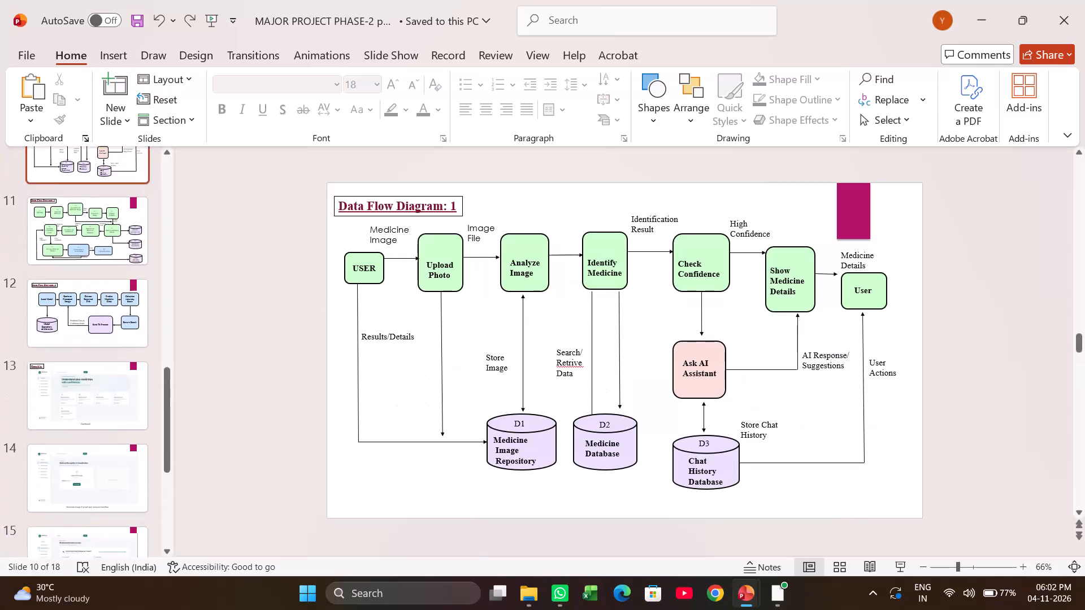
pyautogui.scroll(17, 615, 378)
pyautogui.scroll(-8, 615, 378)
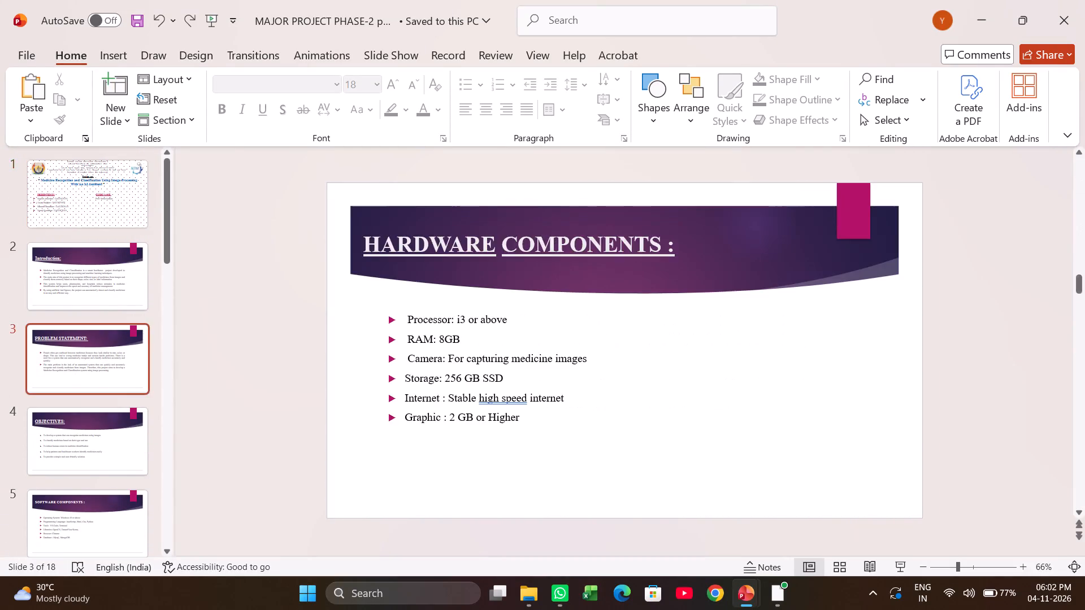
pyautogui.scroll(-20, 615, 378)
pyautogui.scroll(-3, 615, 378)
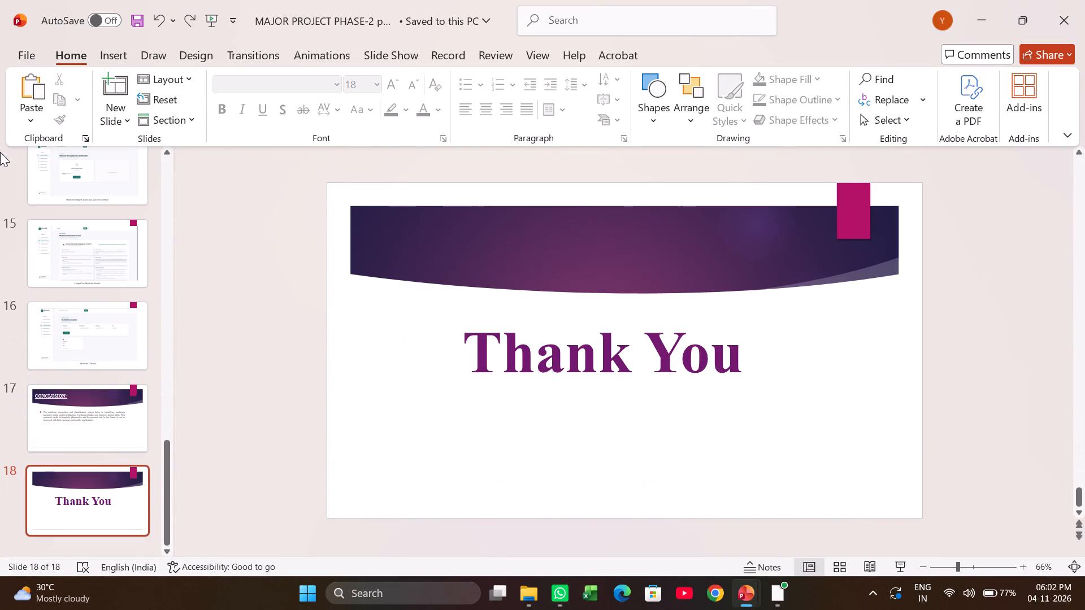
pyautogui.scroll(12, 73, 297)
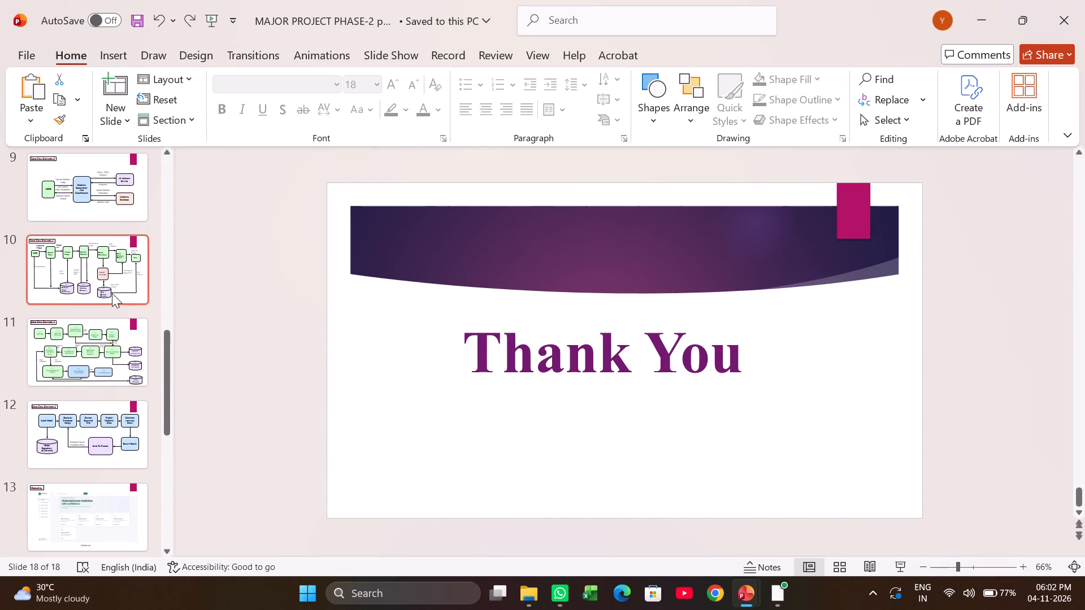
pyautogui.scroll(3, 112, 293)
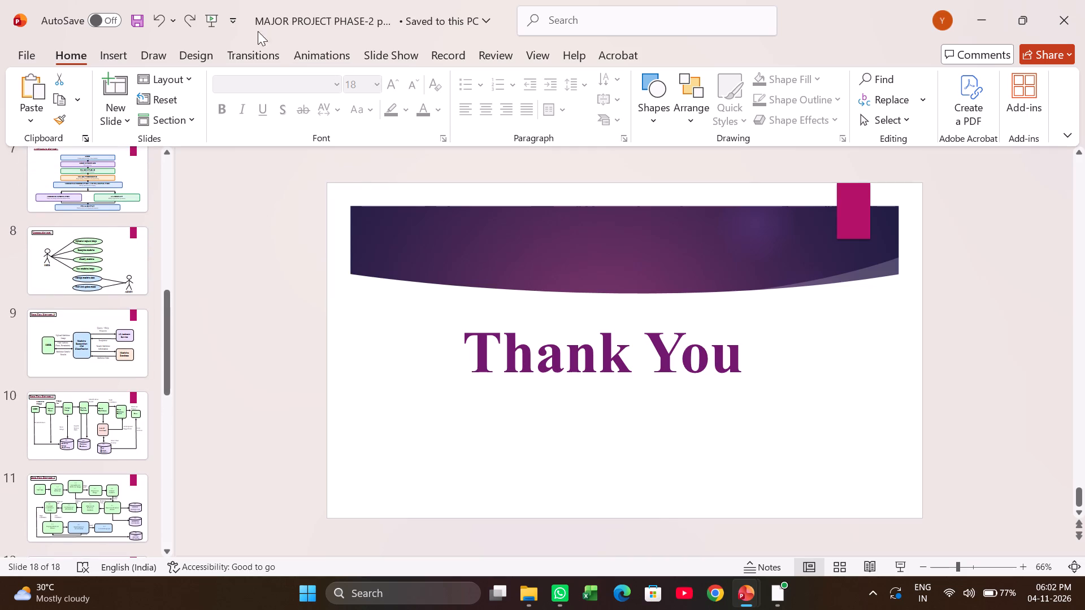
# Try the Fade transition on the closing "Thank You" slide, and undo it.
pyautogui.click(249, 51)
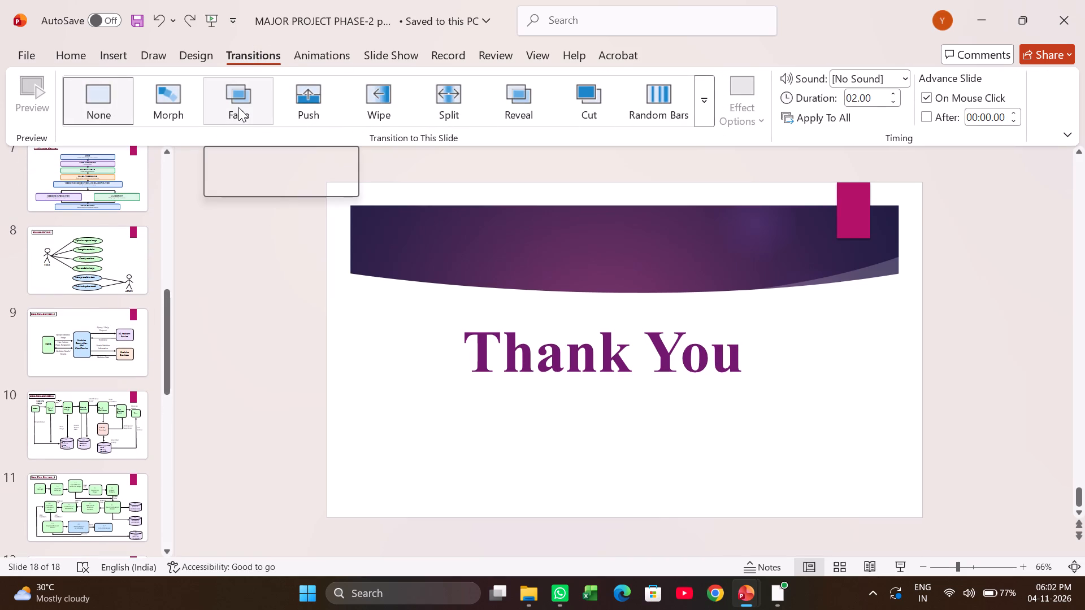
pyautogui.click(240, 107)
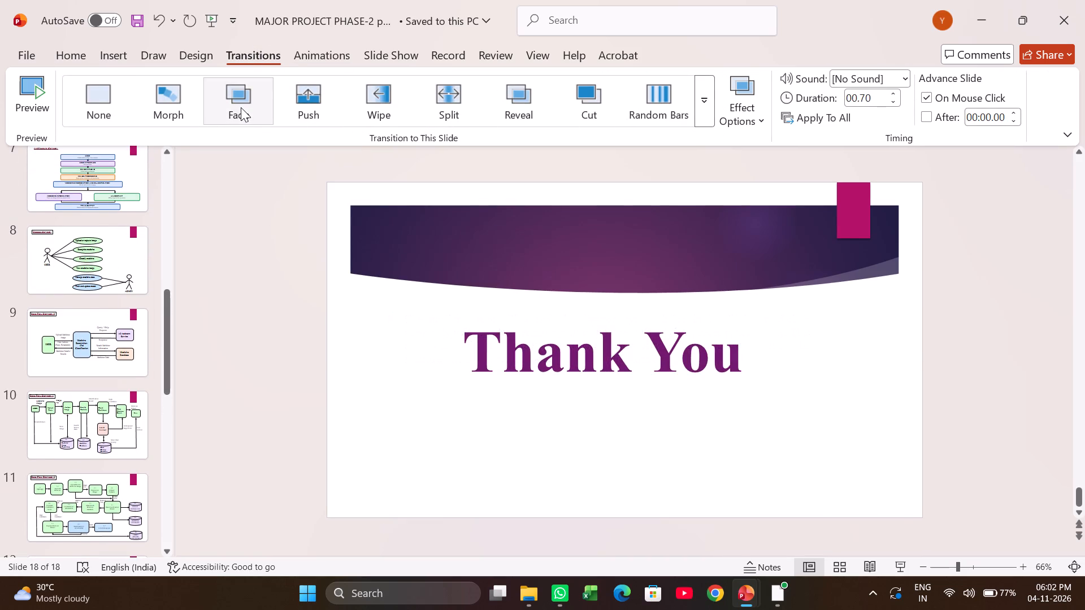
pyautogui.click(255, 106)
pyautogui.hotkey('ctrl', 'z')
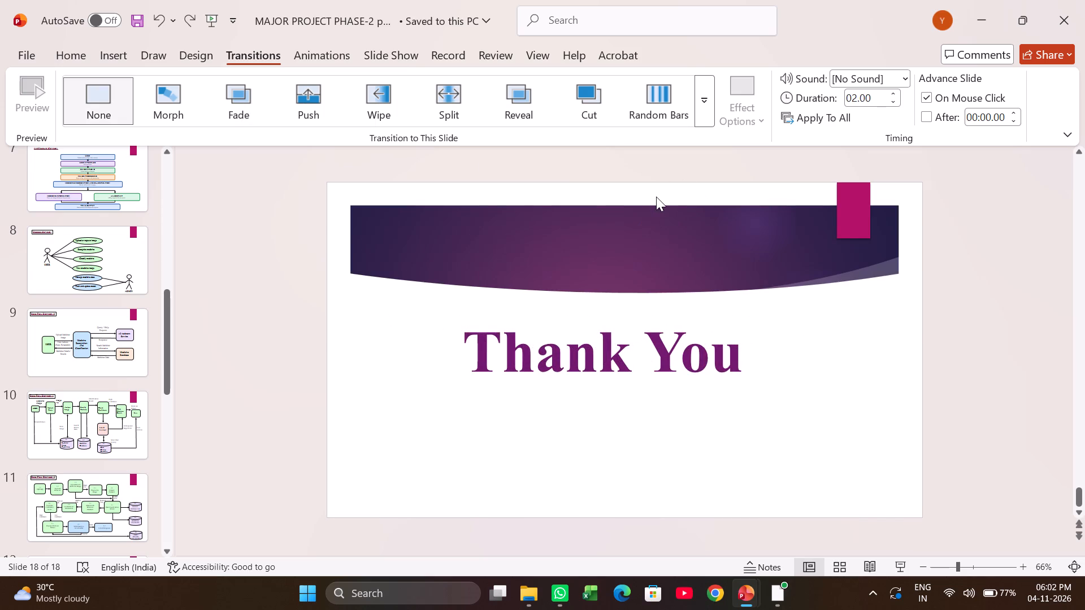
# Undo the last spacing edits to the "Thank You" text and indent it with three leading spaces towards the slide's centre.
pyautogui.hotkey('ctrl', 'z')
pyautogui.hotkey('ctrl', 'z')
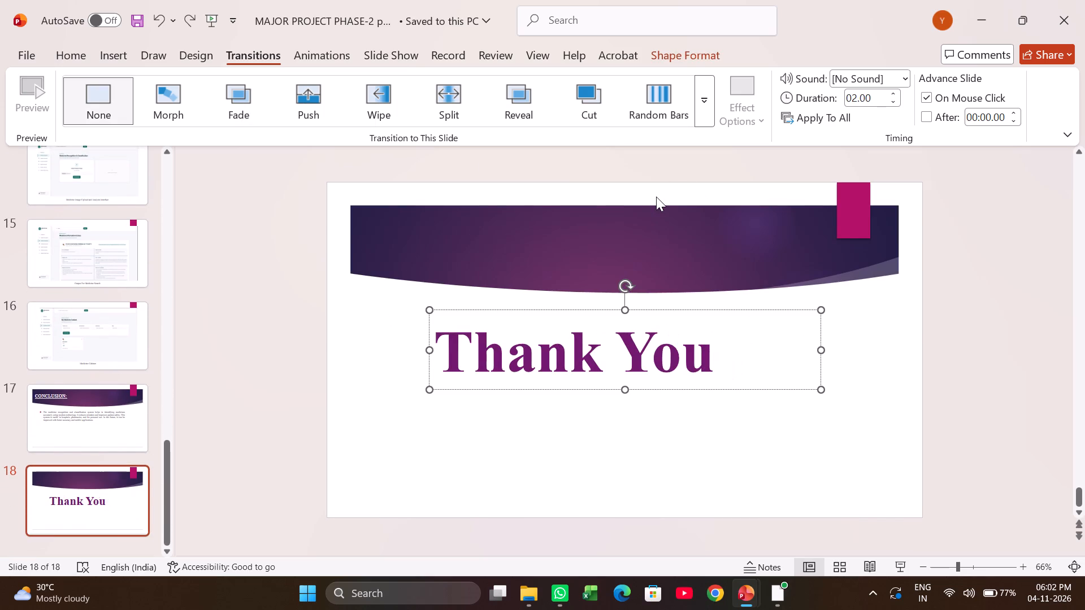
pyautogui.press('space')
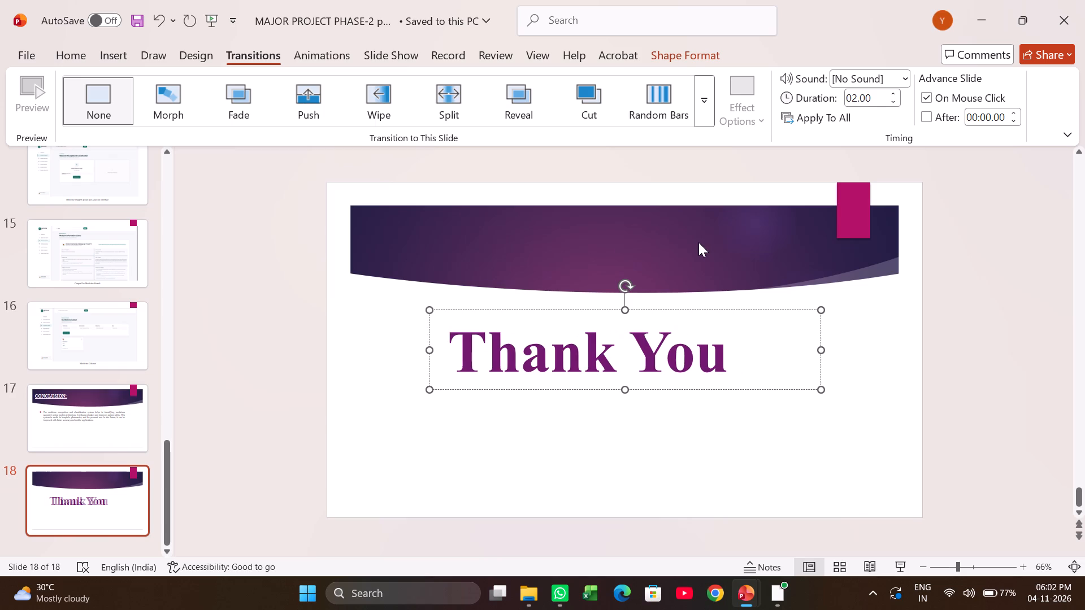
pyautogui.press('space')
pyautogui.press('space')
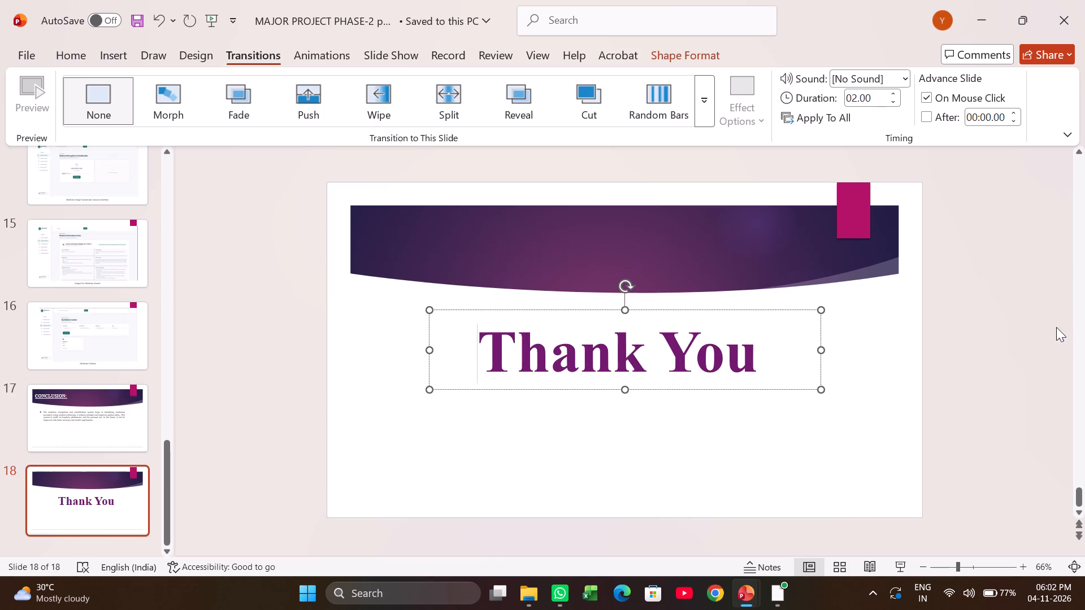
pyautogui.click(1009, 351)
# On the "Data Flow Diagram: 1" slide, extend the arrow from Identify Medicine down to the D2 Medicine Database cylinder.
pyautogui.scroll(2, 814, 376)
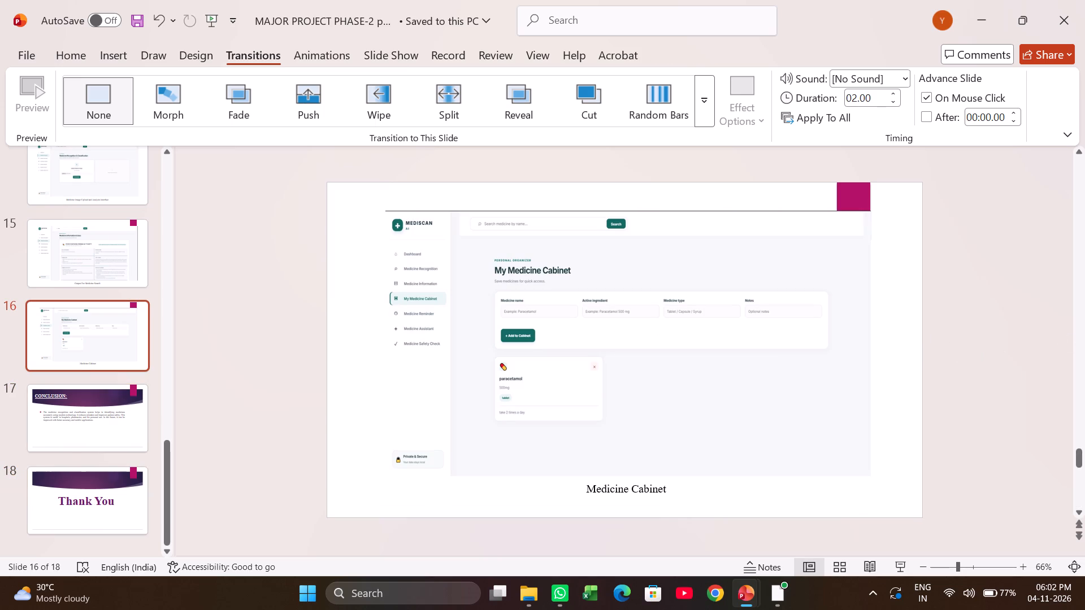
pyautogui.scroll(4, 961, 447)
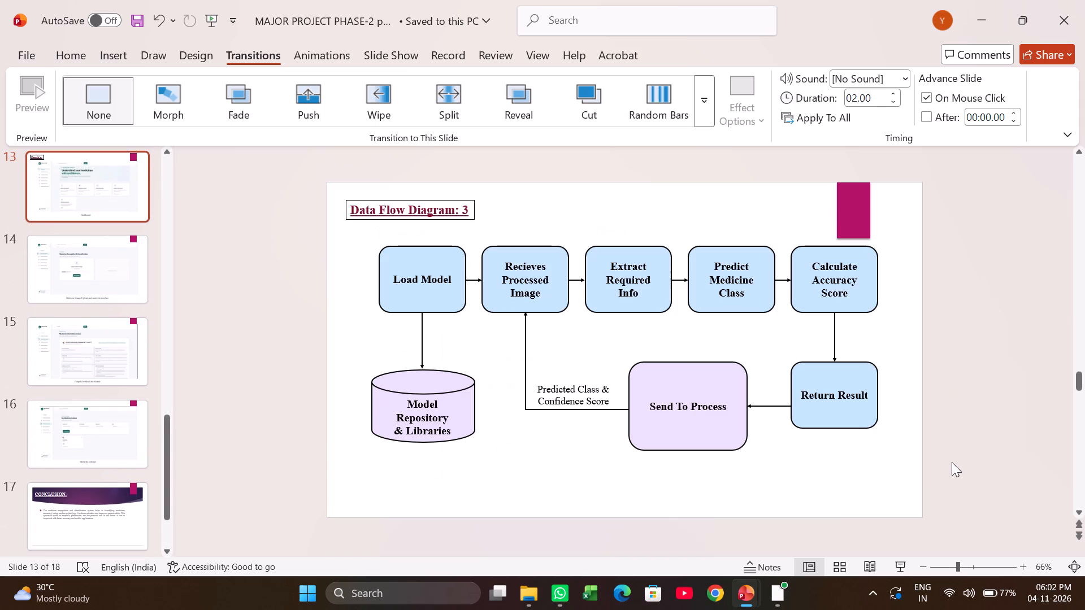
pyautogui.scroll(2, 663, 363)
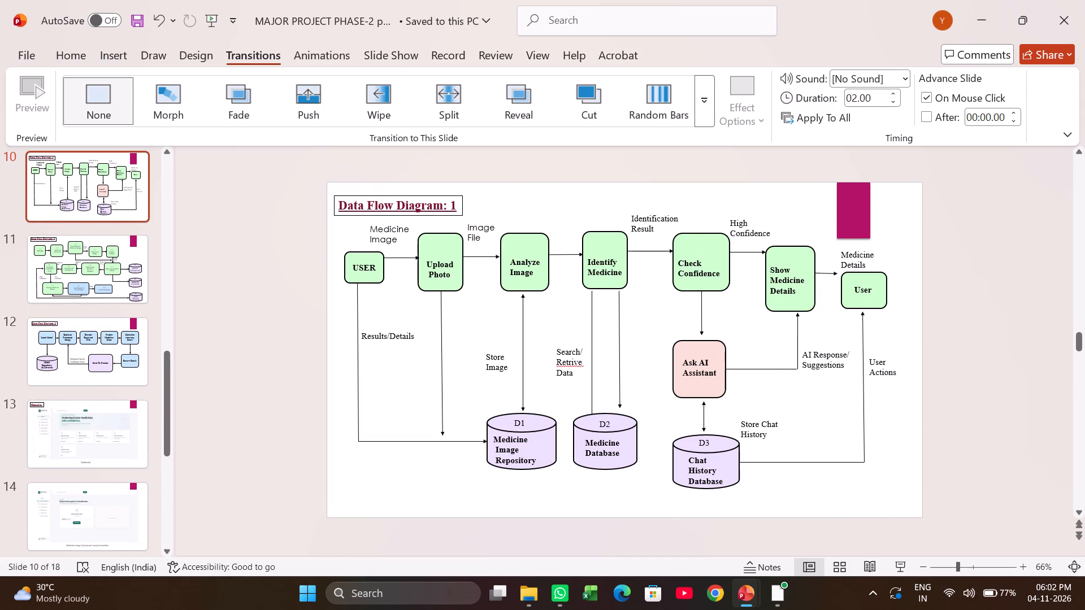
pyautogui.click(622, 397)
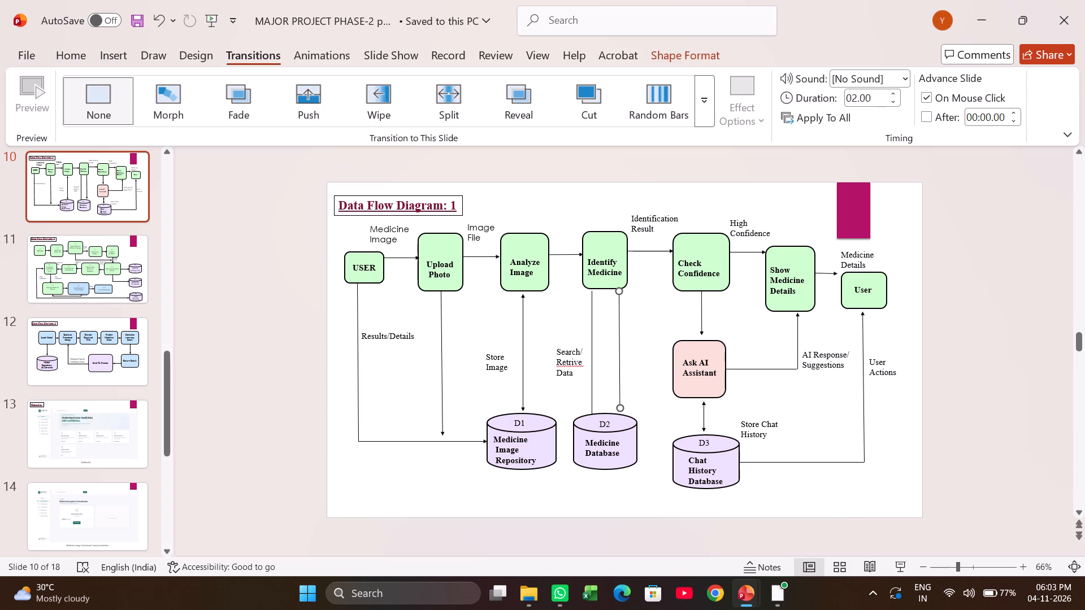
pyautogui.moveTo(620, 406); pyautogui.dragTo(620, 419)
pyautogui.click(637, 350)
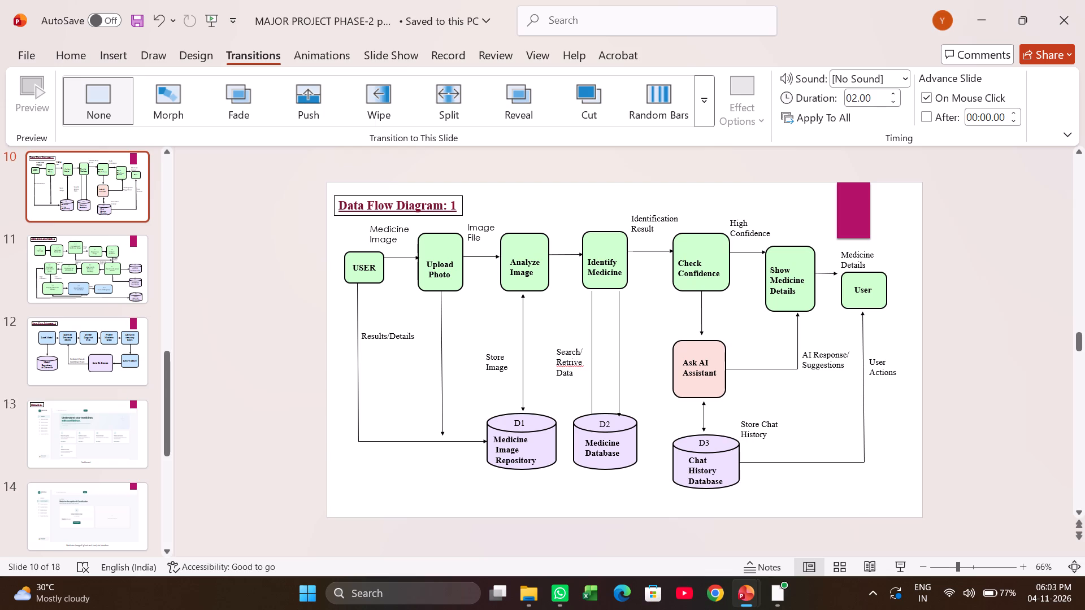
pyautogui.keyDown('ctrl'); pyautogui.scroll(-1, 484, 397); pyautogui.keyUp('ctrl')
pyautogui.keyDown('ctrl'); pyautogui.scroll(2, 484, 397); pyautogui.keyUp('ctrl')
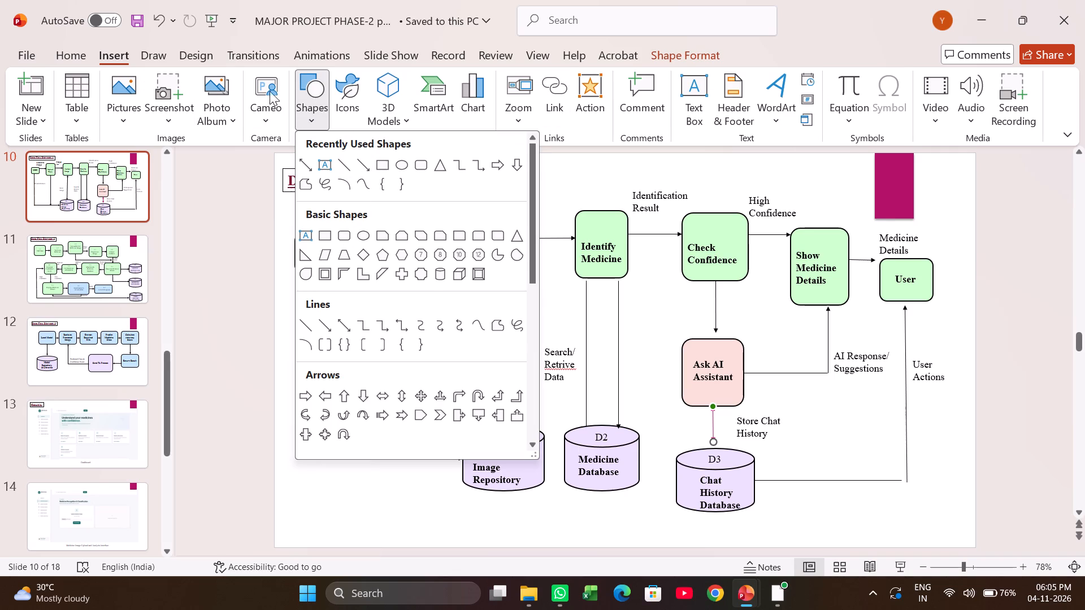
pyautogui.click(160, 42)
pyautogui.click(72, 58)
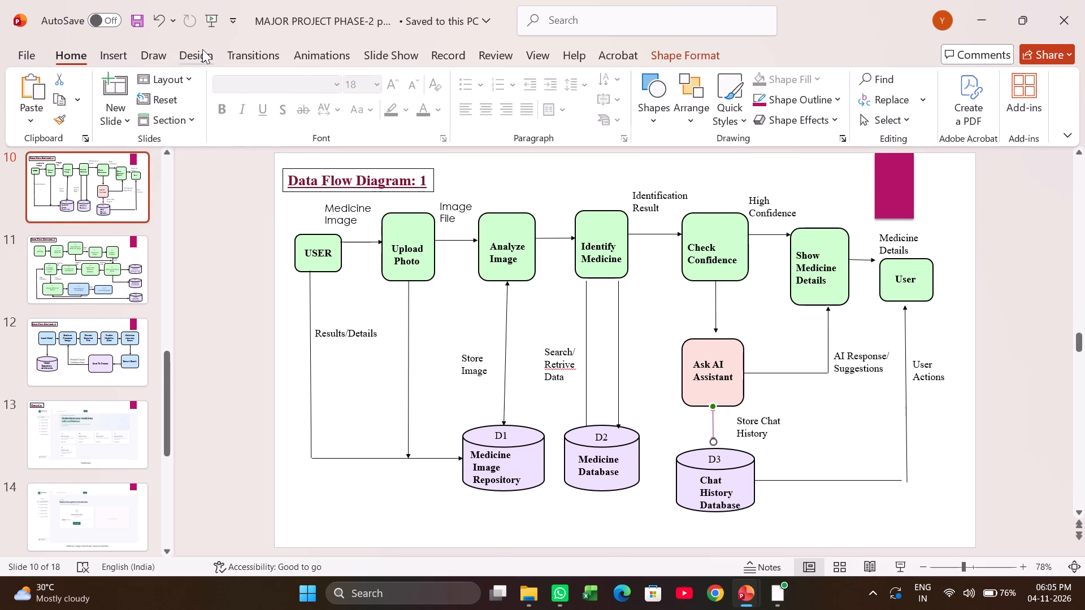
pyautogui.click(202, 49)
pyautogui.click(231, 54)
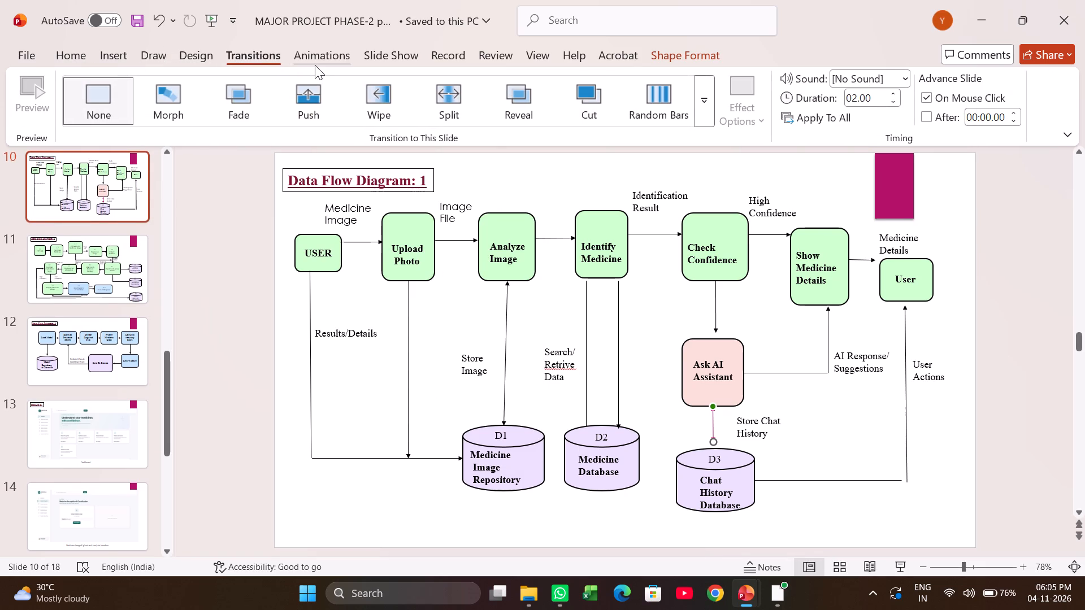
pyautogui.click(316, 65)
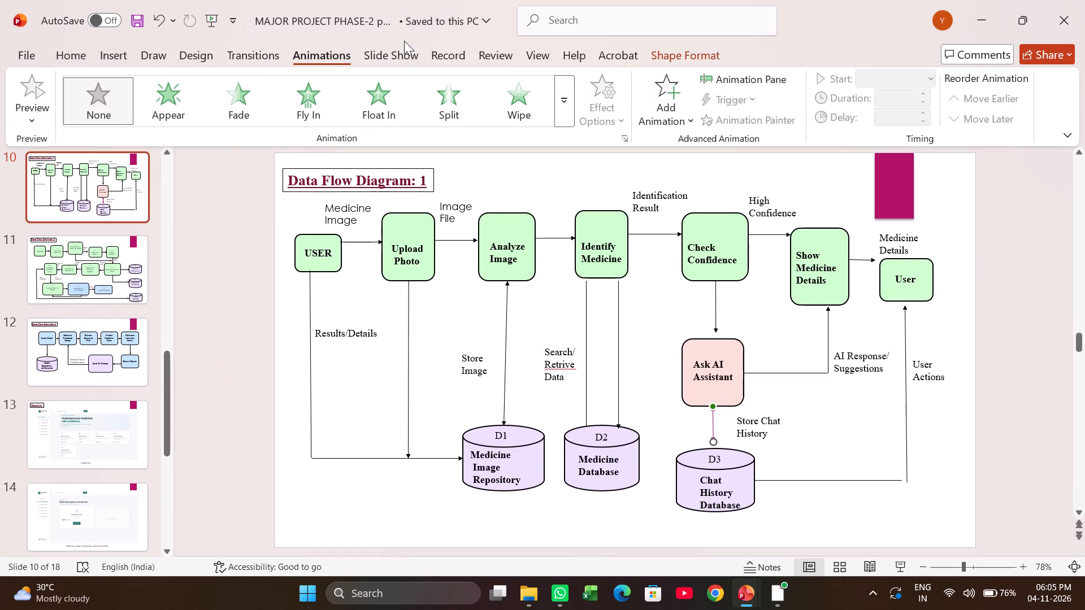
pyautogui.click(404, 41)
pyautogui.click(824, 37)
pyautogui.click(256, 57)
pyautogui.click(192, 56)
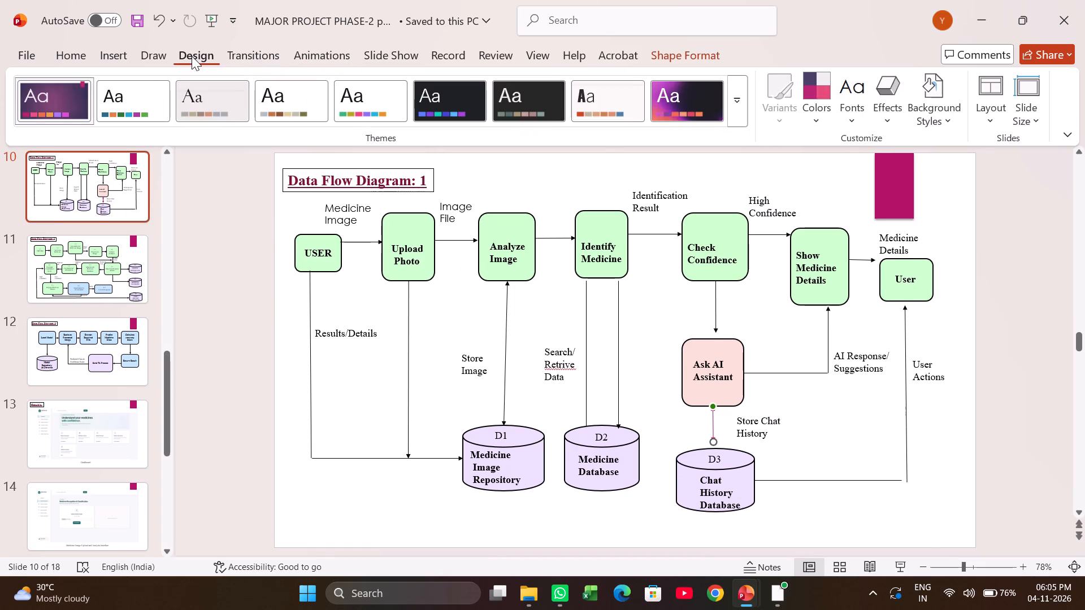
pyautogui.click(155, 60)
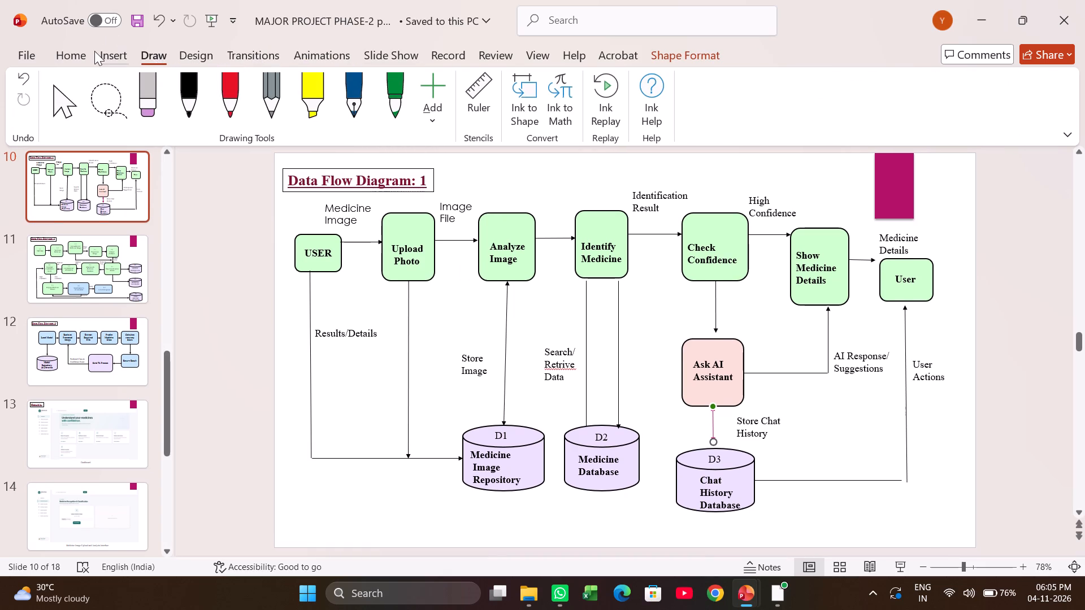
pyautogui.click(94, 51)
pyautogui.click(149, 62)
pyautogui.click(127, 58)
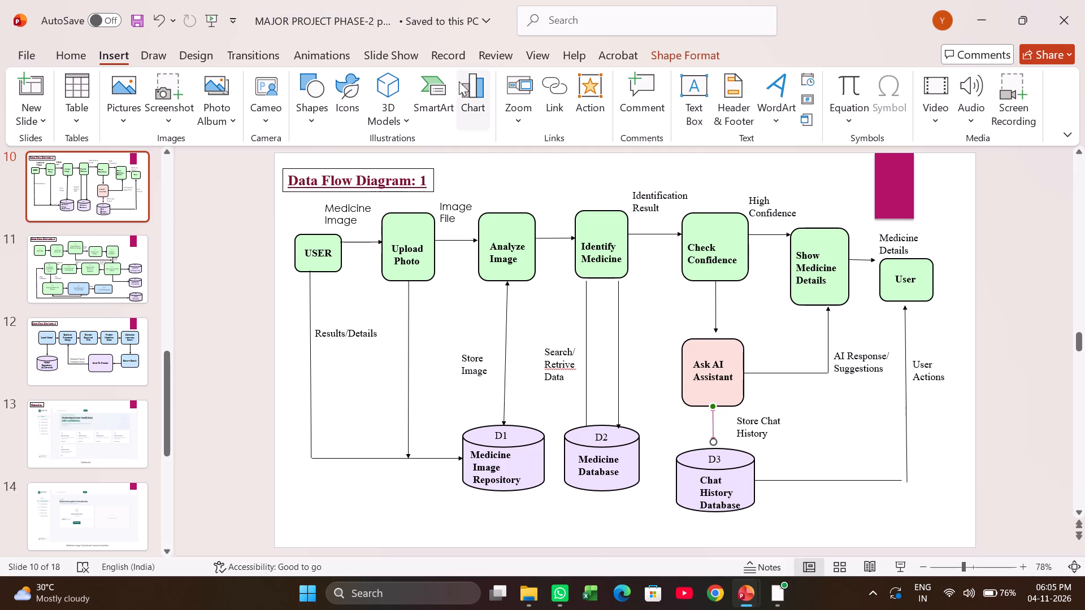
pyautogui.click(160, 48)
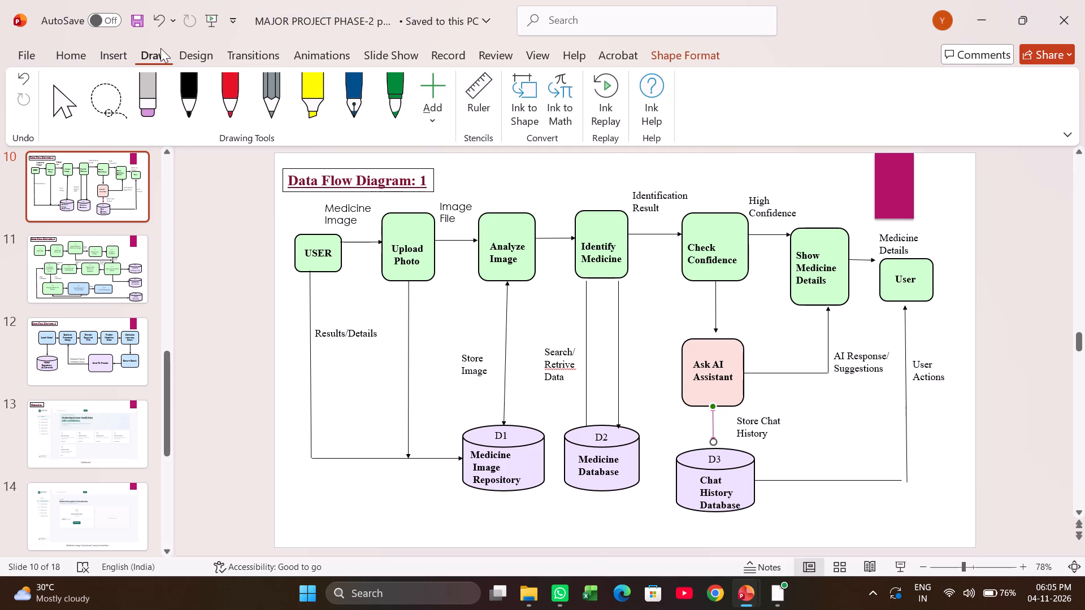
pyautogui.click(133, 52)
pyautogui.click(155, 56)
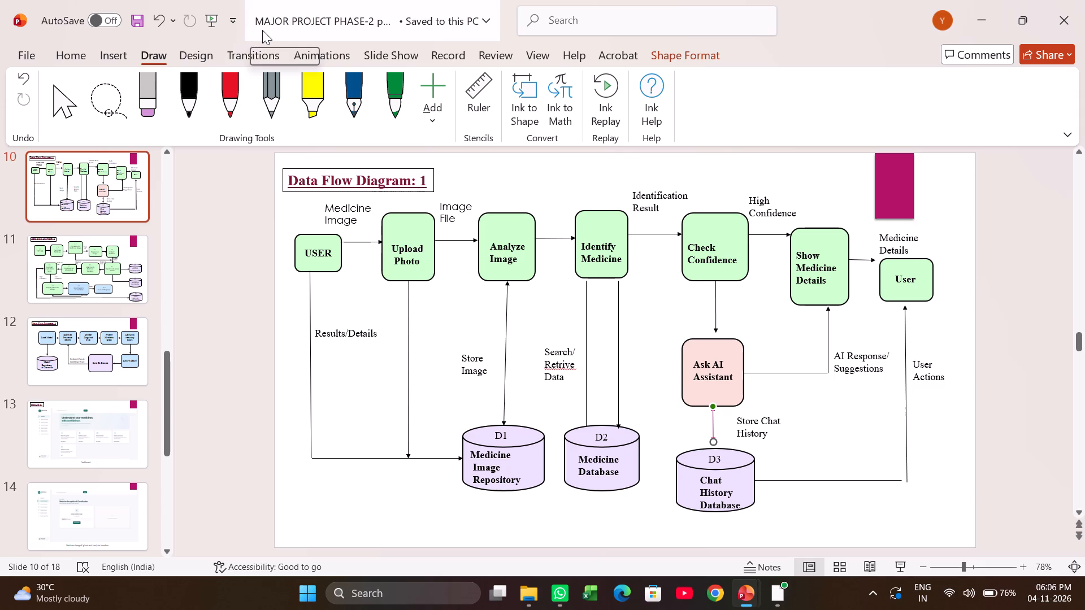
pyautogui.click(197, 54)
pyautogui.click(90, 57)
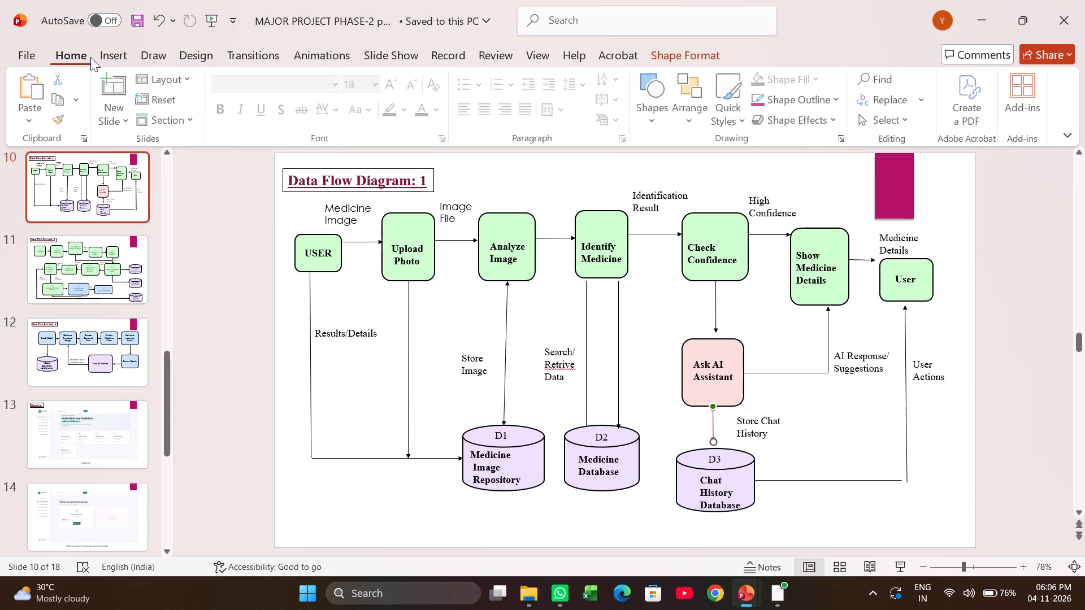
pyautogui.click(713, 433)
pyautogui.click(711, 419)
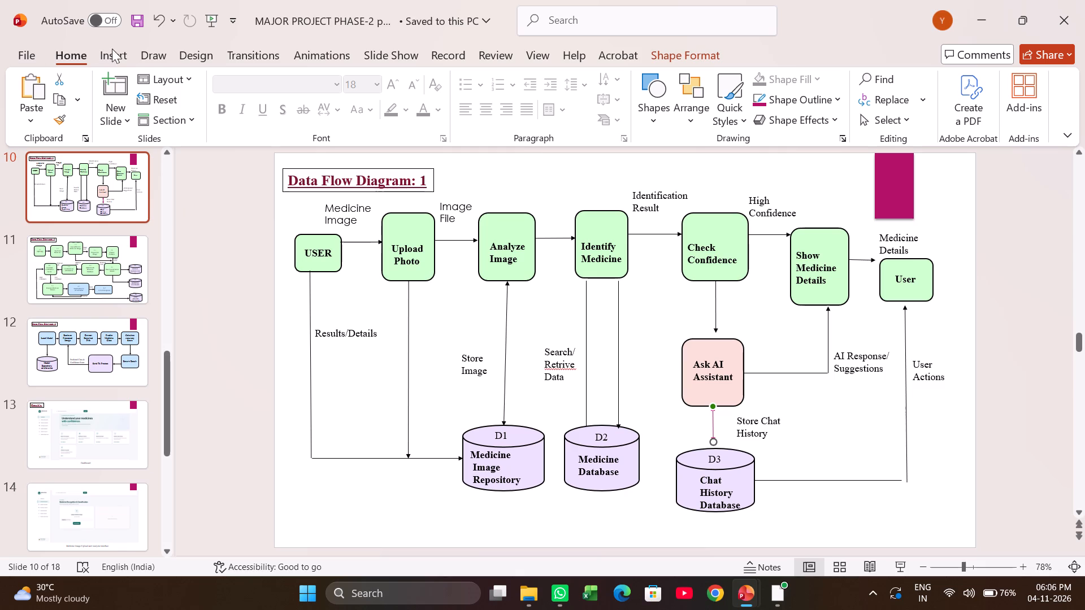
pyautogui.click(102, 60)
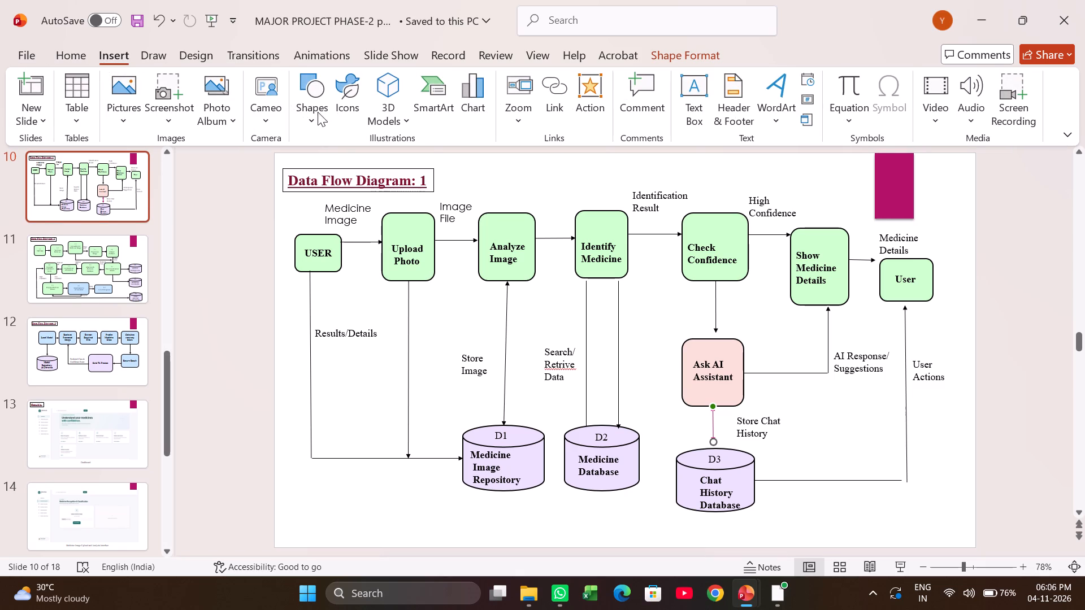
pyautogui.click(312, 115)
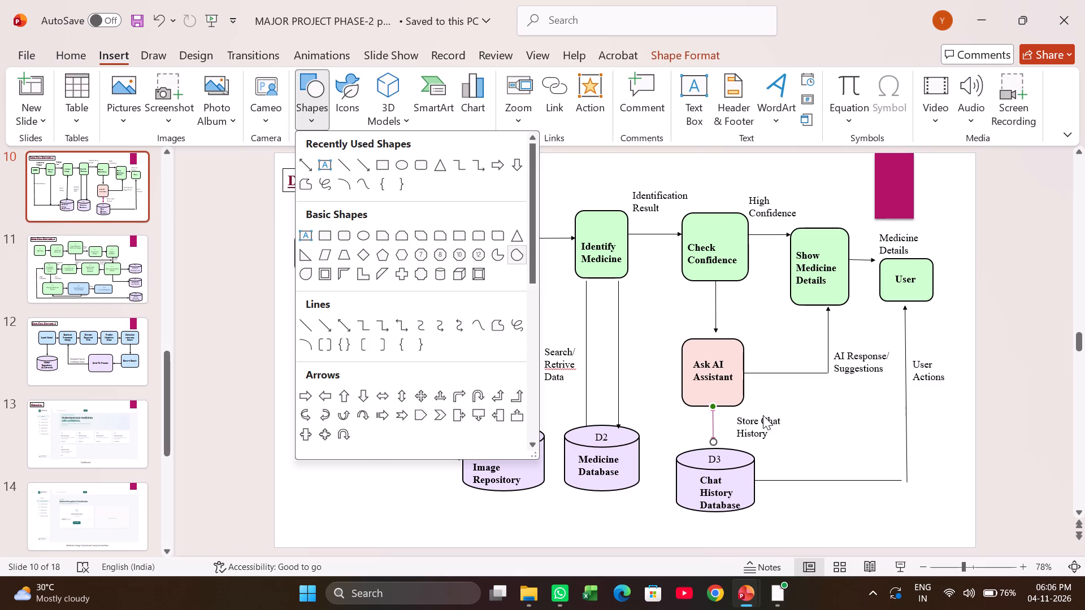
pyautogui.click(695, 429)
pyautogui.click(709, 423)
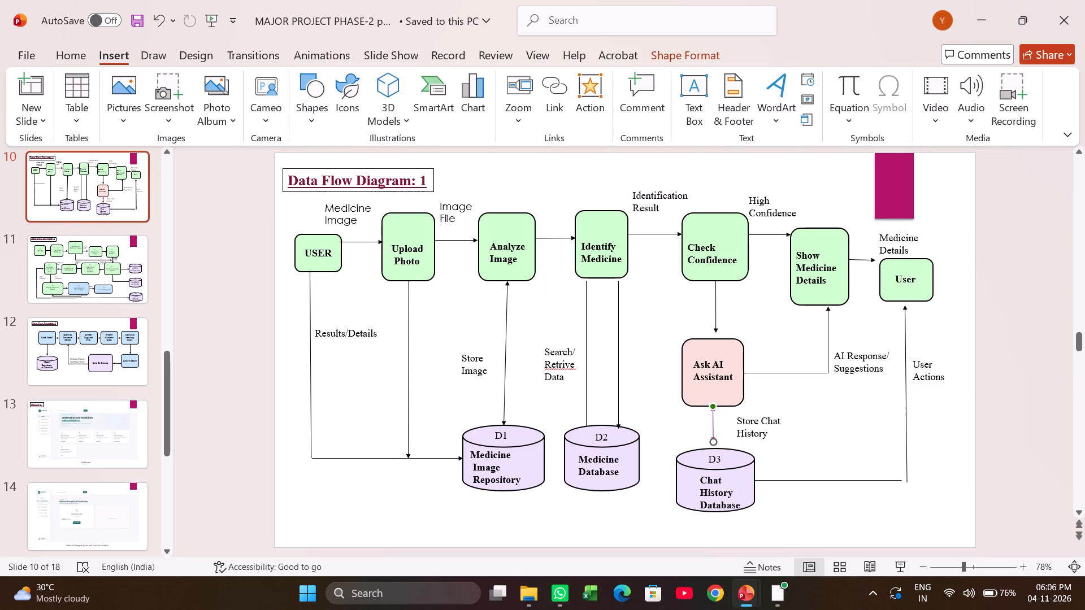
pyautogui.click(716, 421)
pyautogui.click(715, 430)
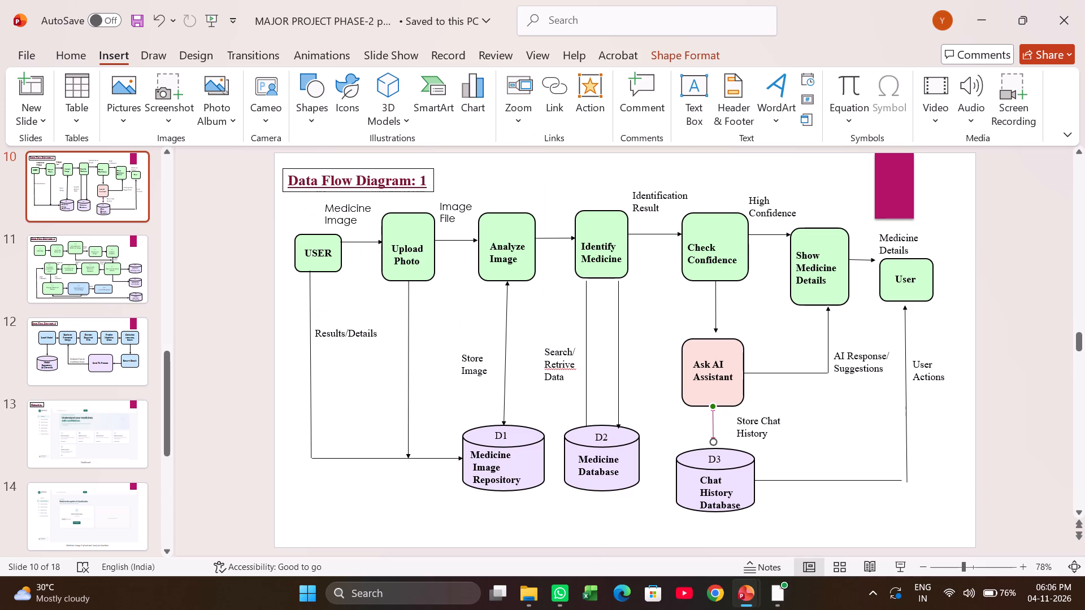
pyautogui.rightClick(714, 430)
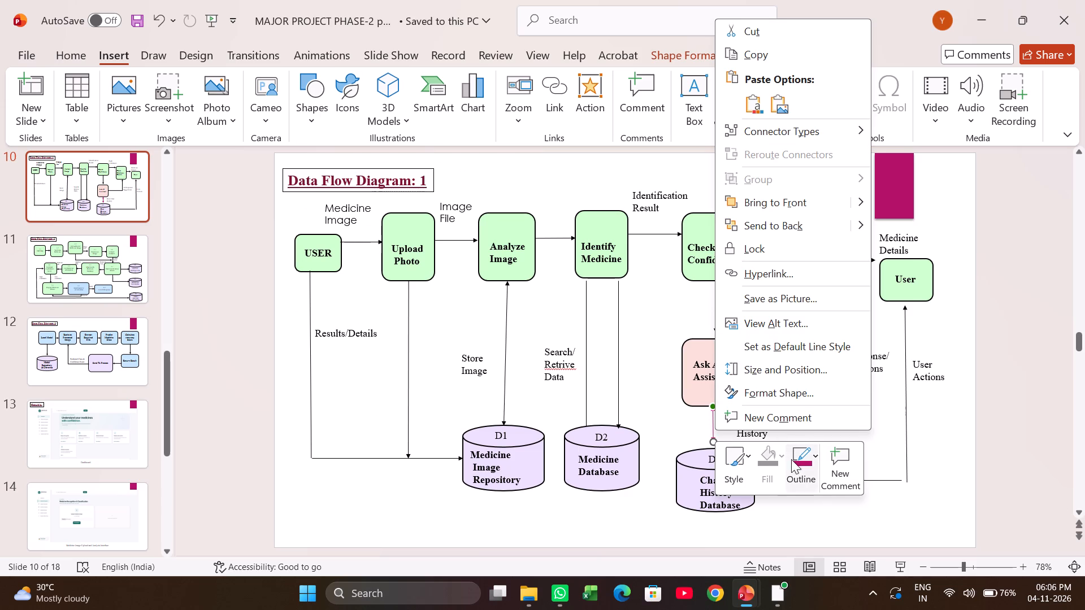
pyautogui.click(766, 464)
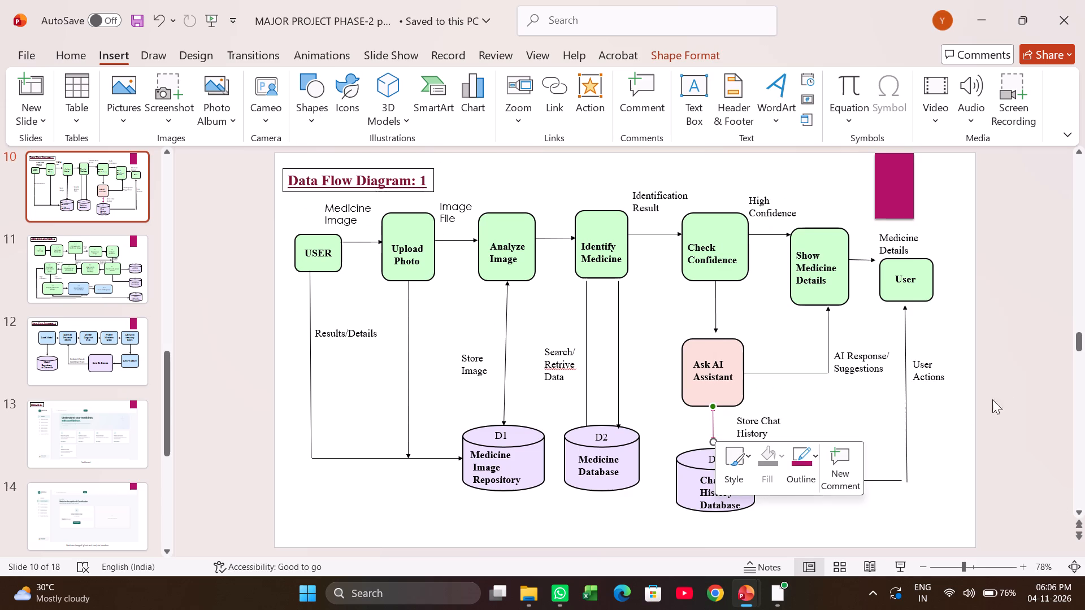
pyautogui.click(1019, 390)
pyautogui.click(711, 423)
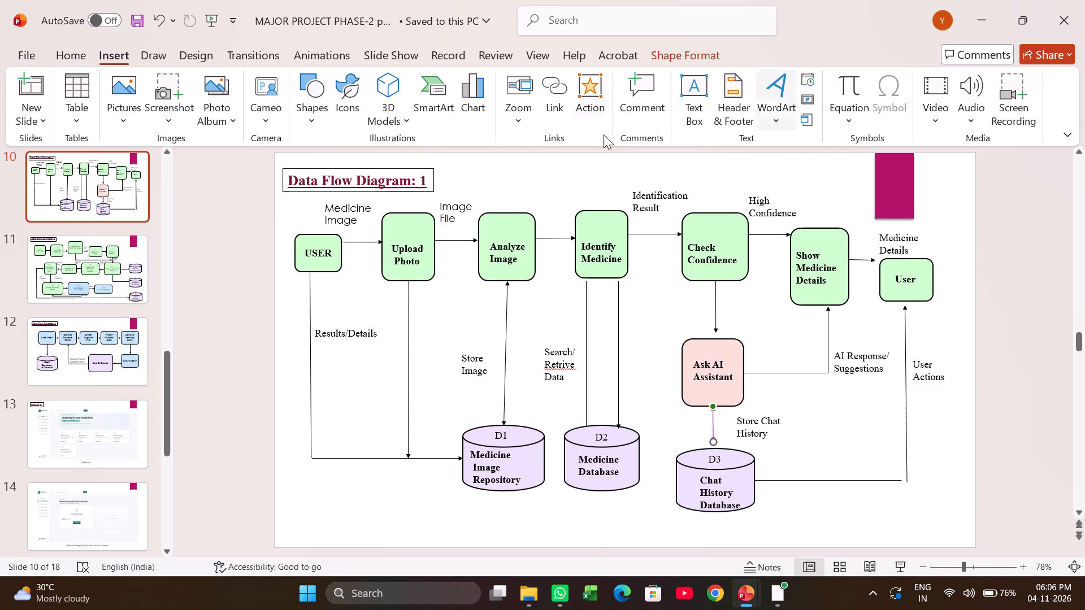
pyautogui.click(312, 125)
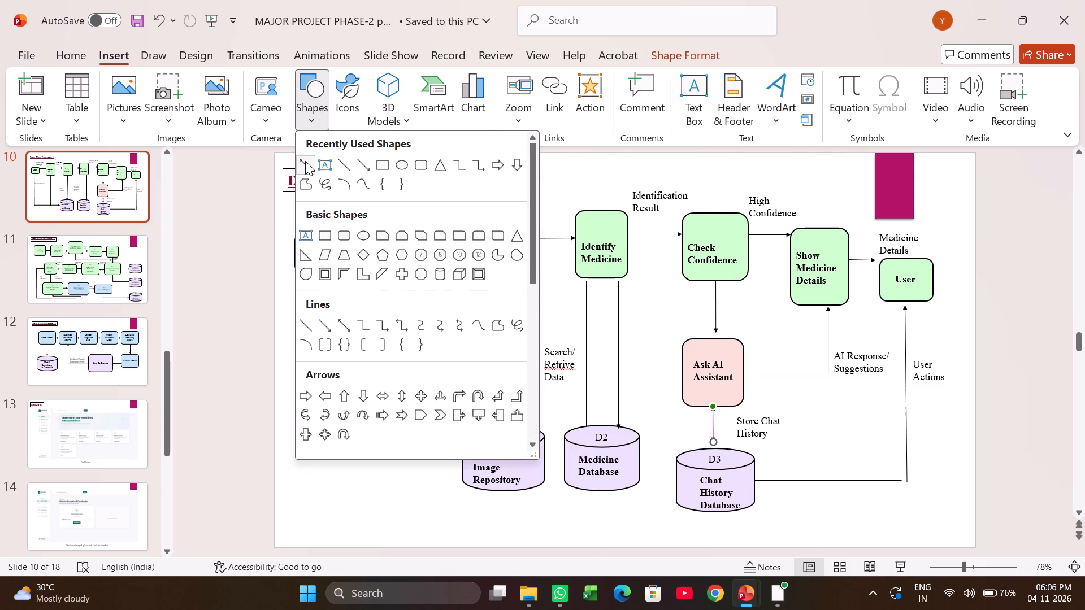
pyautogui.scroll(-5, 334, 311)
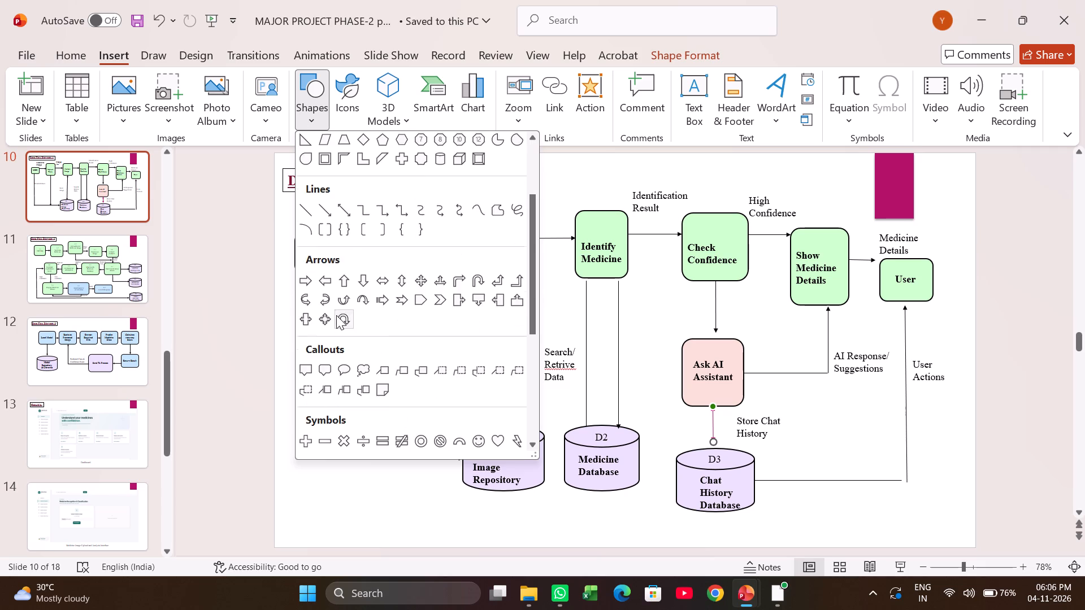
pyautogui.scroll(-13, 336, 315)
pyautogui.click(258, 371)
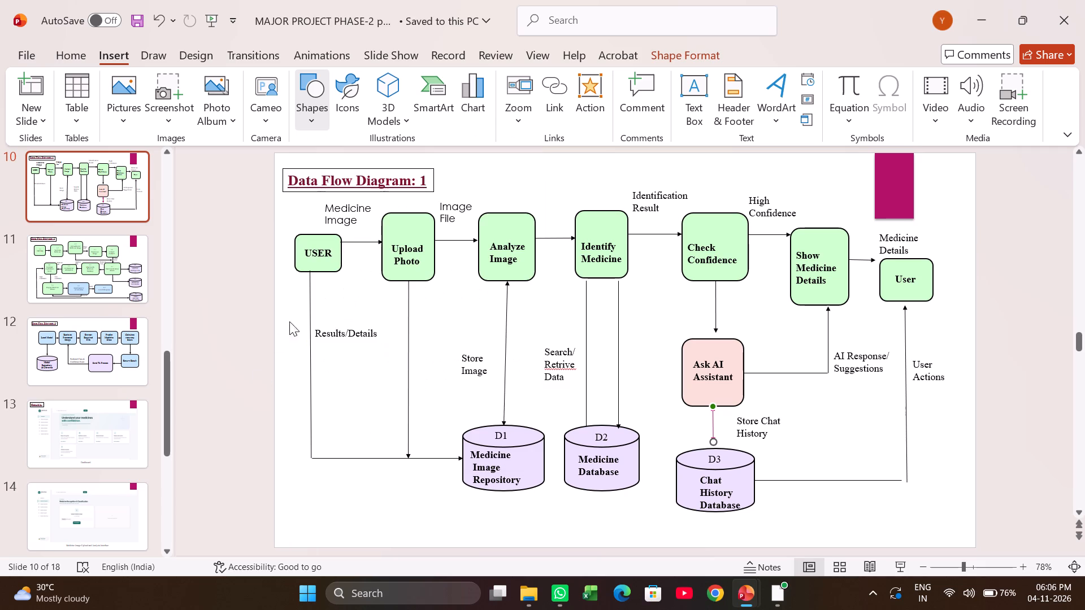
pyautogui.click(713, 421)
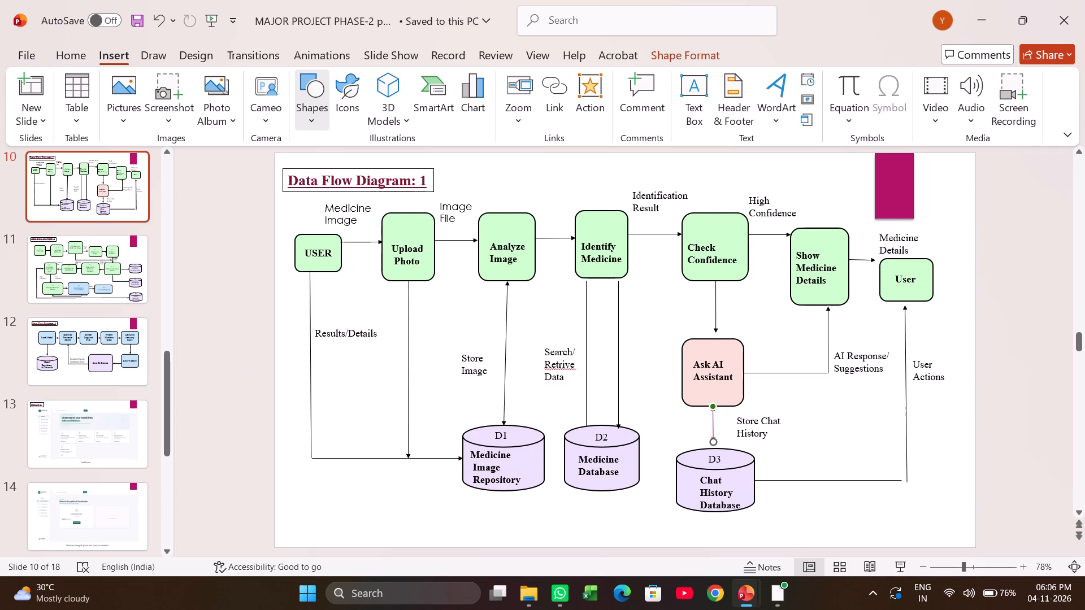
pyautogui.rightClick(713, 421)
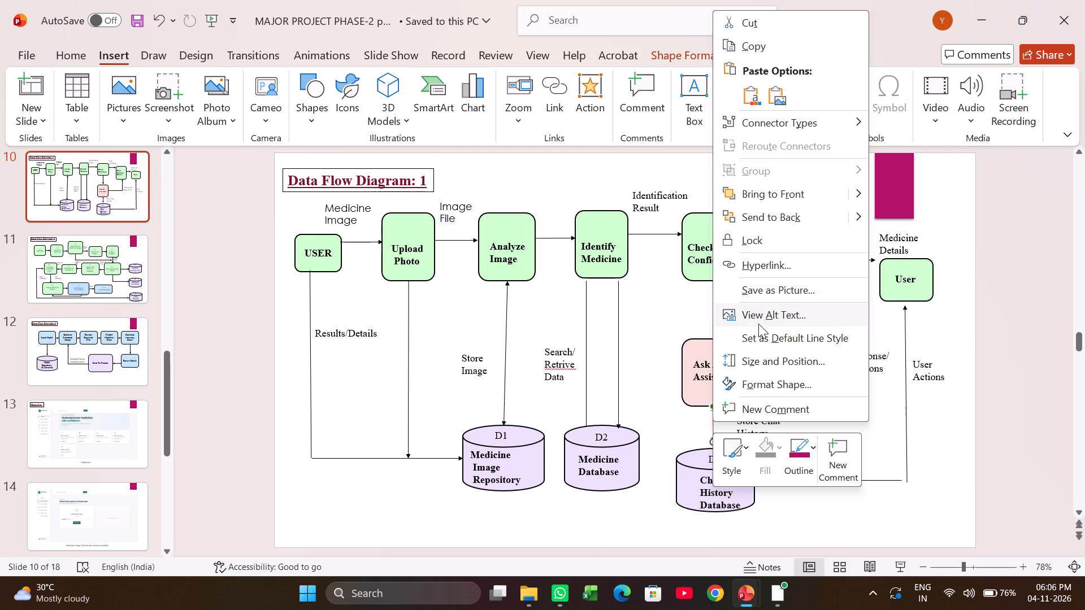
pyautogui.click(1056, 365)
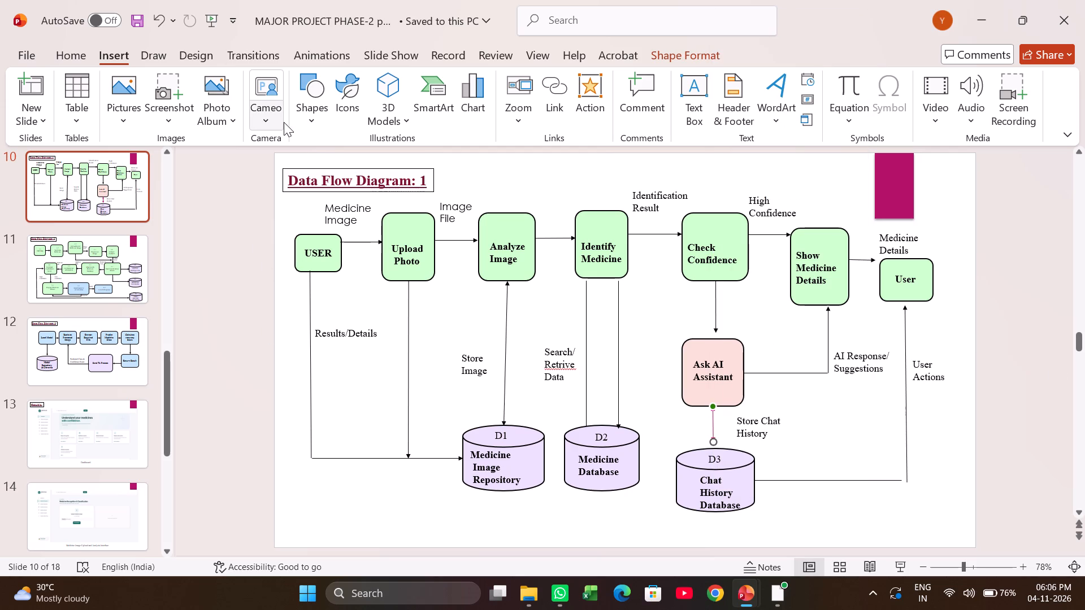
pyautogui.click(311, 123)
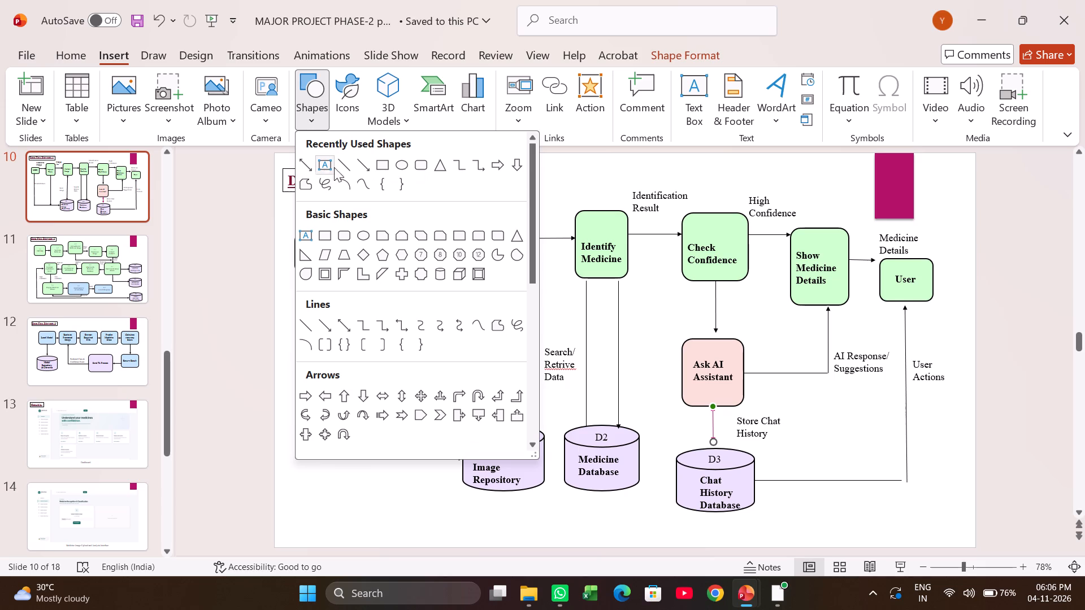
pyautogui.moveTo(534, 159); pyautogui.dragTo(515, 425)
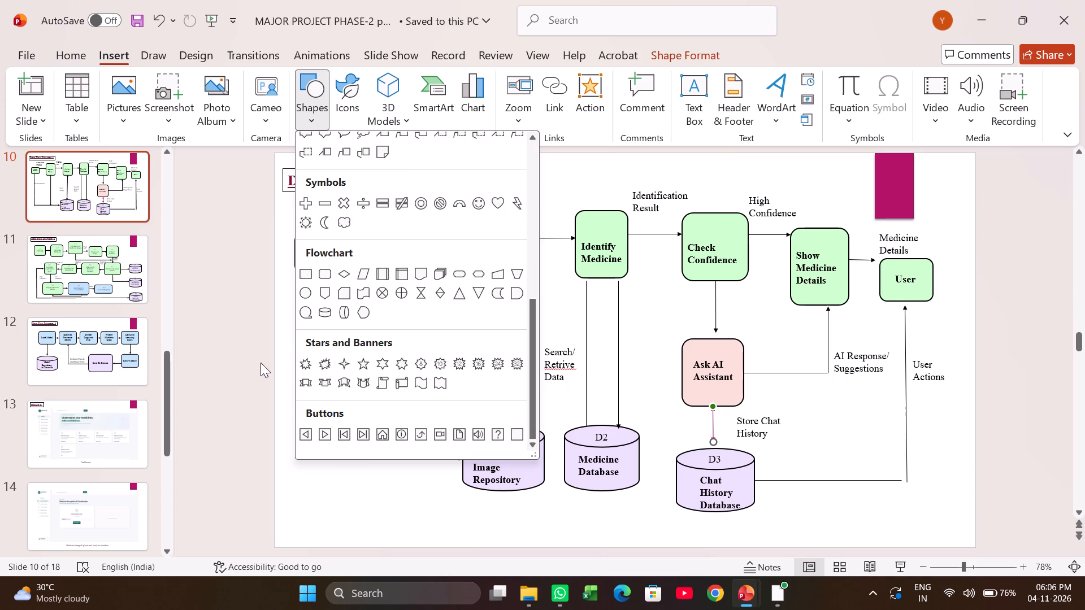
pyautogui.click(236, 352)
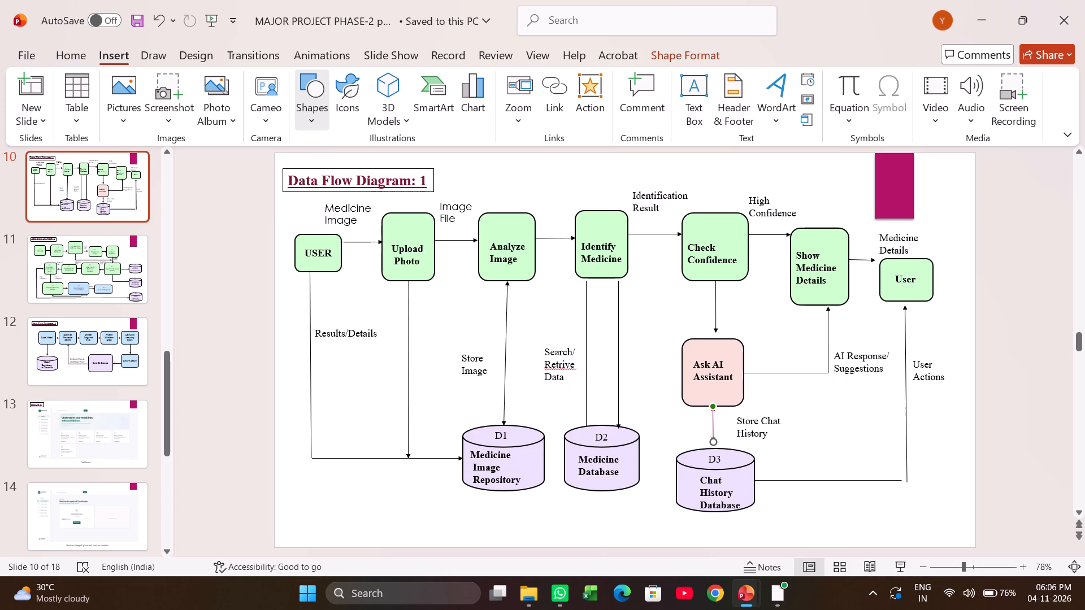
# Delete the pink double-headed arrow between Ask AI Assistant and the D3 cylinder.
pyautogui.click(716, 433)
pyautogui.press('BackSpace')
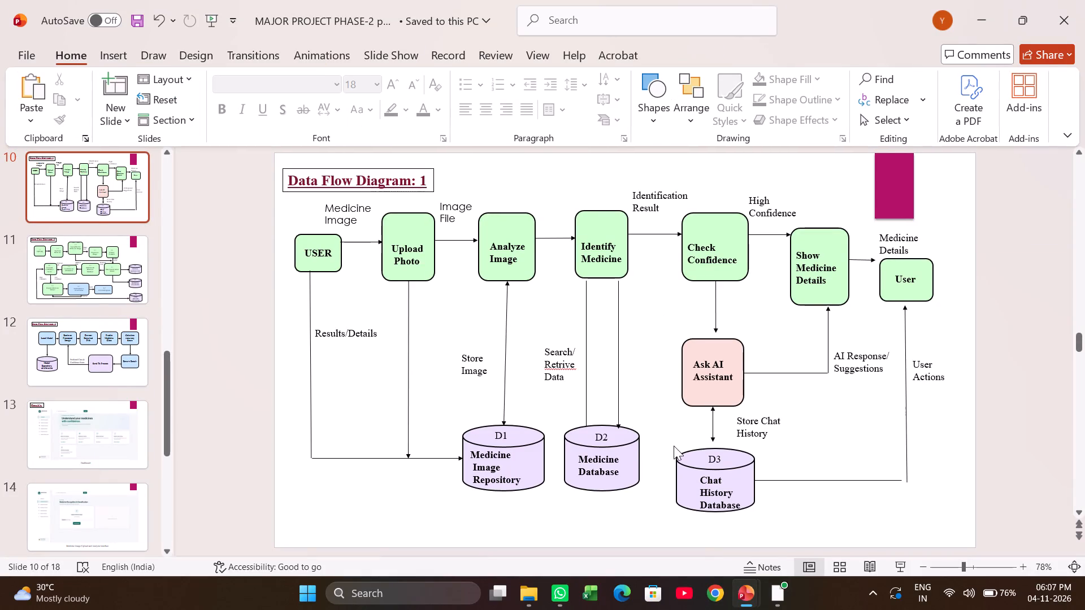
# Move the D3 cylinder slightly up and left so its top meets the double-headed arrow's lower end.
pyautogui.click(718, 471)
pyautogui.click(752, 456)
pyautogui.click(741, 457)
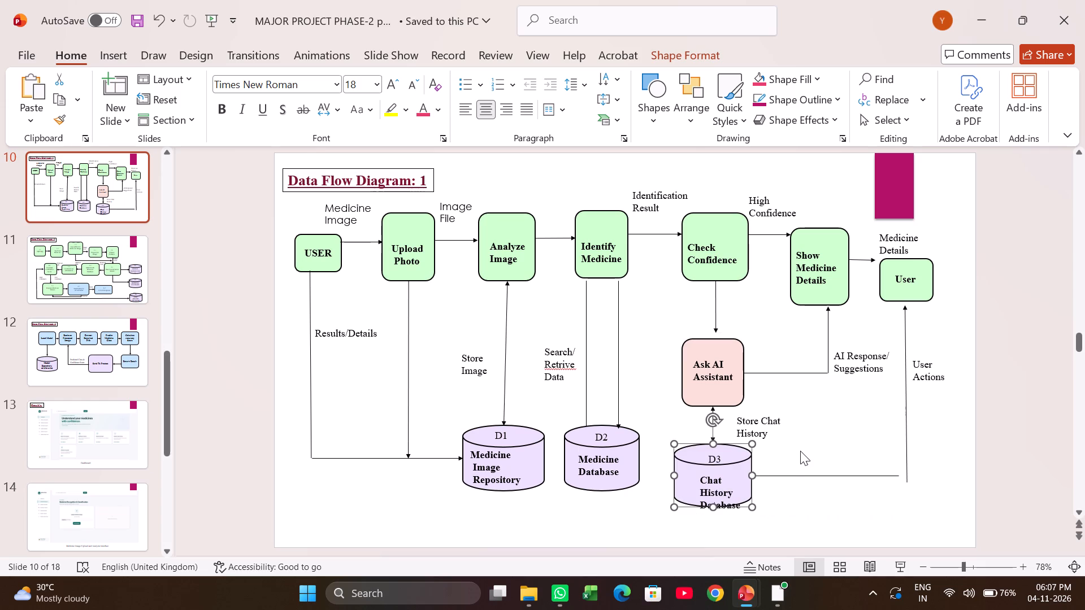
pyautogui.click(800, 451)
# Move the D3 label up and slightly left so it sits centred in the cylinder's top ellipse.
pyautogui.click(718, 456)
pyautogui.click(712, 456)
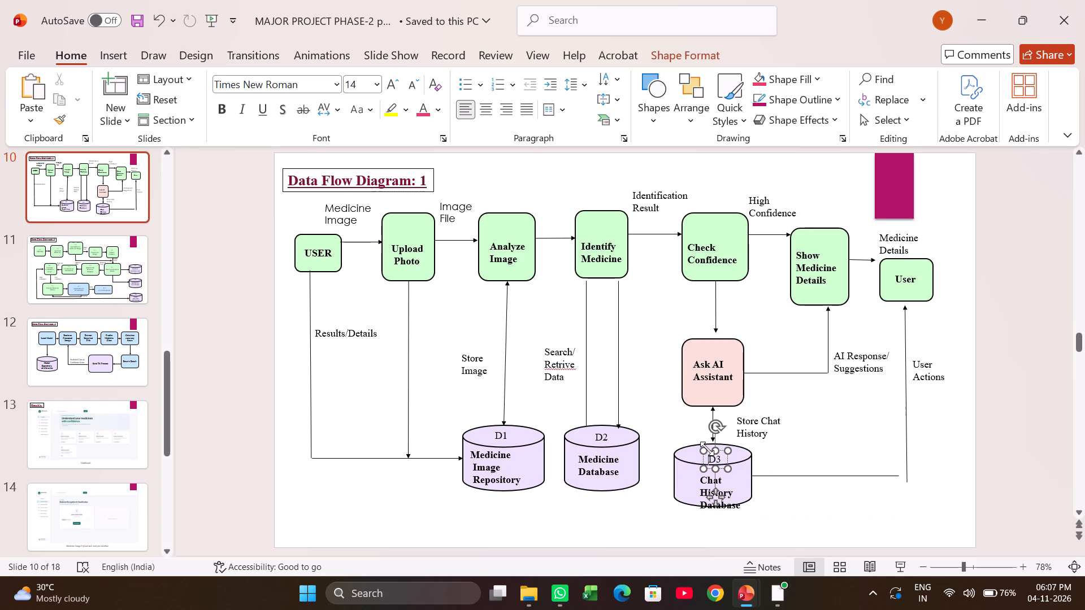
pyautogui.moveTo(708, 448); pyautogui.dragTo(708, 439)
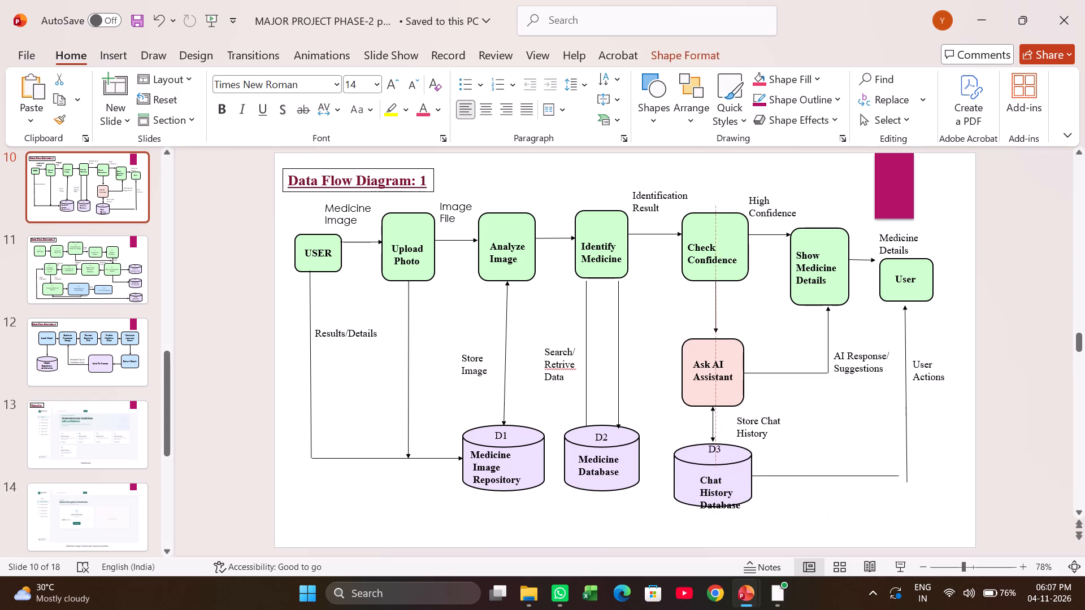
pyautogui.moveTo(708, 439); pyautogui.dragTo(704, 441)
pyautogui.moveTo(704, 441); pyautogui.dragTo(706, 441)
pyautogui.click(846, 448)
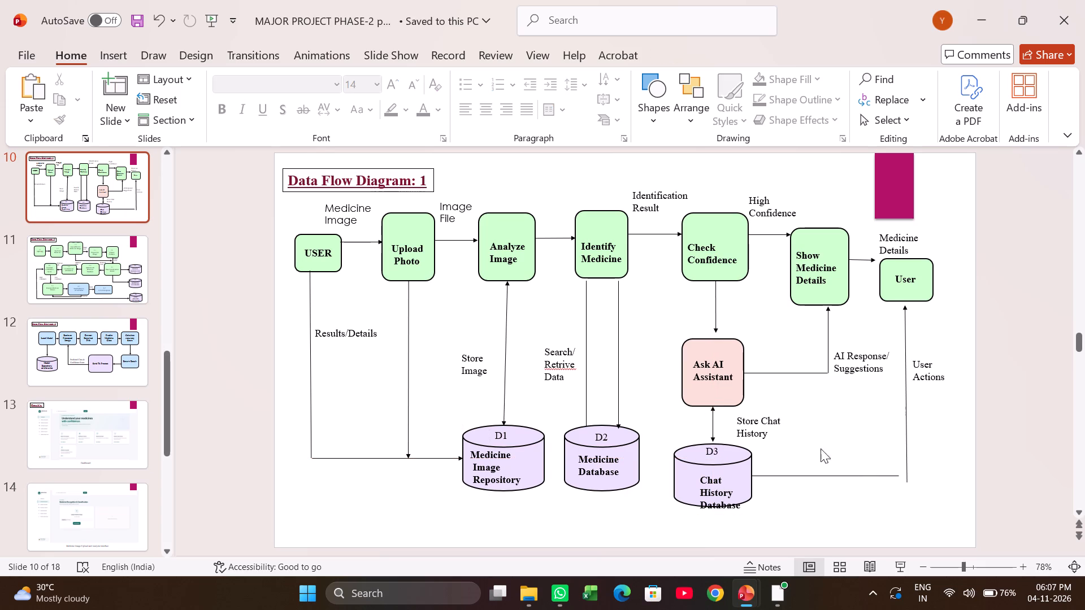
# Nudge the D3 cylinder slightly further up against the double-headed arrow.
pyautogui.click(715, 491)
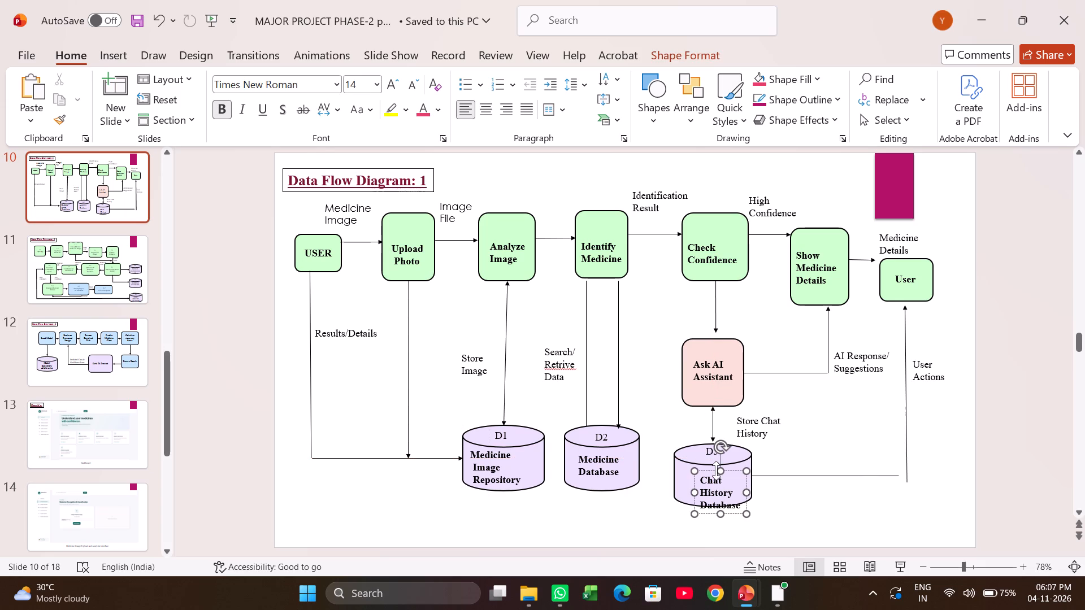
pyautogui.click(711, 468)
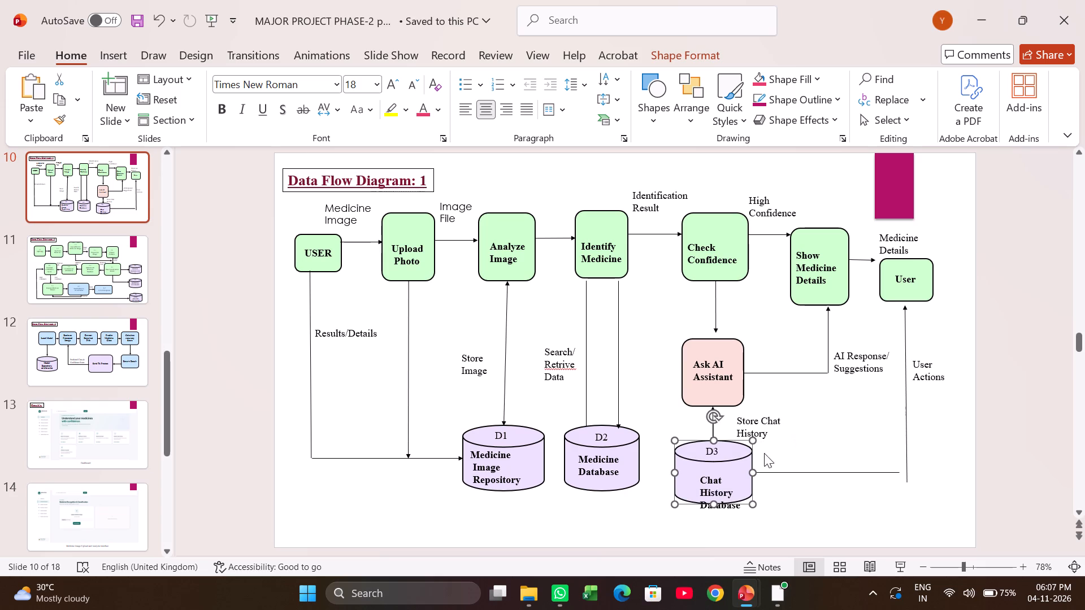
# Move the Chat History Database label up and slightly left so all three lines fit inside the D3 cylinder.
pyautogui.click(702, 477)
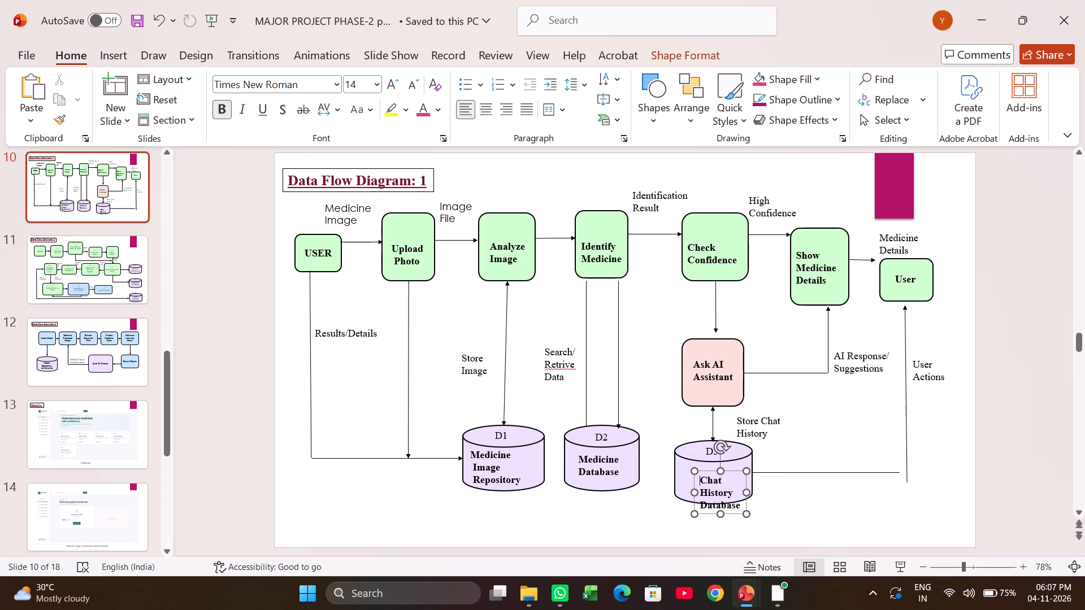
pyautogui.moveTo(711, 470); pyautogui.dragTo(710, 464)
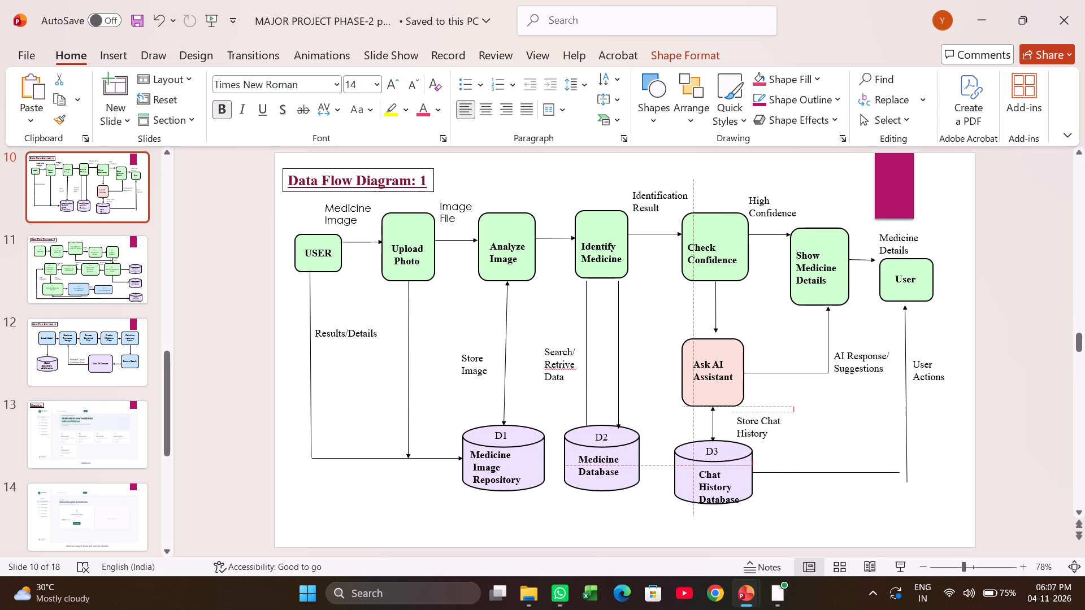
pyautogui.moveTo(710, 464); pyautogui.dragTo(709, 456)
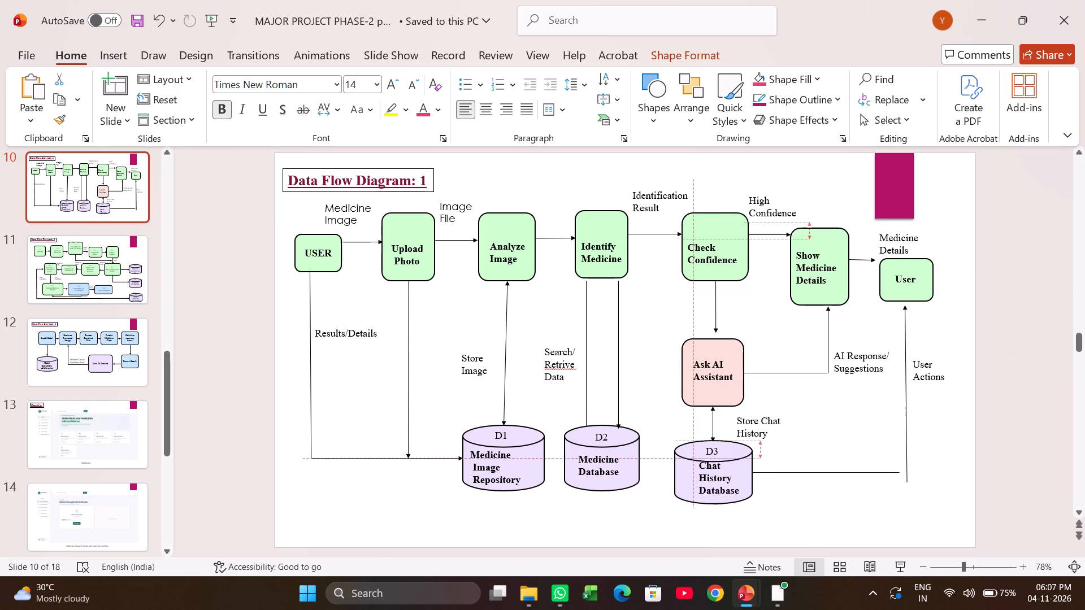
pyautogui.moveTo(709, 456); pyautogui.dragTo(707, 459)
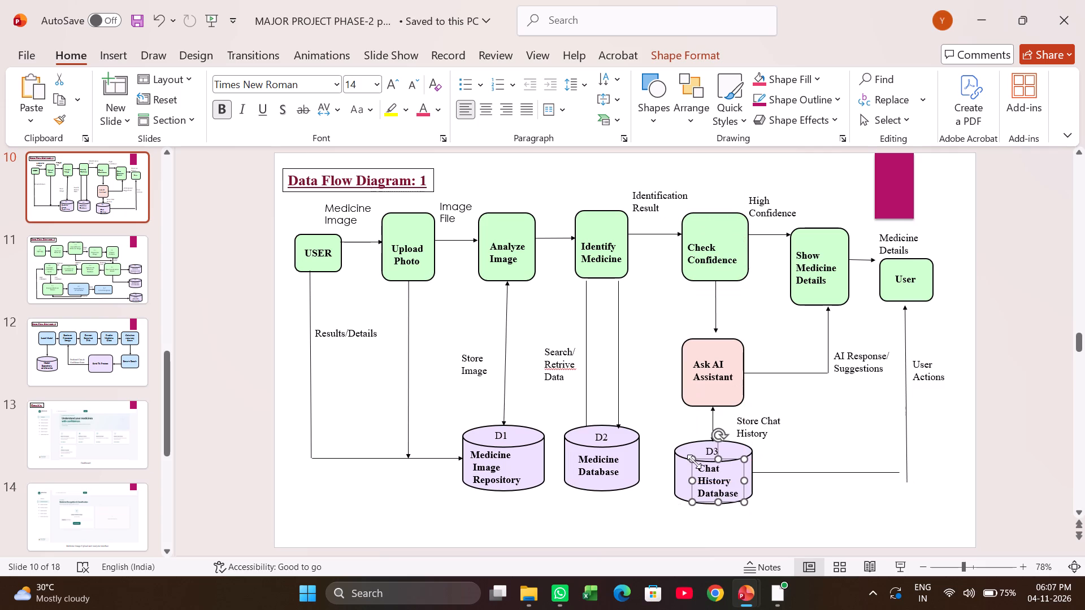
# Right-align the text of the Chat History Database label.
pyautogui.click(500, 111)
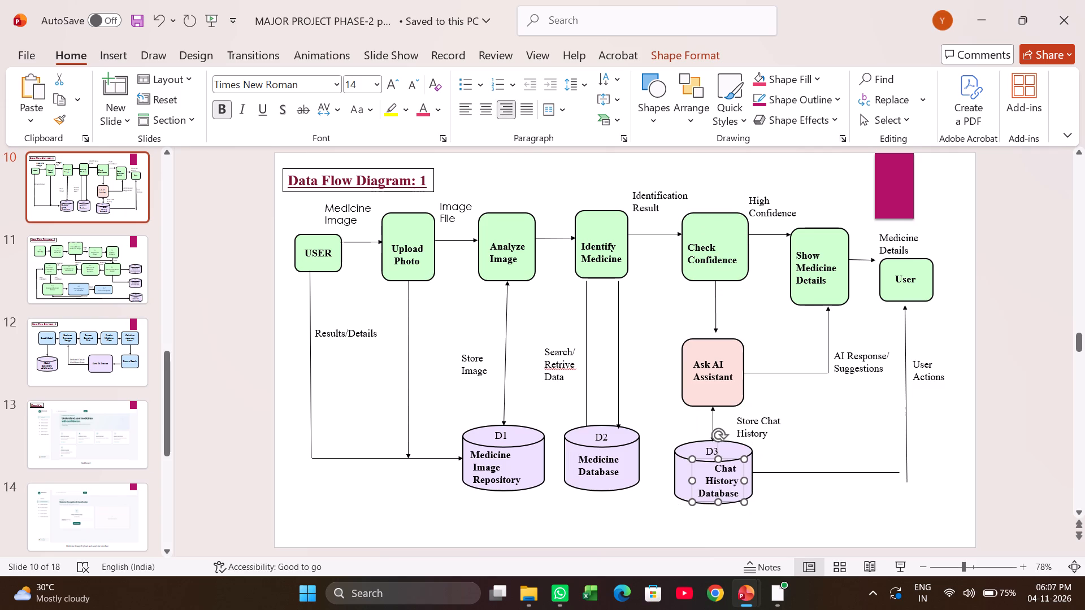
# Centre-align all three lines of the Chat History Database label.
pyautogui.moveTo(711, 470); pyautogui.dragTo(719, 491)
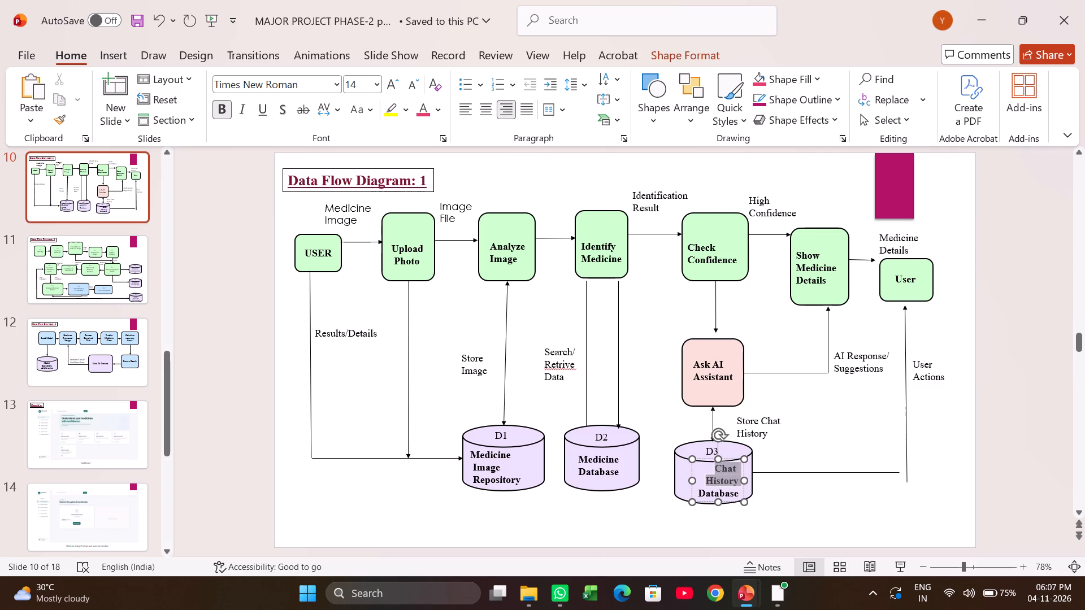
pyautogui.moveTo(719, 491); pyautogui.dragTo(722, 496)
pyautogui.click(807, 473)
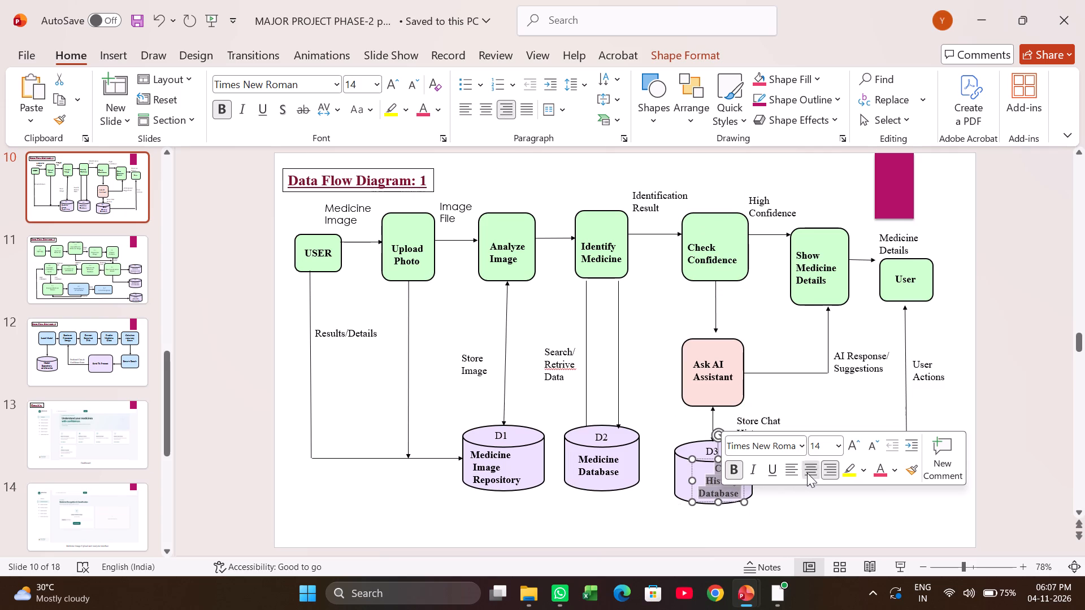
pyautogui.click(808, 449)
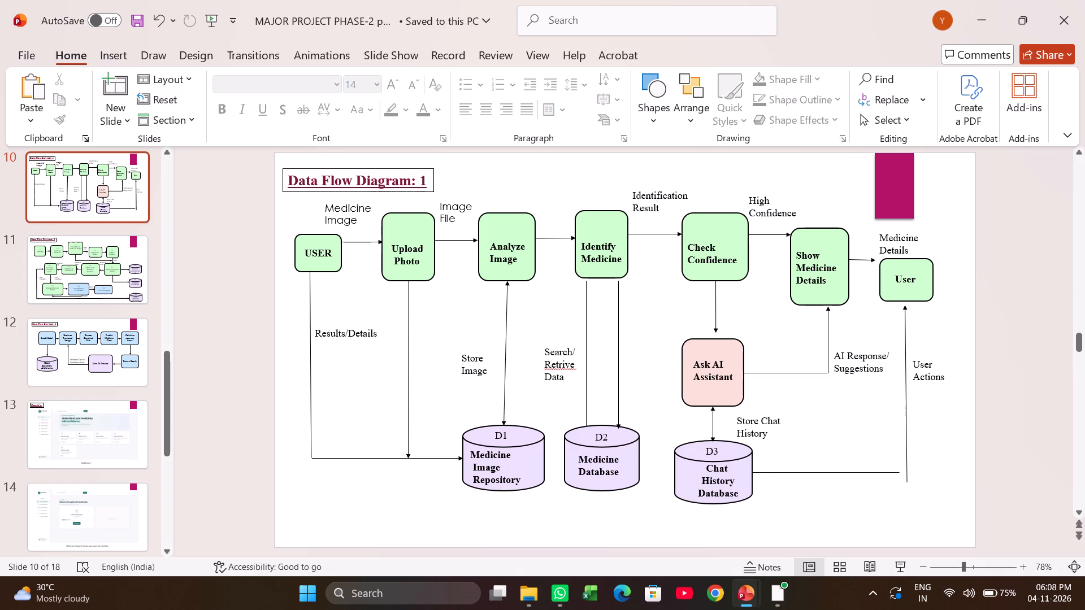
# Move the Chat History Database label slightly left so it sits centred inside the D3 cylinder.
pyautogui.click(702, 474)
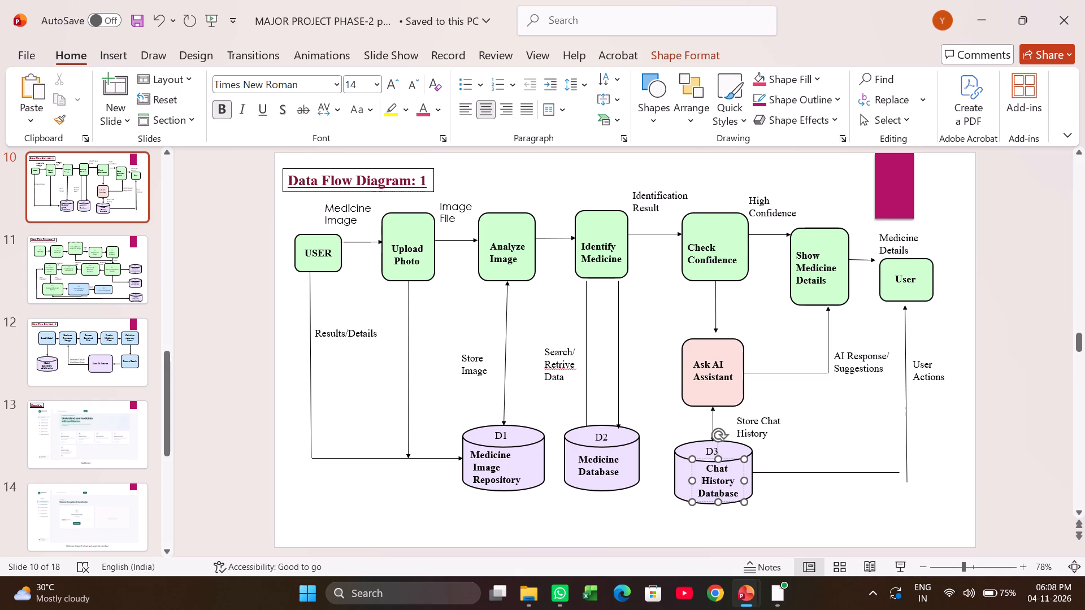
pyautogui.click(700, 455)
pyautogui.click(717, 473)
pyautogui.click(687, 476)
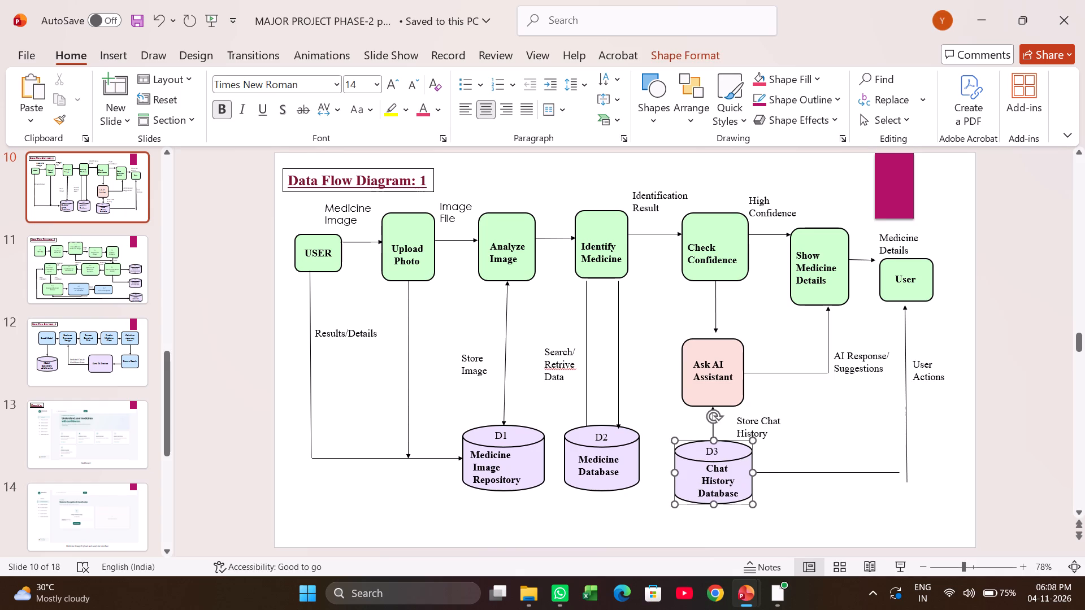
pyautogui.click(709, 480)
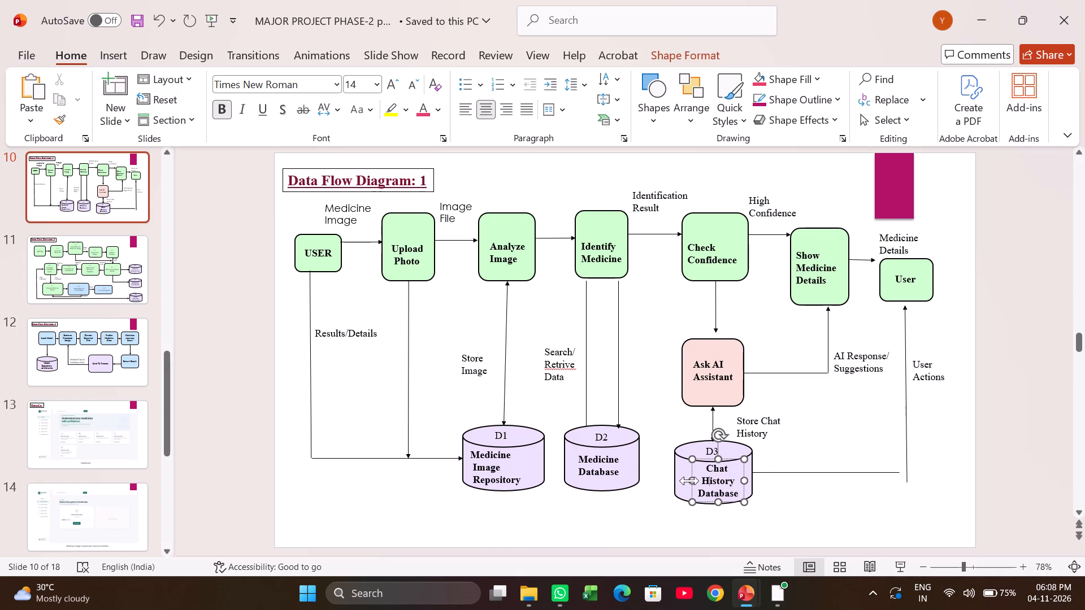
pyautogui.moveTo(696, 479); pyautogui.dragTo(692, 479)
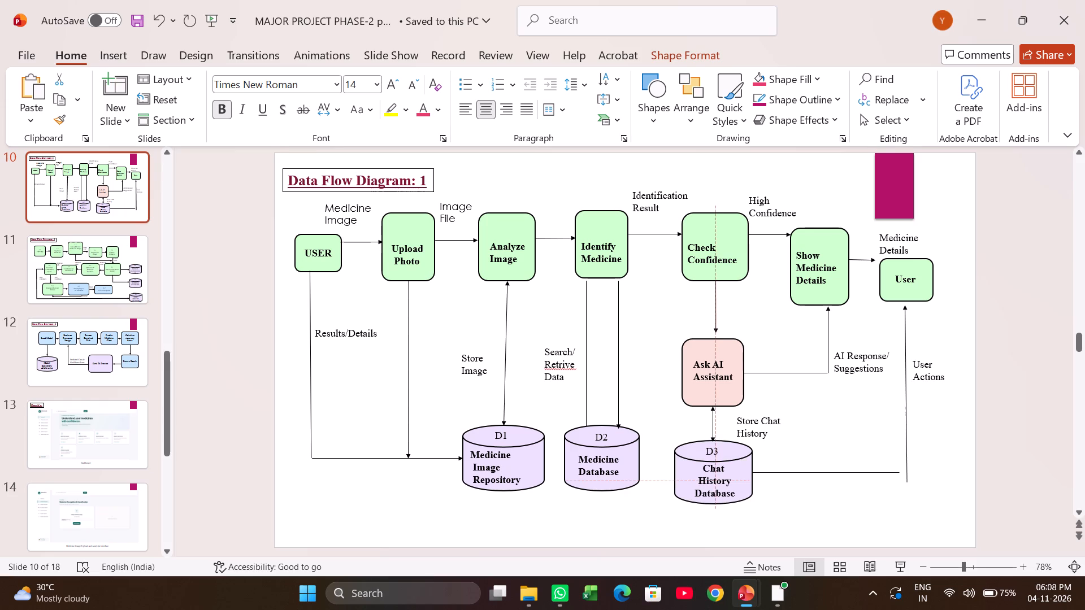
pyautogui.moveTo(692, 479); pyautogui.dragTo(689, 479)
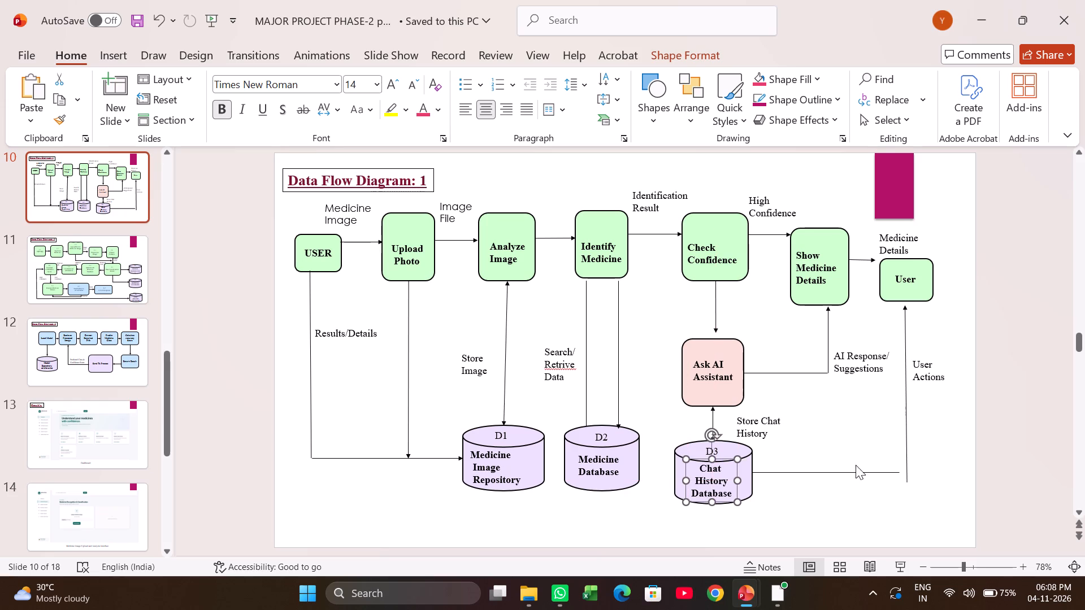
pyautogui.click(840, 489)
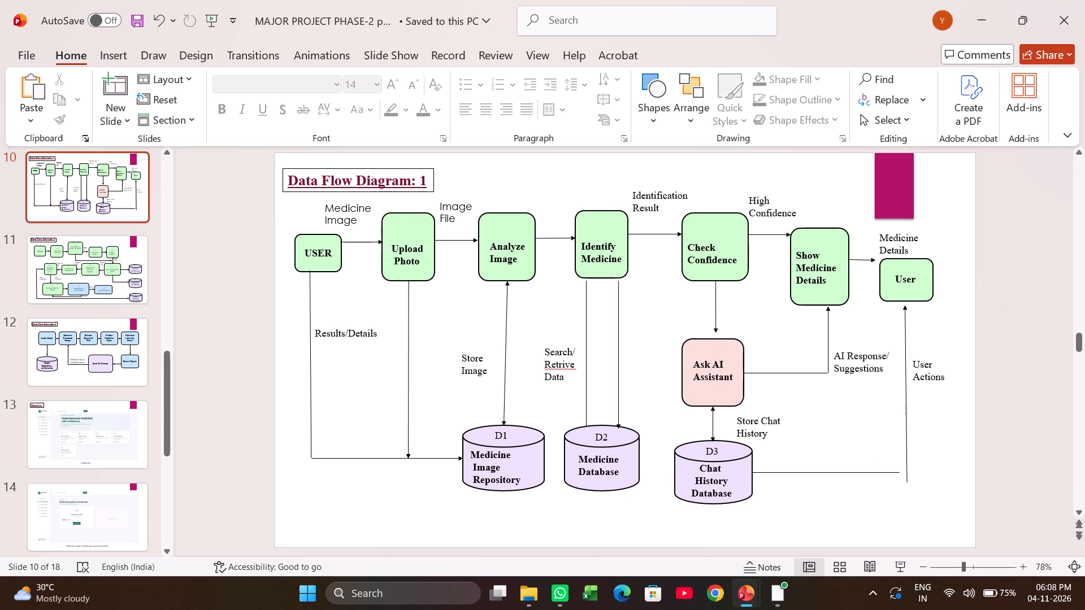
# Shorten the vertical User Actions arrow and extend the horizontal line from D3 so both ends meet at a clean corner.
pyautogui.click(909, 471)
pyautogui.moveTo(904, 481); pyautogui.dragTo(902, 468)
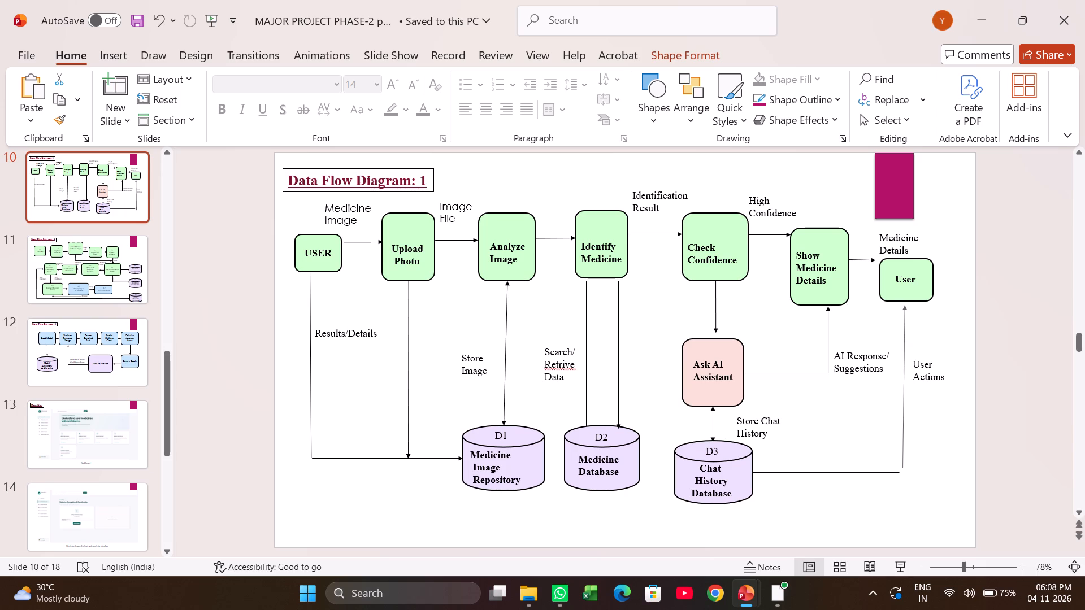
pyautogui.moveTo(902, 468); pyautogui.dragTo(908, 470)
pyautogui.click(899, 474)
pyautogui.moveTo(900, 473); pyautogui.dragTo(908, 473)
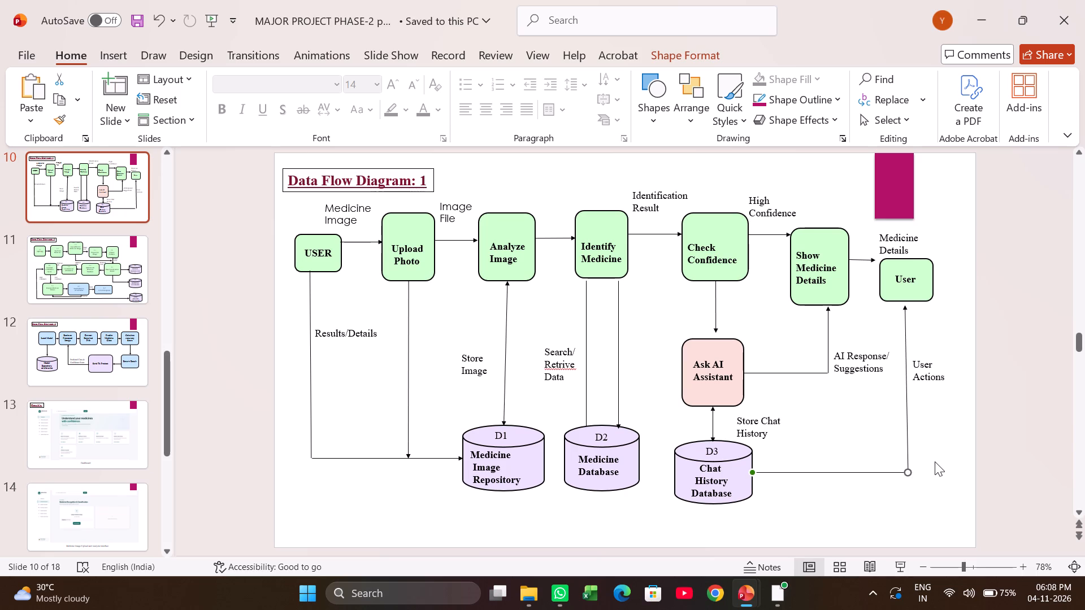
pyautogui.click(935, 460)
# Review the slides following Data Flow Diagram: 1 through to the Conclusion slide.
pyautogui.scroll(1, 912, 472)
pyautogui.scroll(-1, 908, 463)
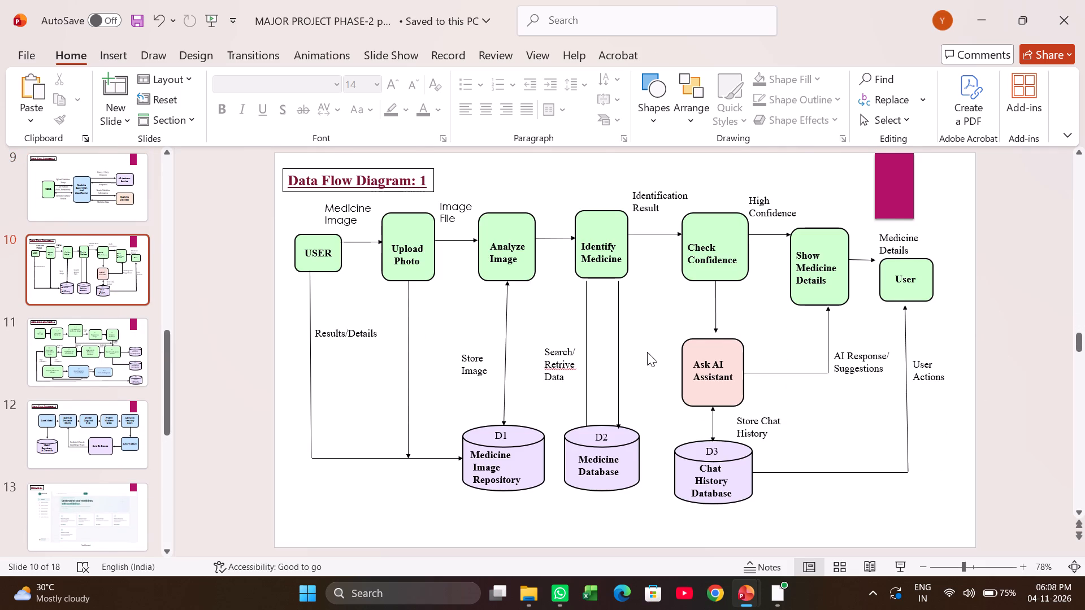
pyautogui.scroll(-7, 647, 352)
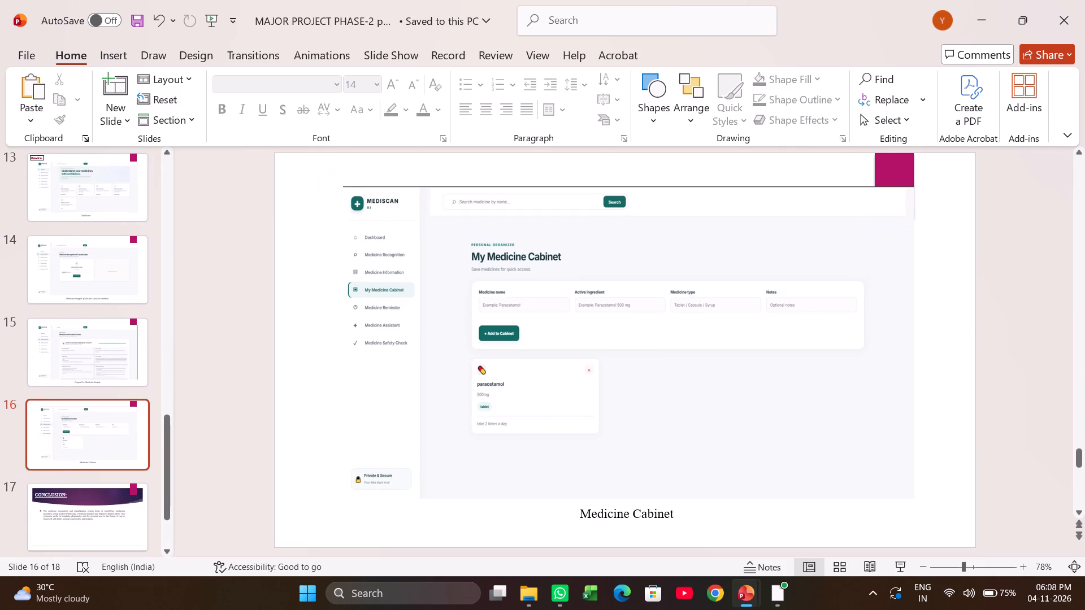
pyautogui.scroll(-12, 49, 417)
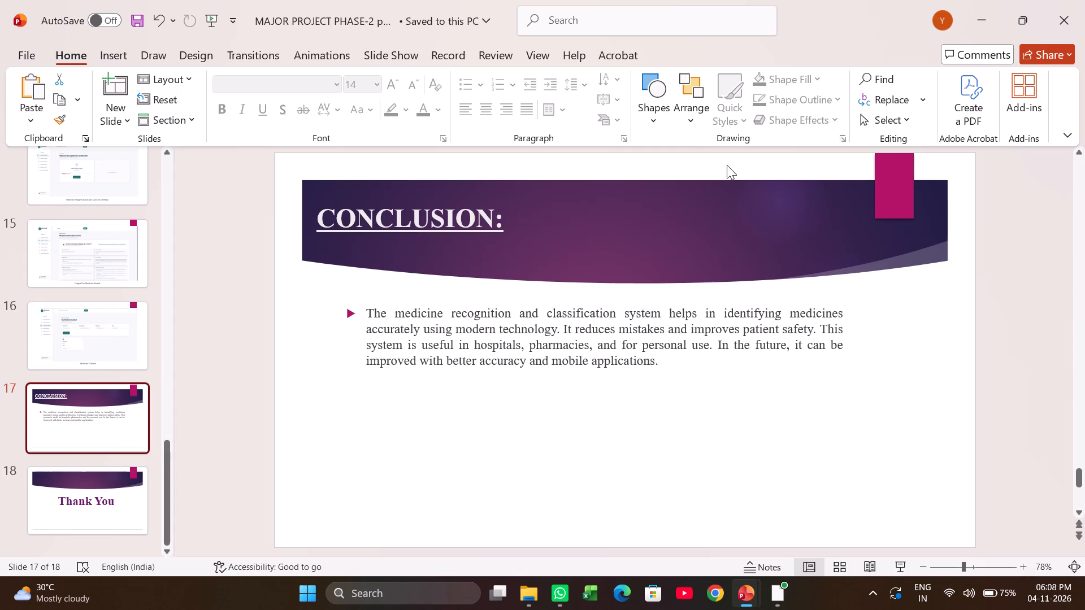
# Save a copy of the presentation to the Desktop, removing "ppt (1)" from the file name to leave MAJOR PROJECT PHASE-2.
pyautogui.click(30, 51)
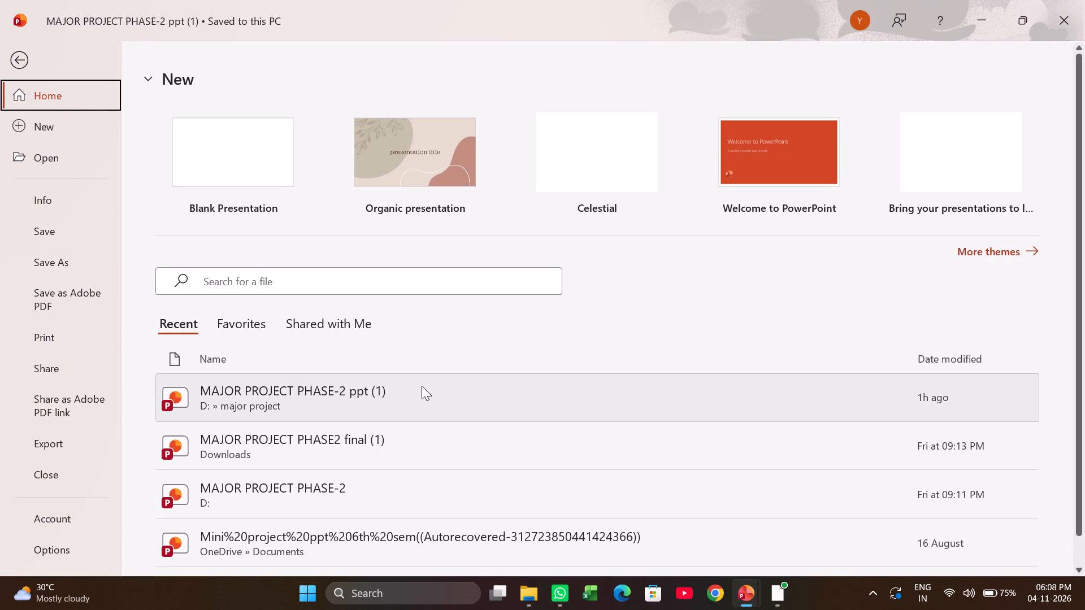
pyautogui.click(51, 262)
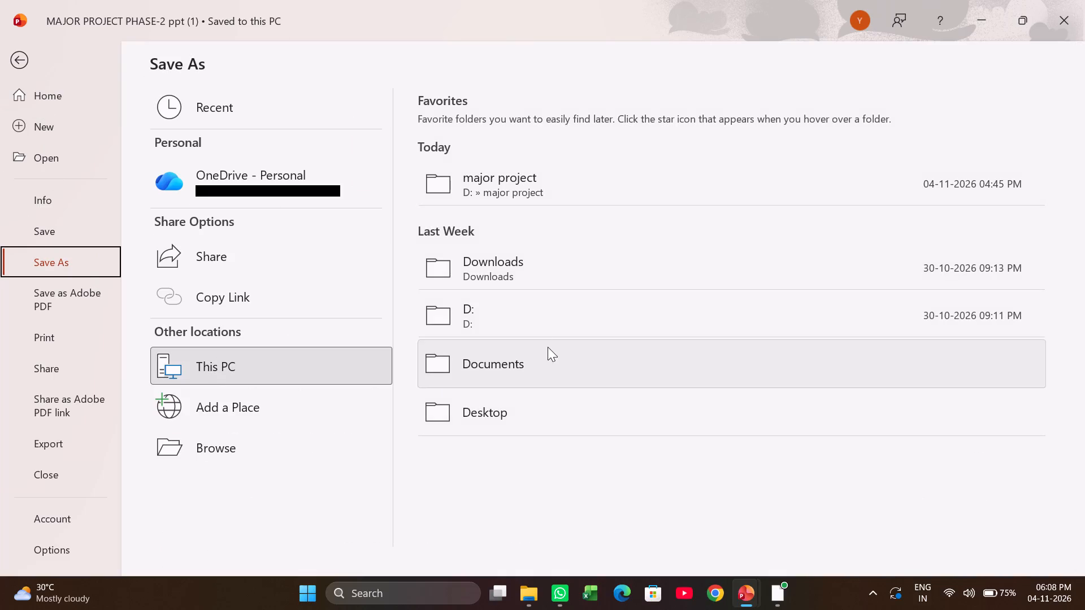
pyautogui.click(493, 429)
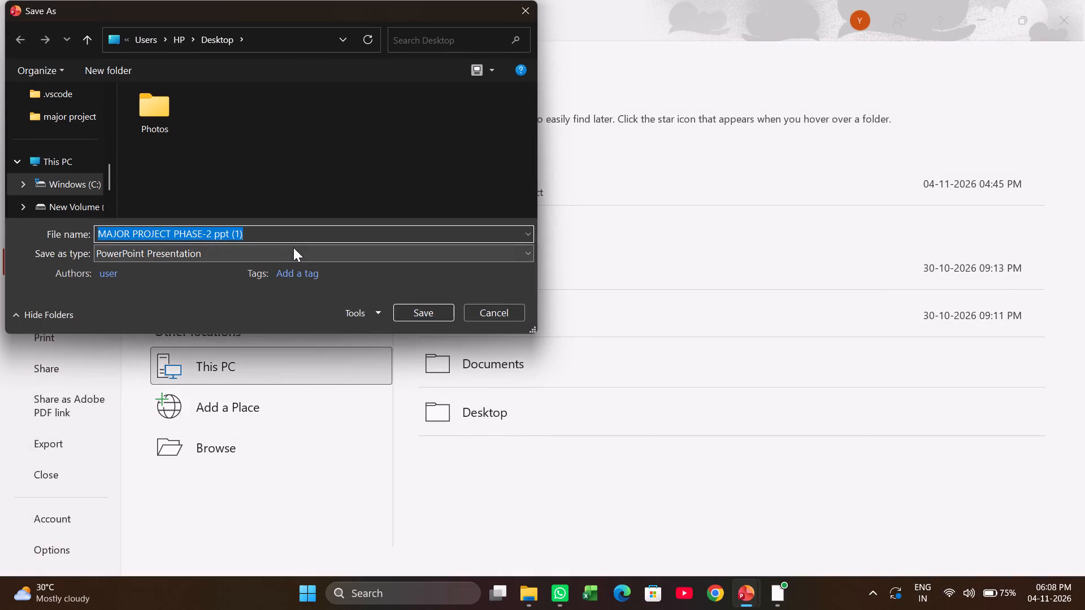
pyautogui.press('Right')
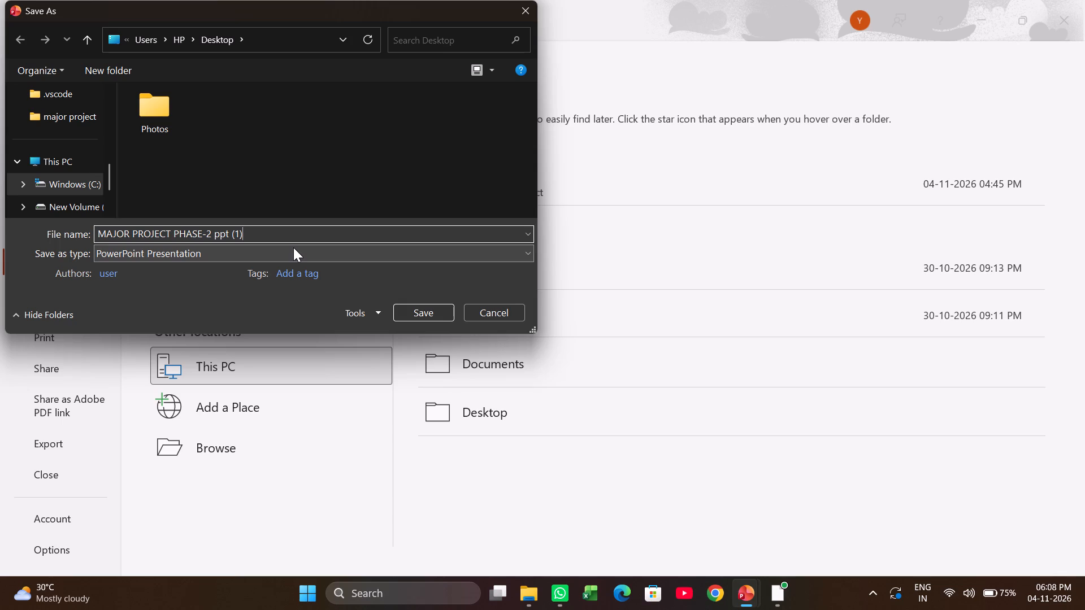
pyautogui.press('BackSpace')
pyautogui.press('BackSpace')
pyautogui.press('BackSpace')
pyautogui.press('BackSpace')
pyautogui.press('BackSpace')
pyautogui.press('BackSpace')
pyautogui.press('BackSpace')
# Complete the file name as MAJOR PROJECT PHASE-2 FINAL and save the presentation copy to the Desktop.
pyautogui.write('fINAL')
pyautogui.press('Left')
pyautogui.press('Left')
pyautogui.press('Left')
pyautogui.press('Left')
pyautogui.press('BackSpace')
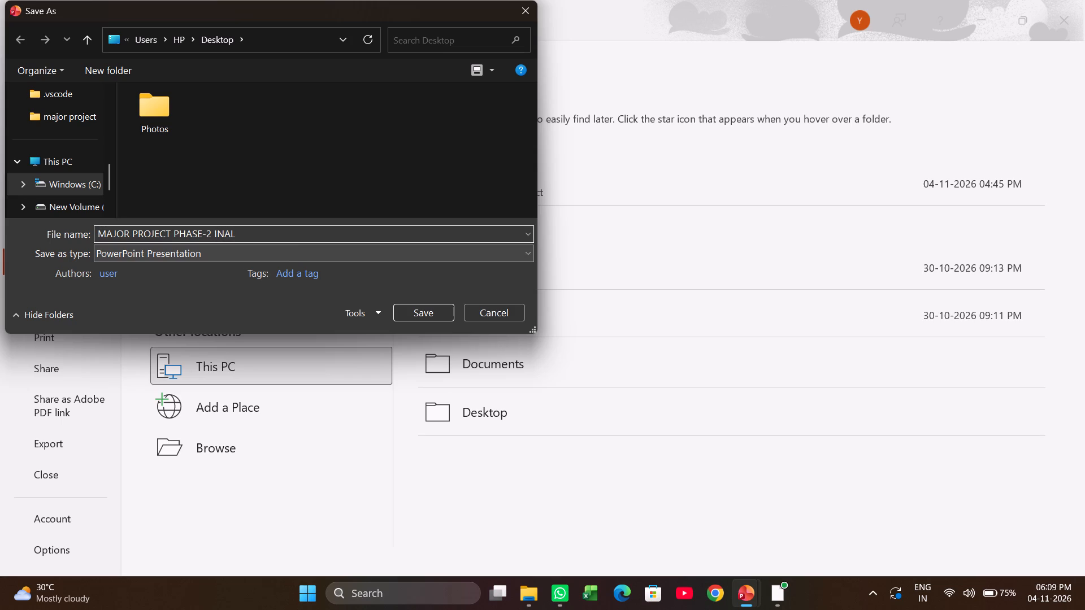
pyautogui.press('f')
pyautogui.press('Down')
pyautogui.click(423, 316)
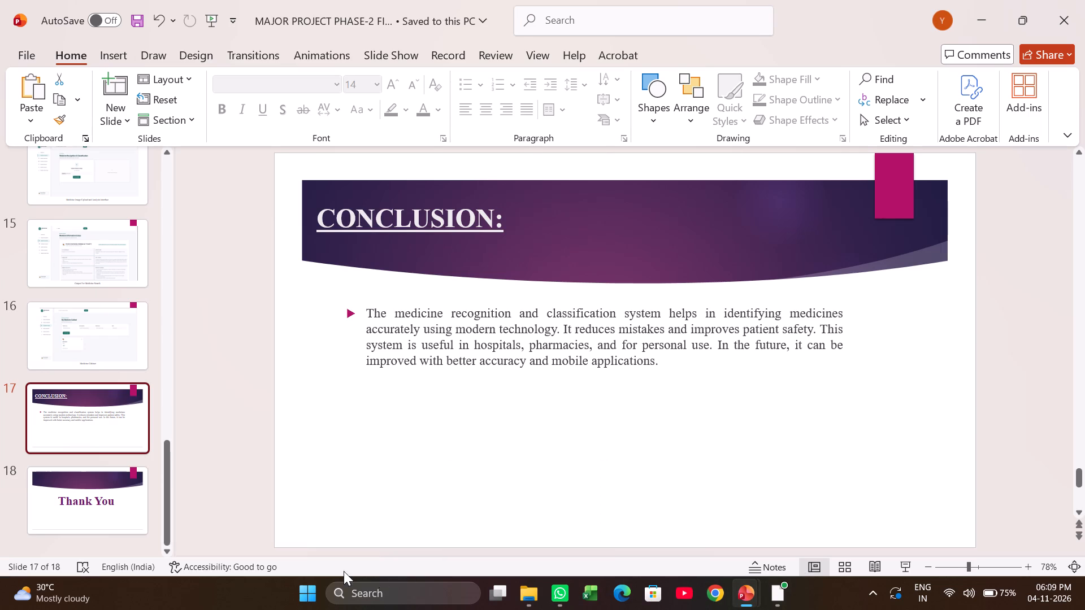
# Open the Windows Start menu.
pyautogui.click(294, 594)
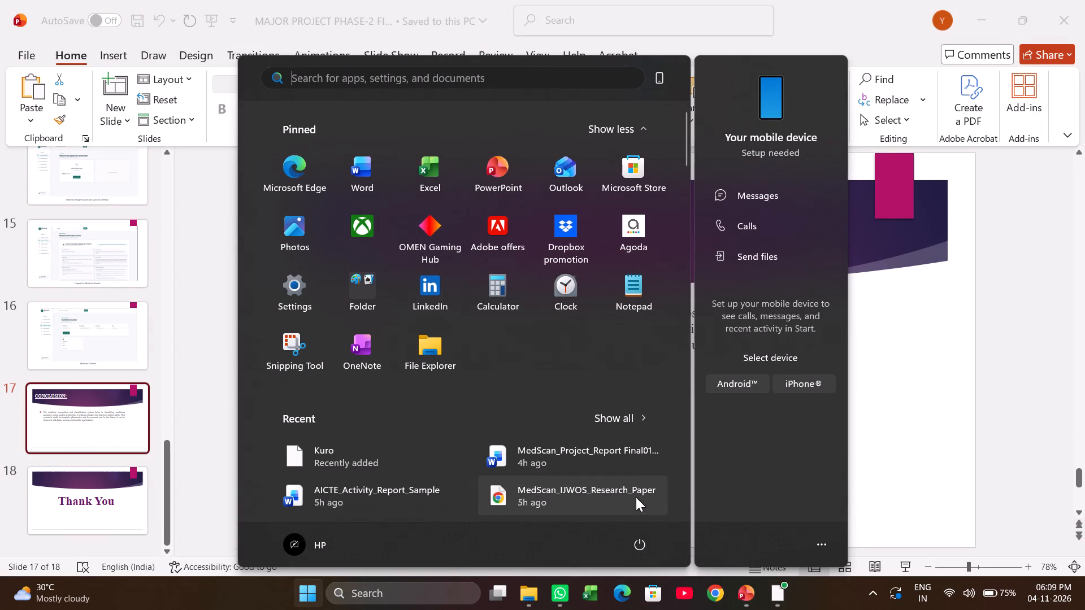